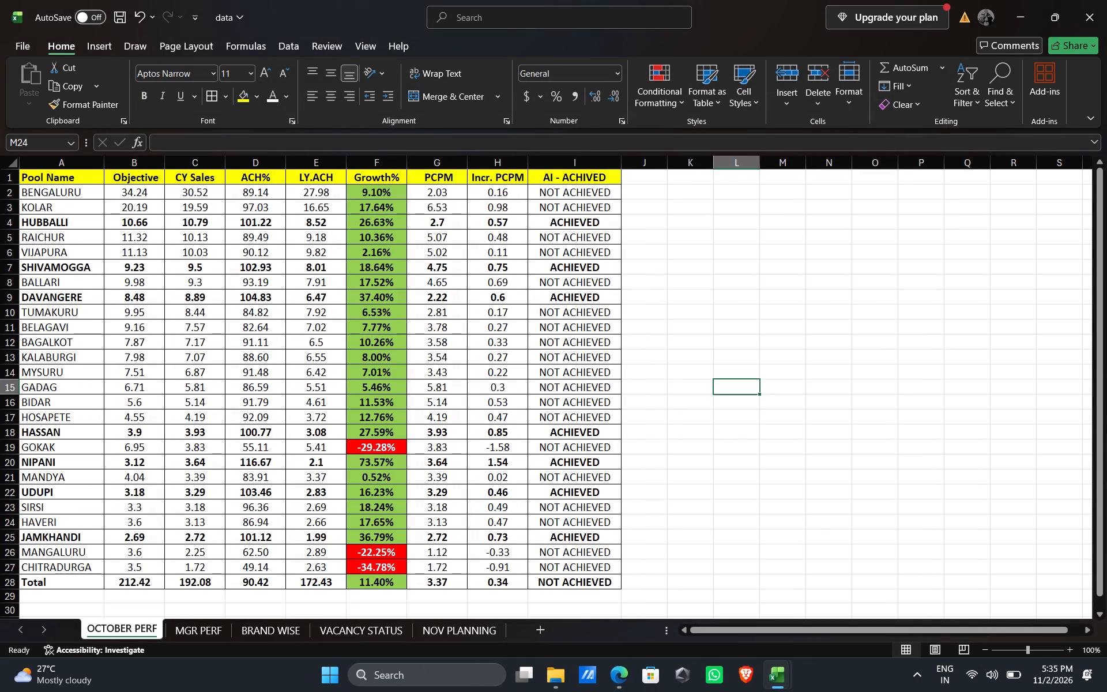
Look over the October pool performance data, and open the MGR PERF sheet to examine the manager figures.
click(699, 386)
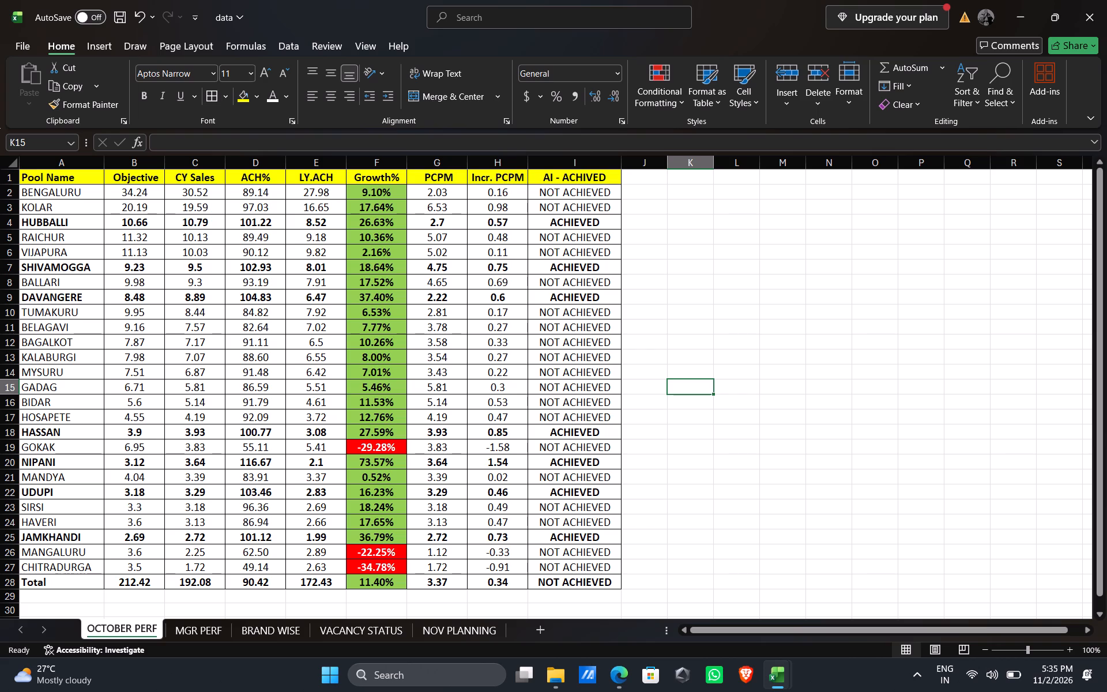
click(187, 633)
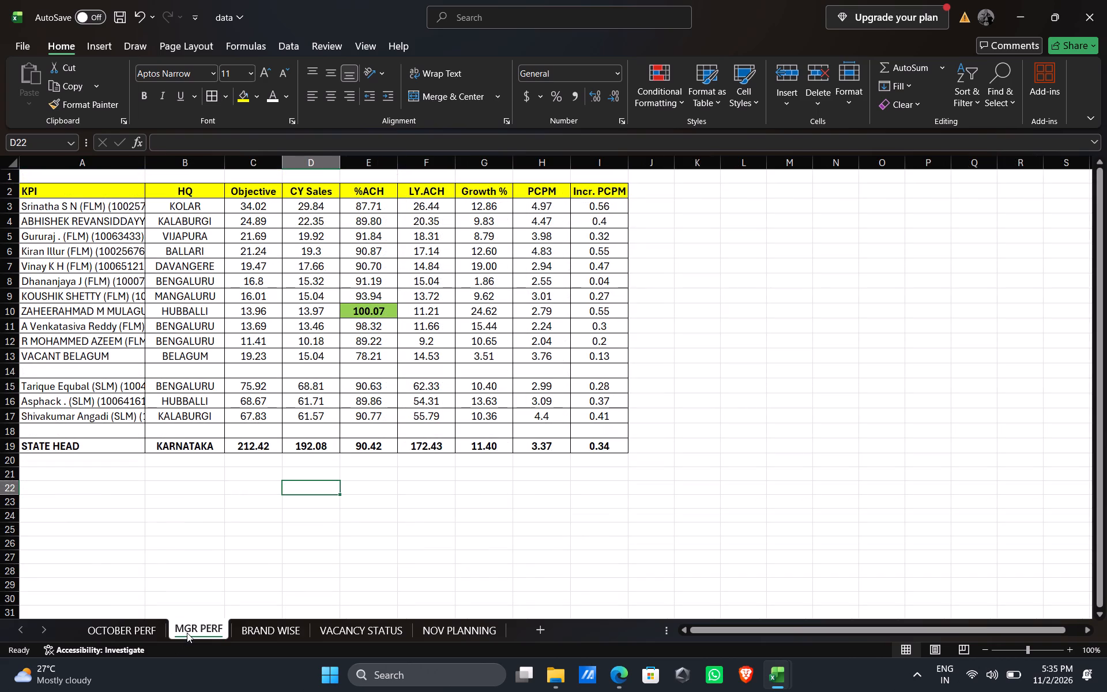
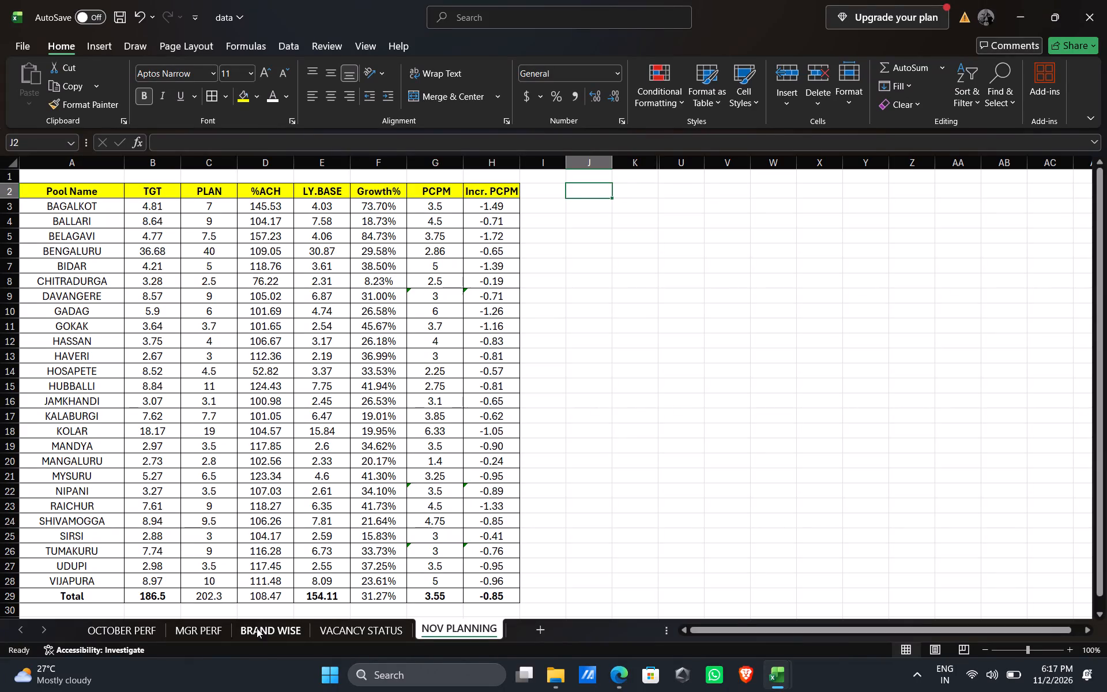
Recheck the manager figures on the MGR PERF sheet and the pool figures on the OCTOBER PERF sheet.
click(204, 631)
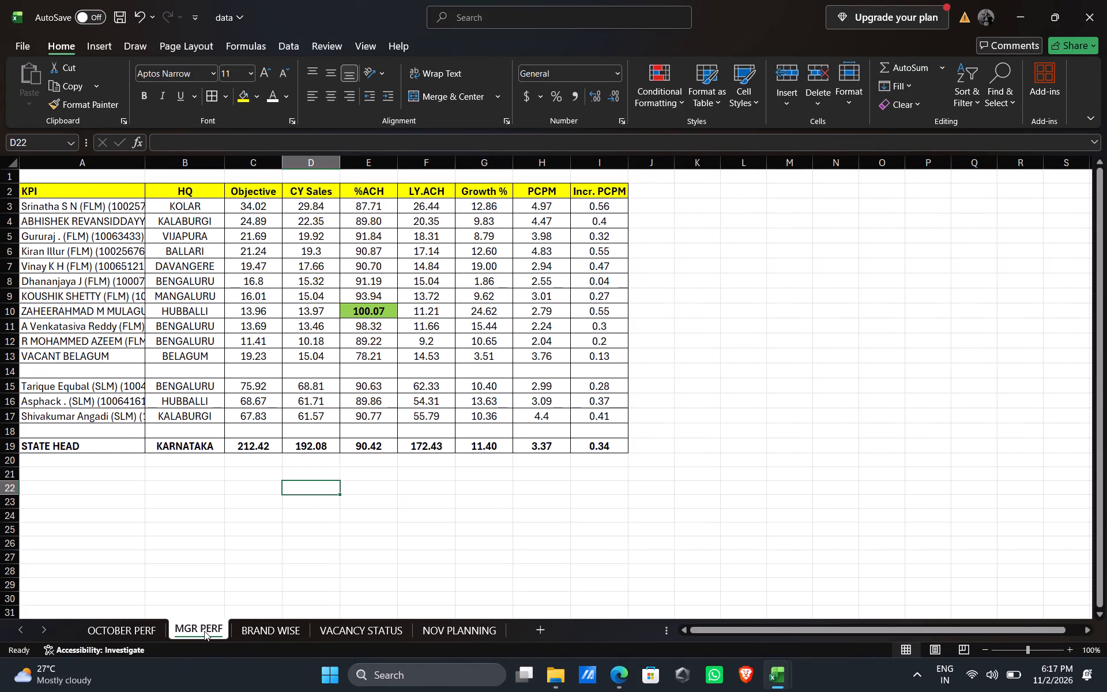
click(128, 630)
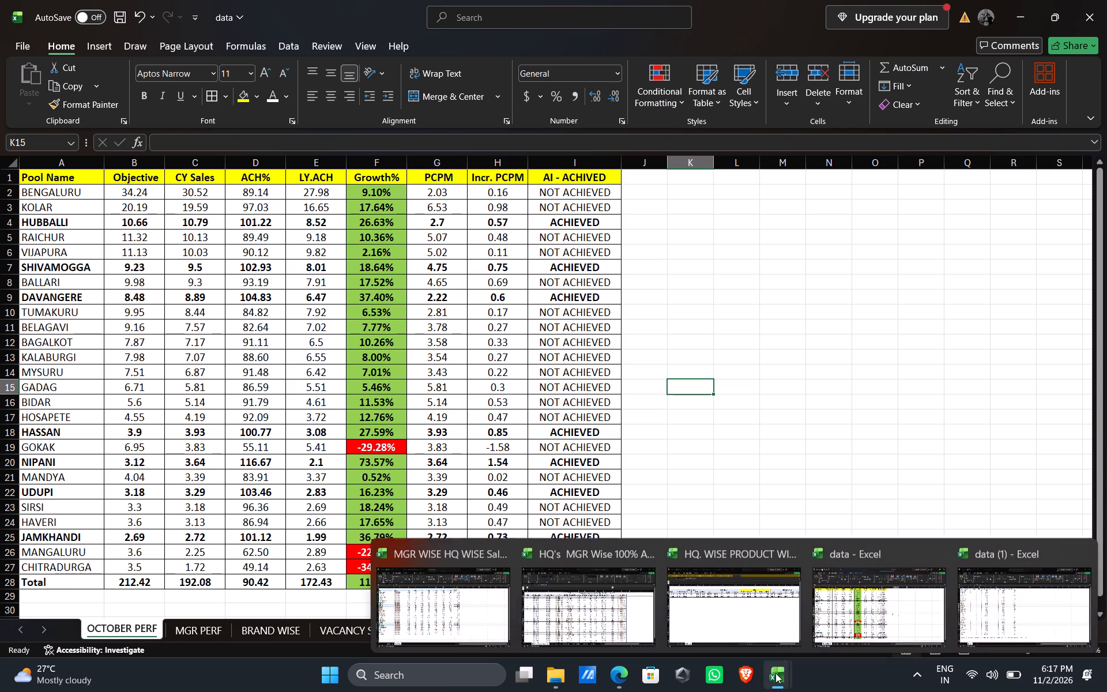
In the MGR WISE HQ WISE Sales DATA YTD Oct workbook's MGR WISE sheet, give the Apr-26 to Oct-26 columns one equal width.
click(477, 603)
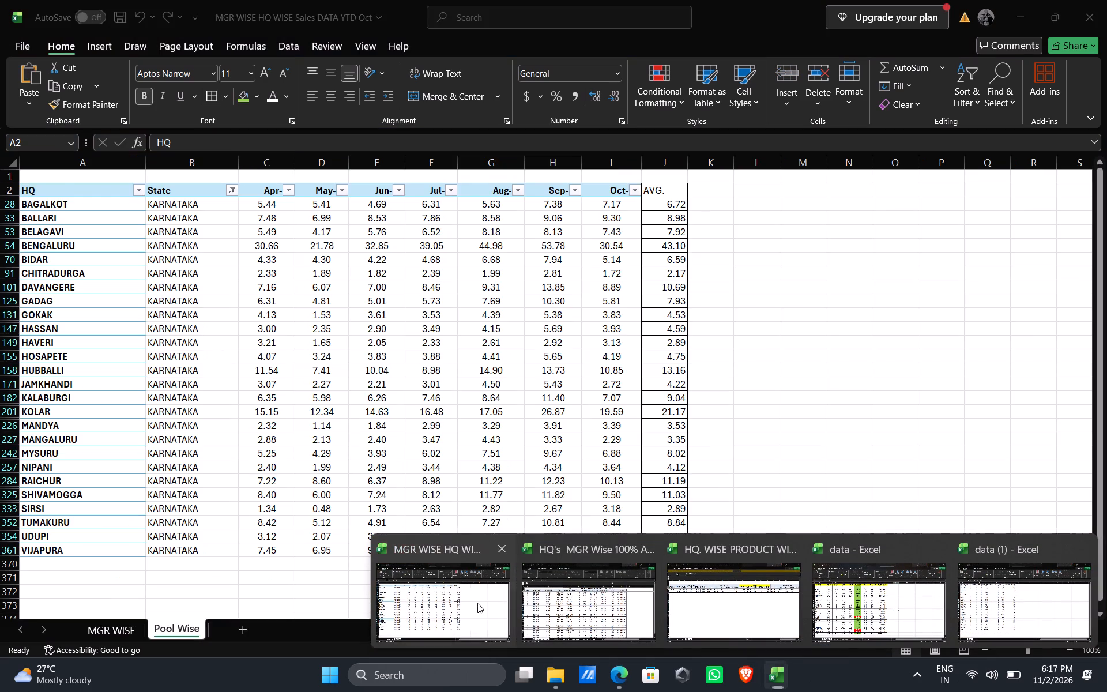
click(105, 627)
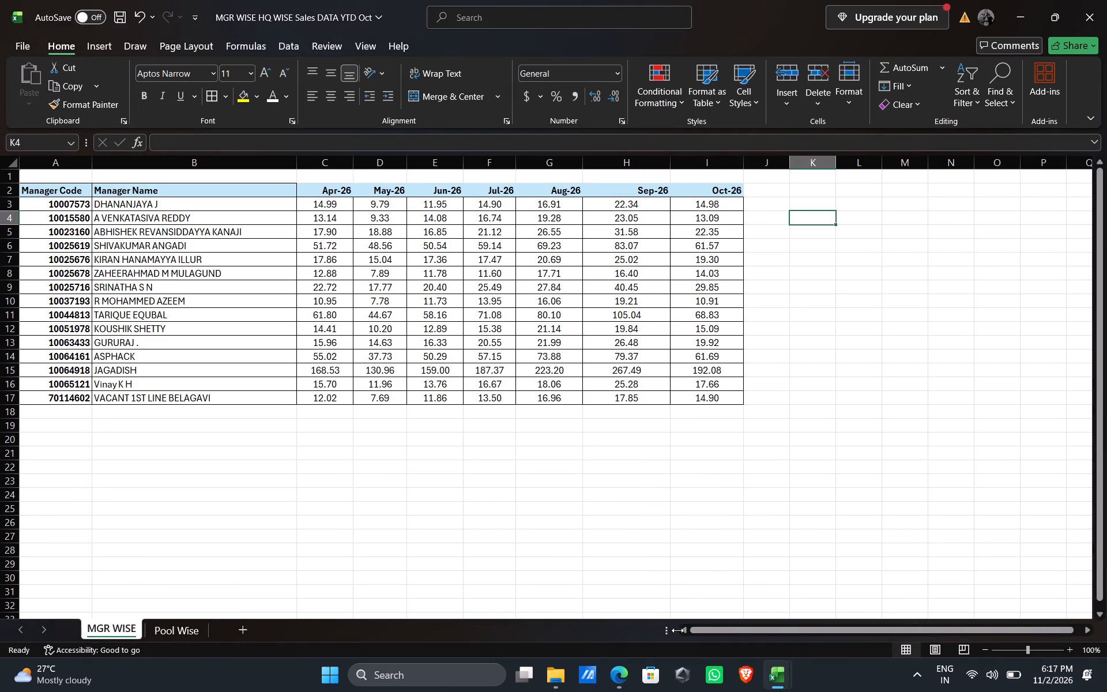
click(684, 631)
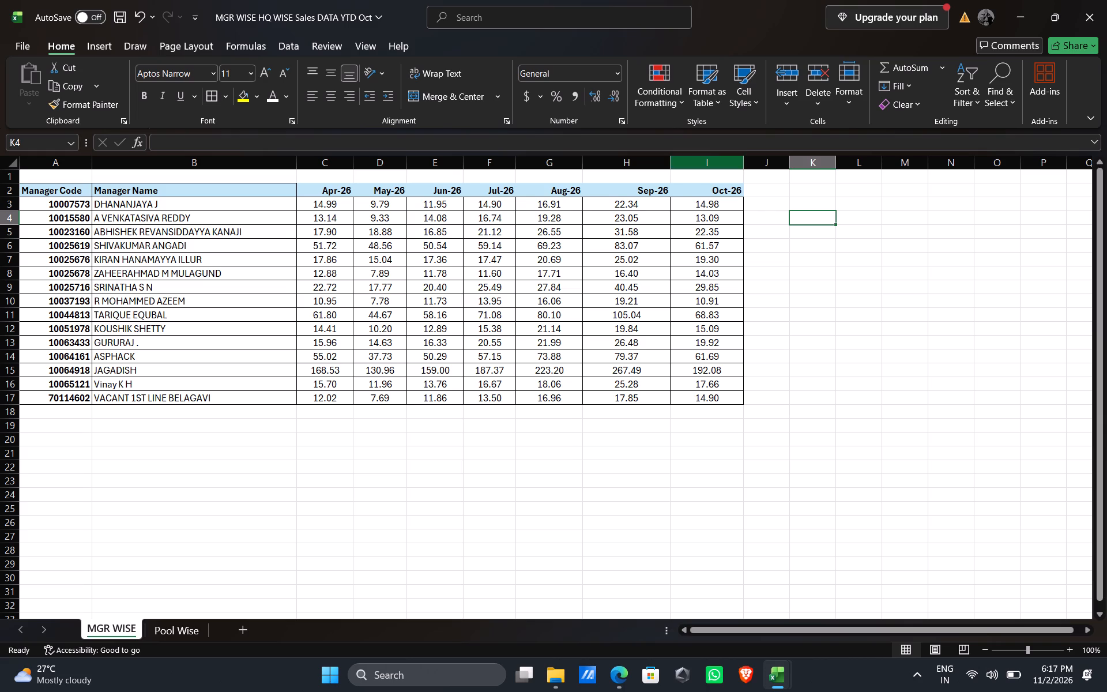
drag(710, 164, 338, 166)
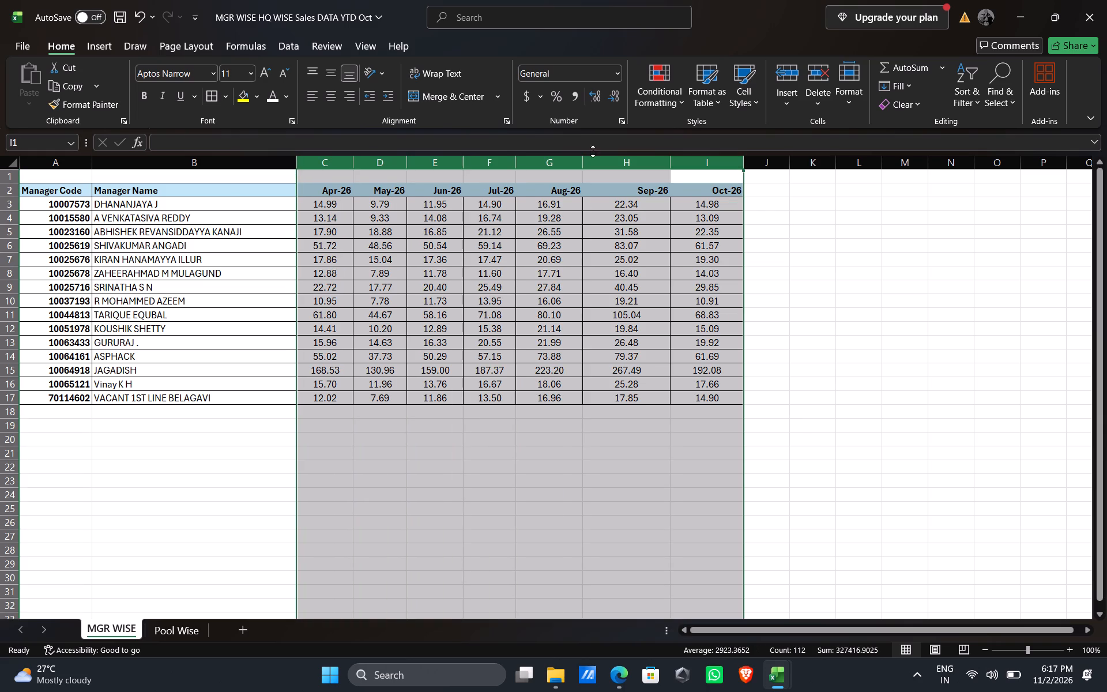
drag(745, 164, 732, 161)
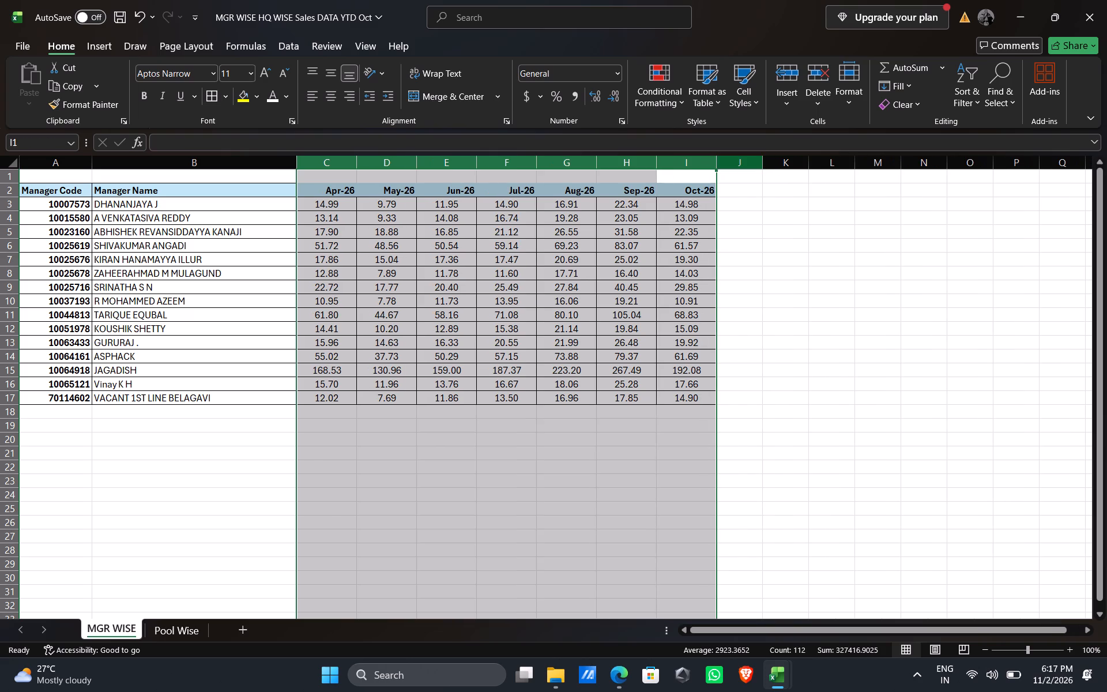
Make the AVG. header in the Pool Wise sheet bold.
click(174, 630)
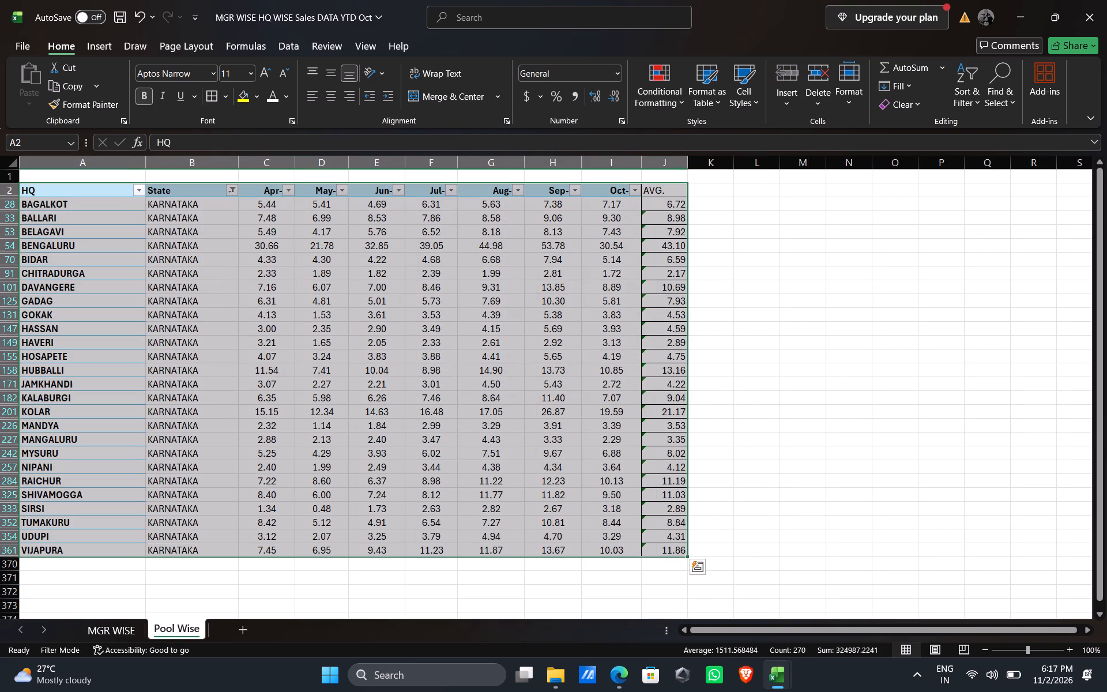
click(662, 193)
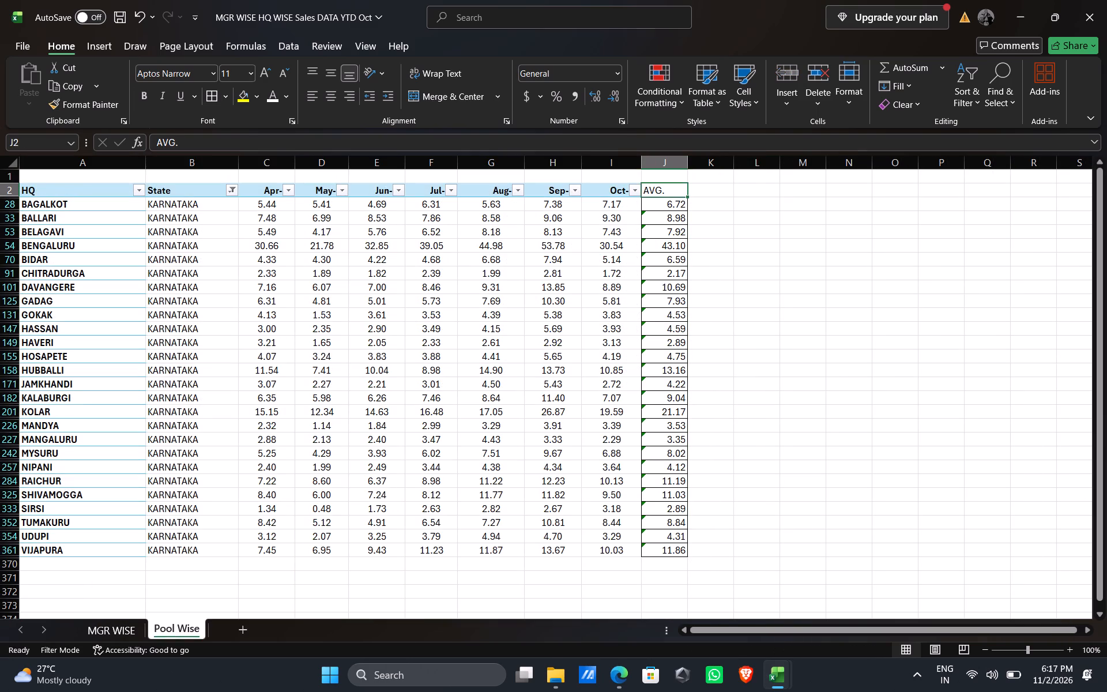
click(147, 95)
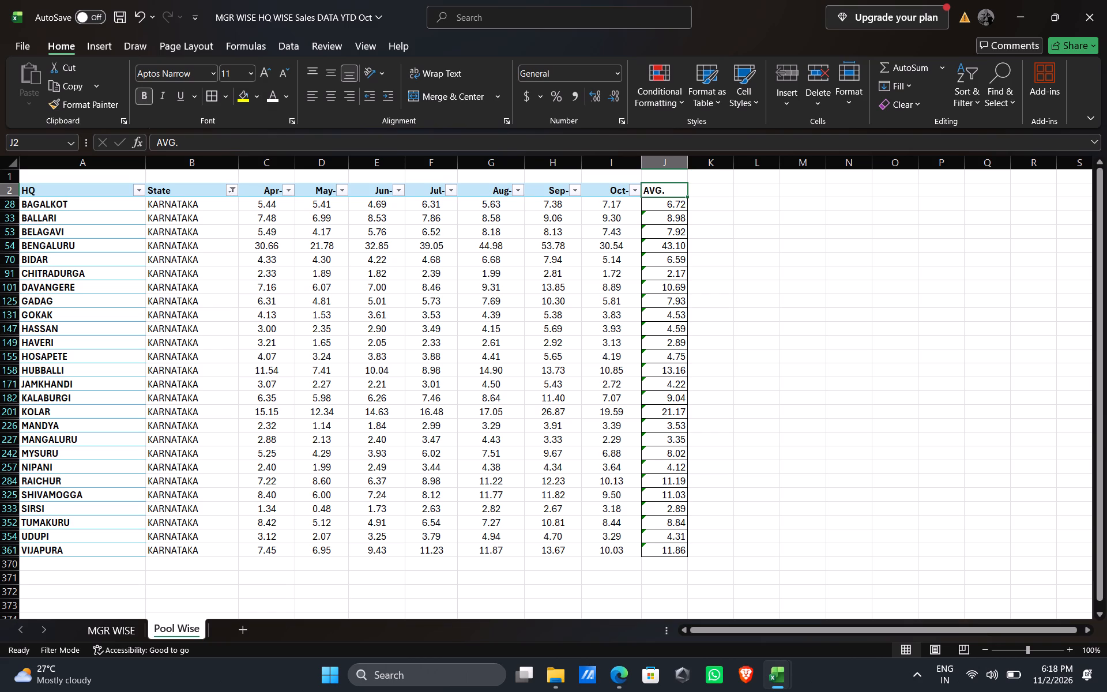
Narrow the State and HQ columns of the Pool Wise table to fit closely around their entries.
drag(236, 164, 208, 165)
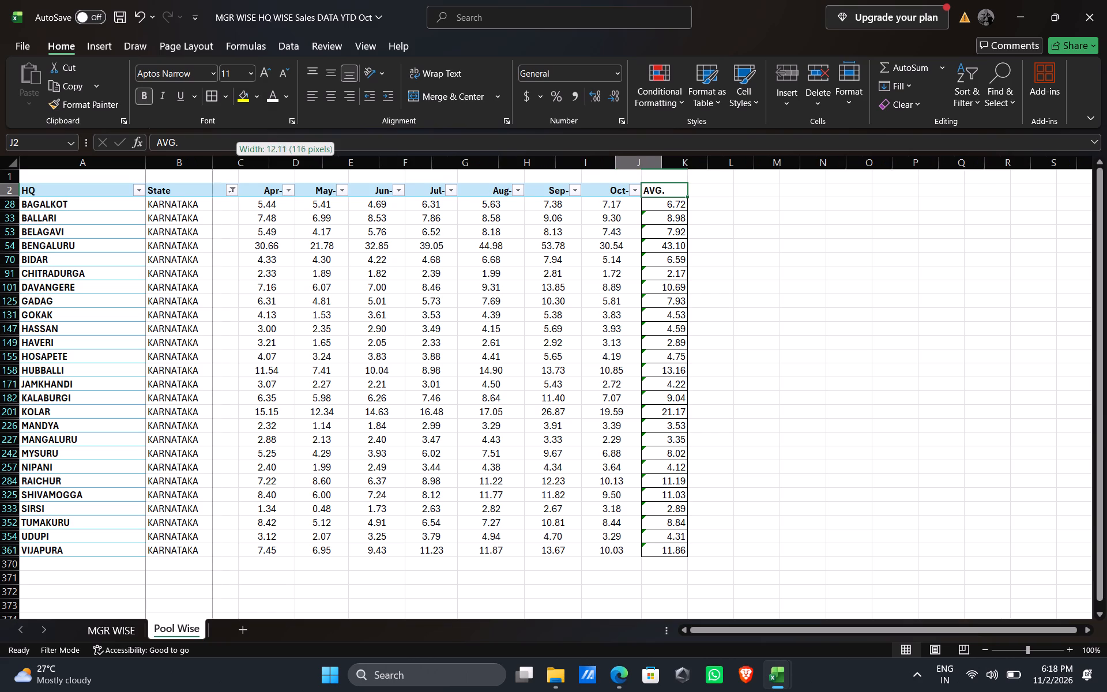
drag(208, 165, 206, 165)
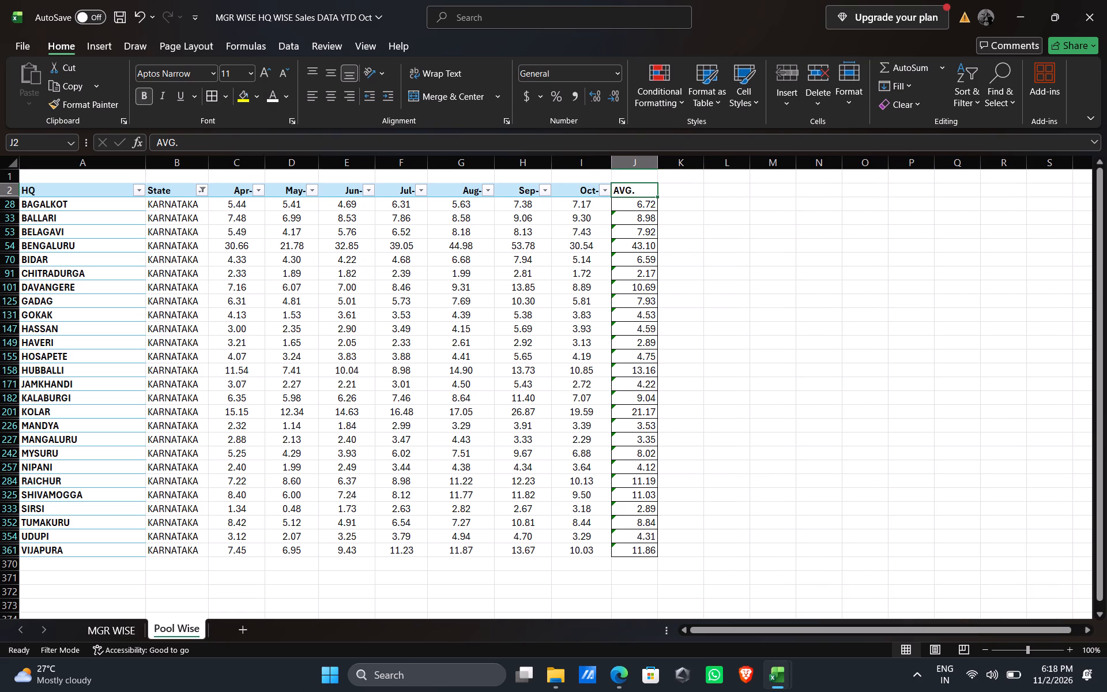
drag(147, 162, 104, 155)
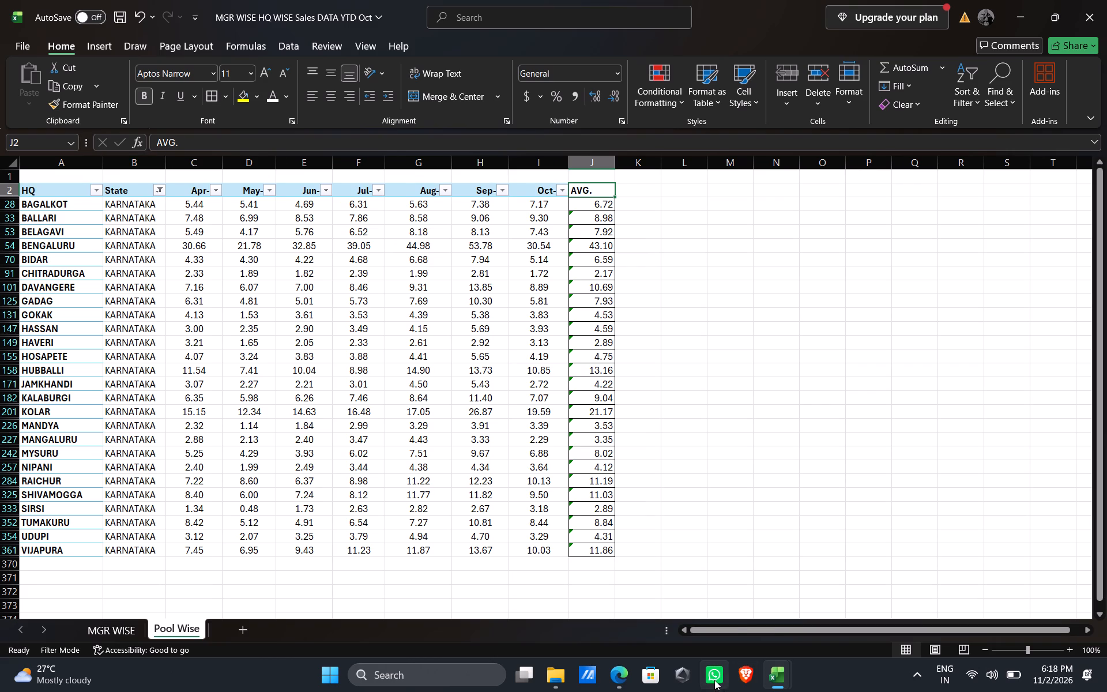
Apply borders to all cells of the Pool Wise table from HQ to AVG., and glance at the MGR WISE sheet before returning.
click(687, 481)
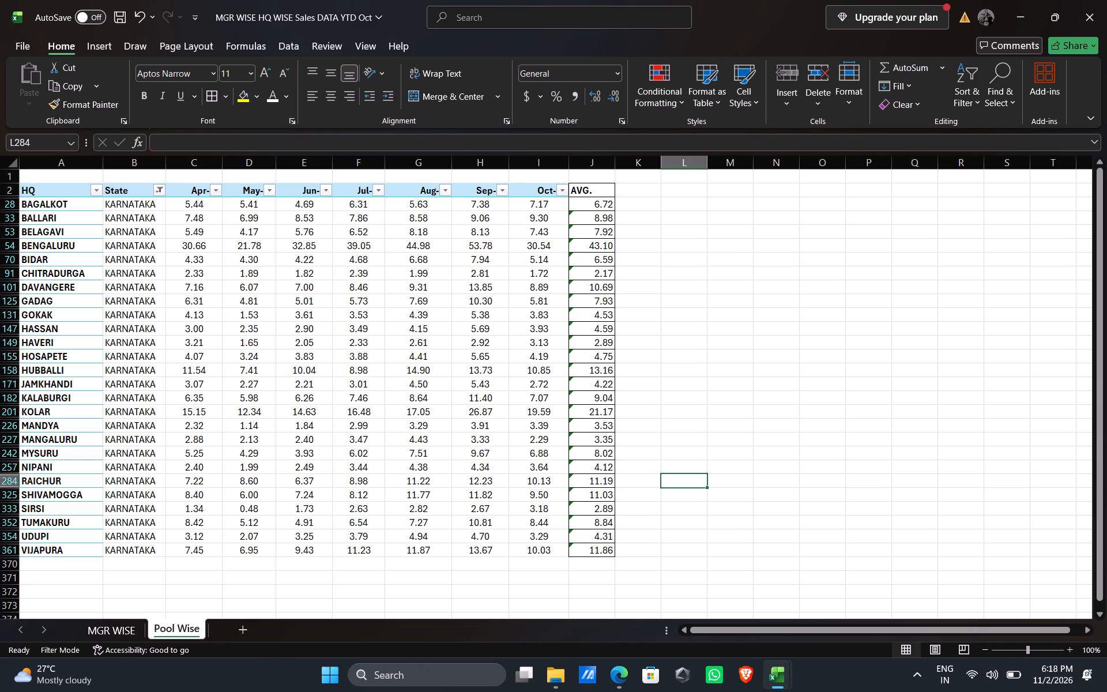
drag(32, 189, 596, 554)
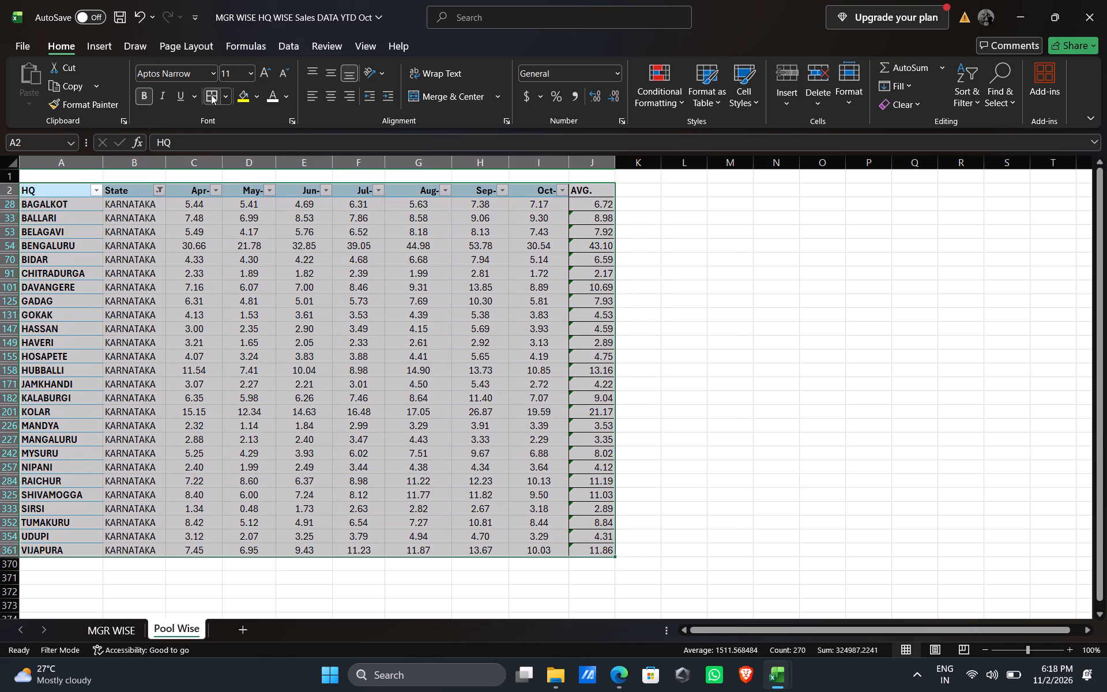
click(211, 95)
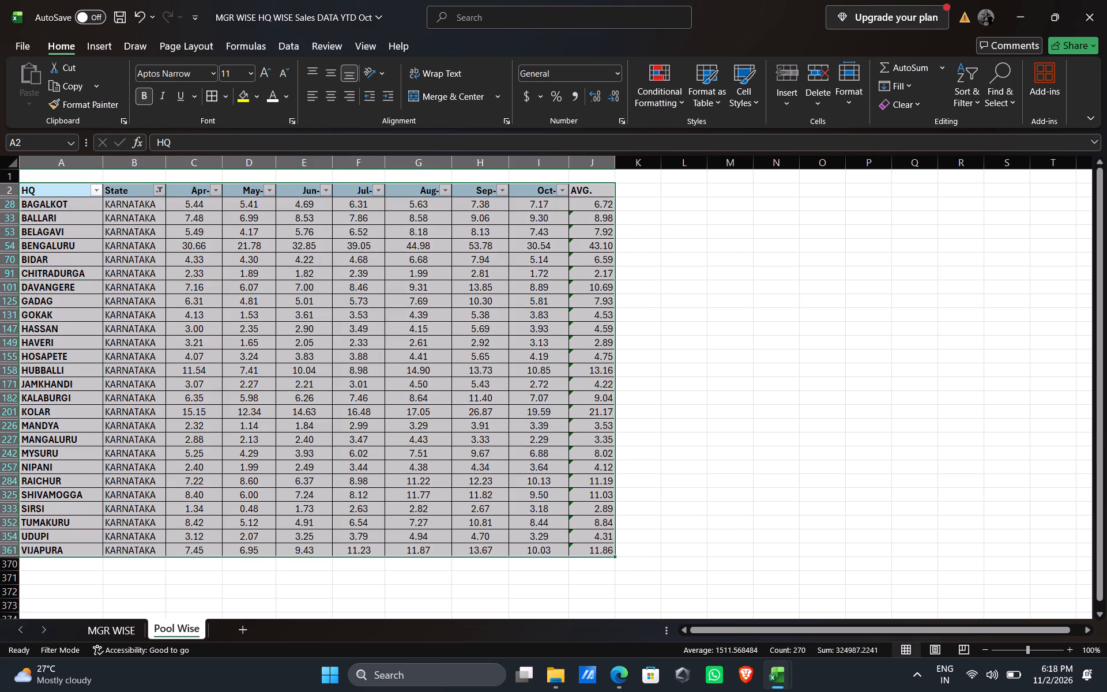
click(701, 363)
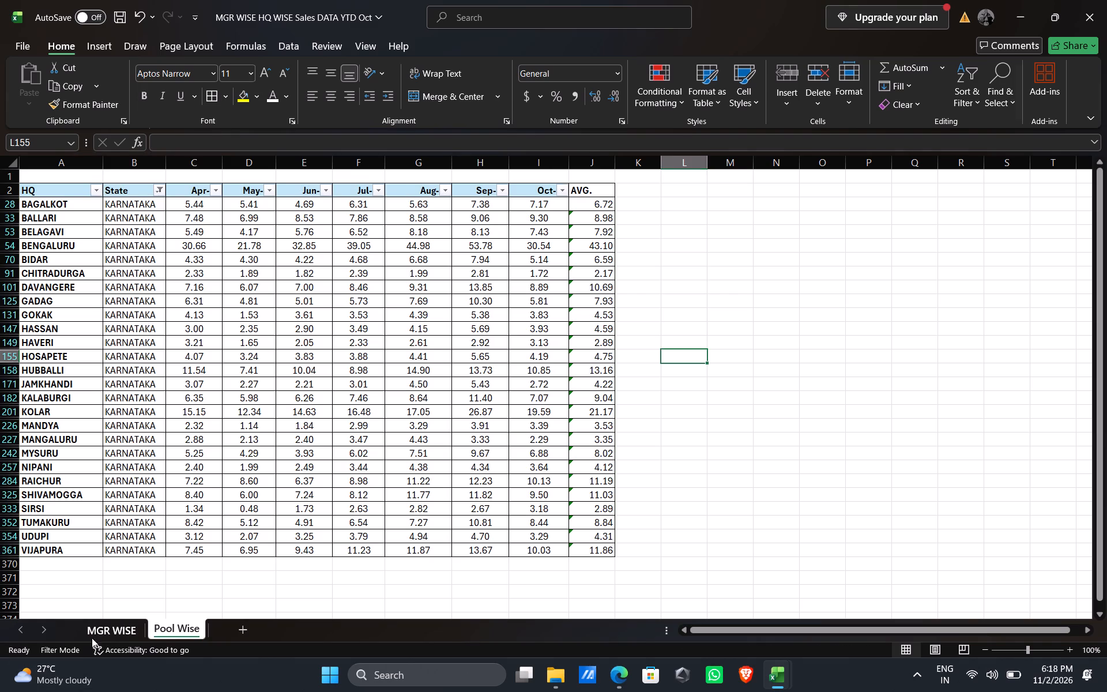
click(96, 630)
click(164, 630)
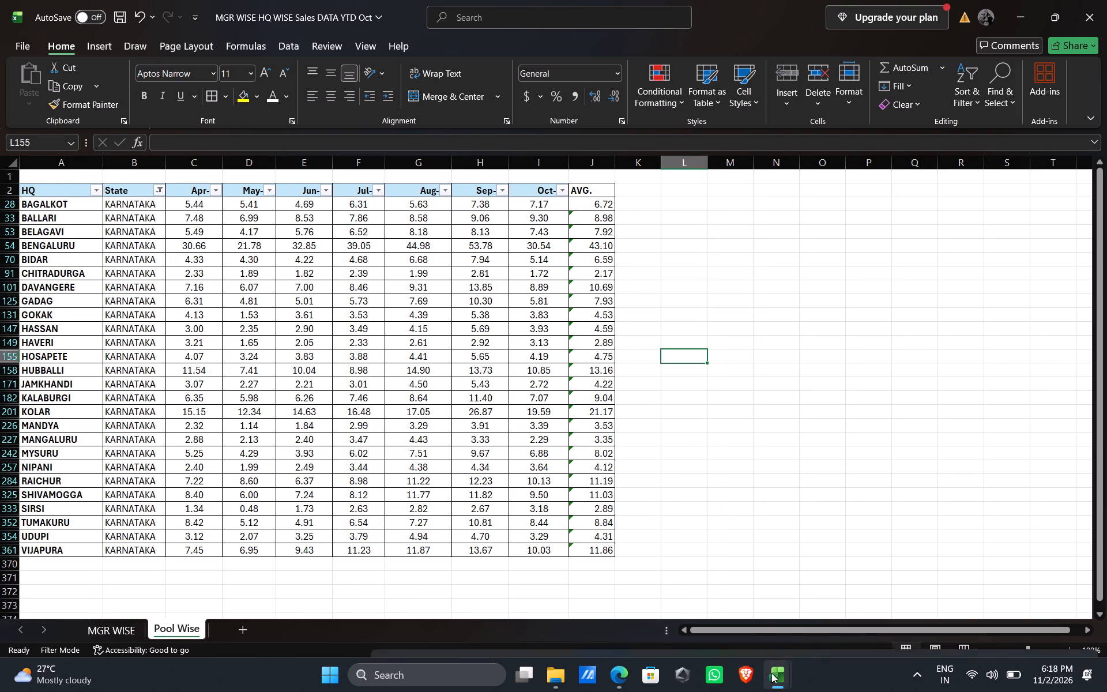
In the HQ's MGR Wise 100% AI workbook, set 100% zoom and delete the leftover empty table in columns R to V of the Apr-Oct-26 HQ sheet.
click(579, 593)
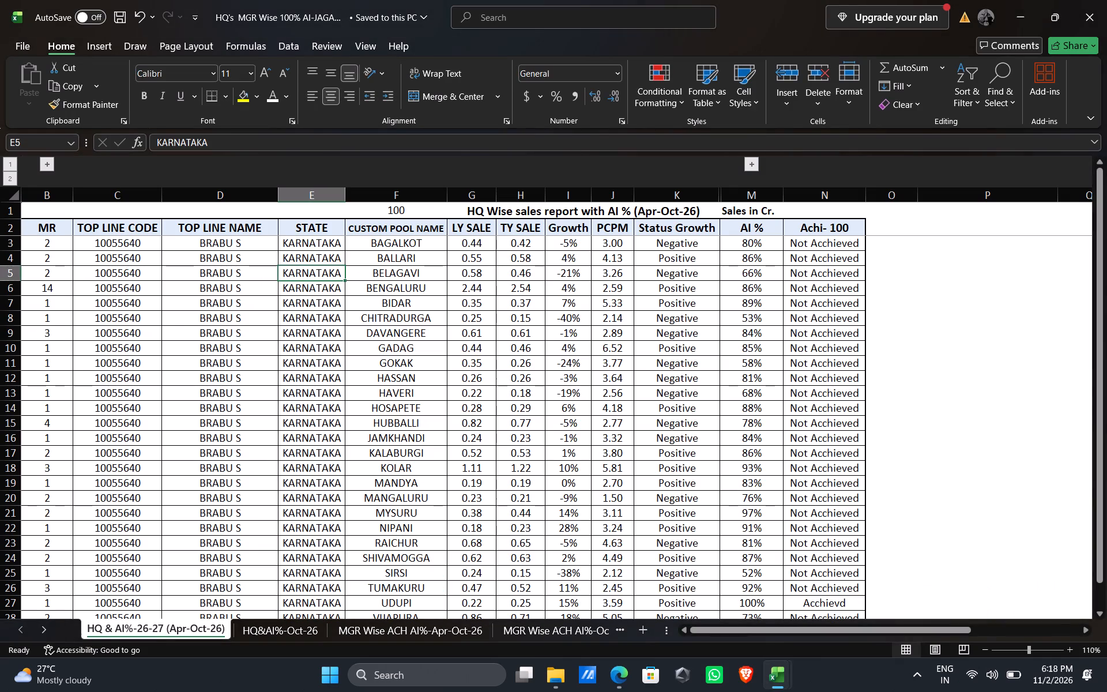
click(985, 652)
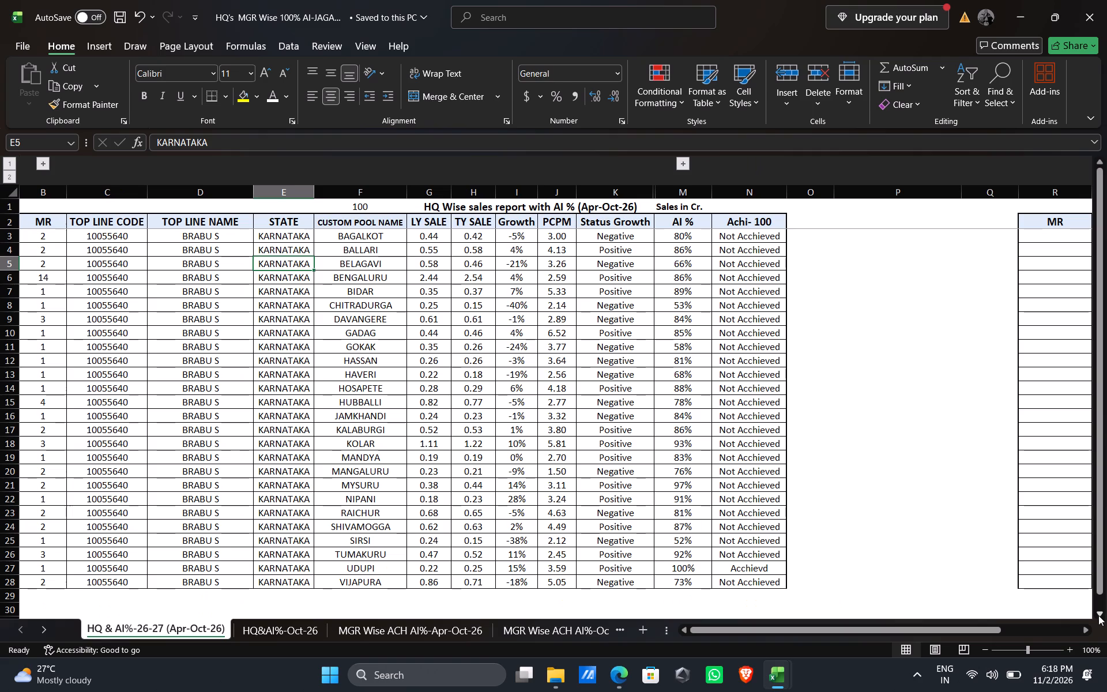
click(1083, 631)
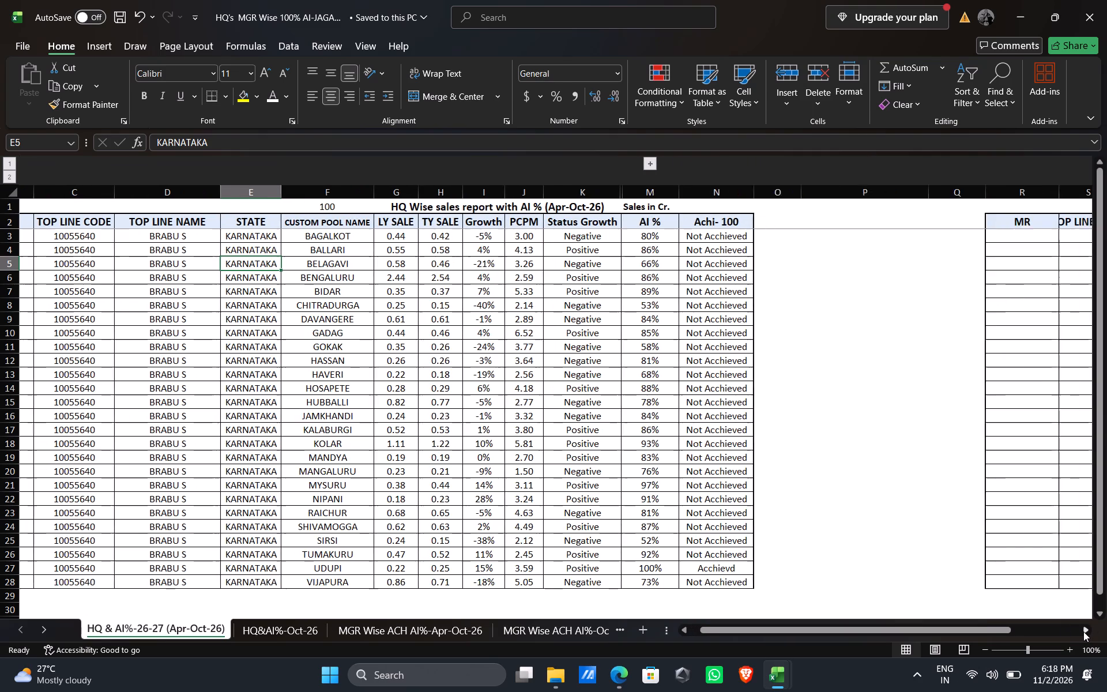
click(1083, 631)
triple_click(1083, 631)
click(1083, 631)
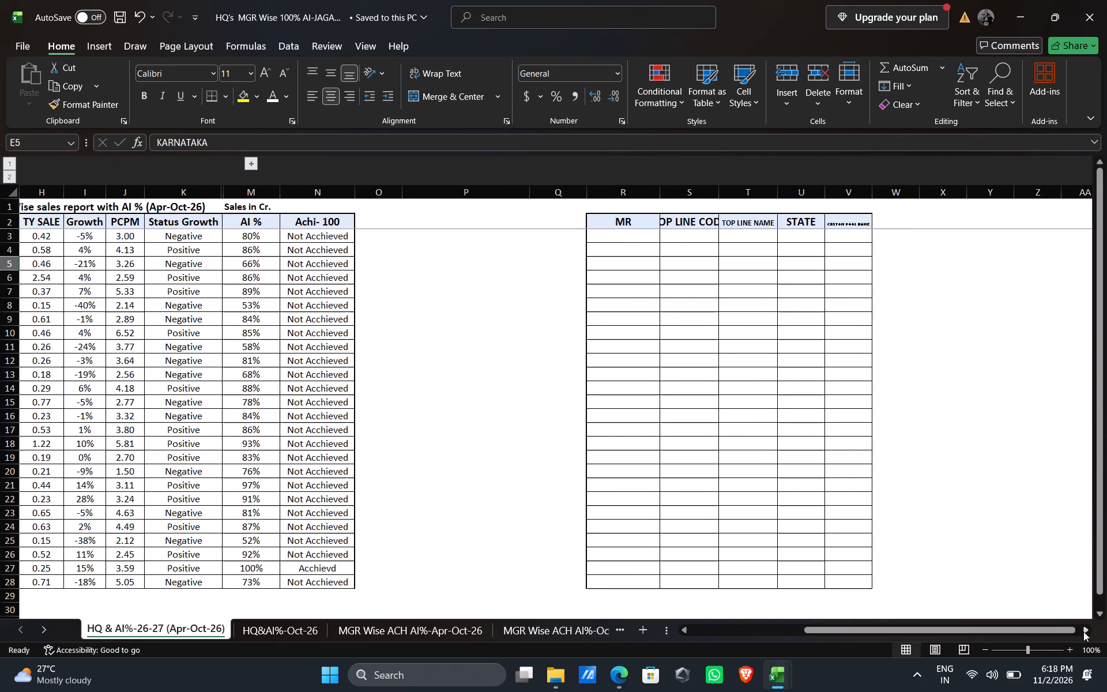
drag(600, 195, 850, 192)
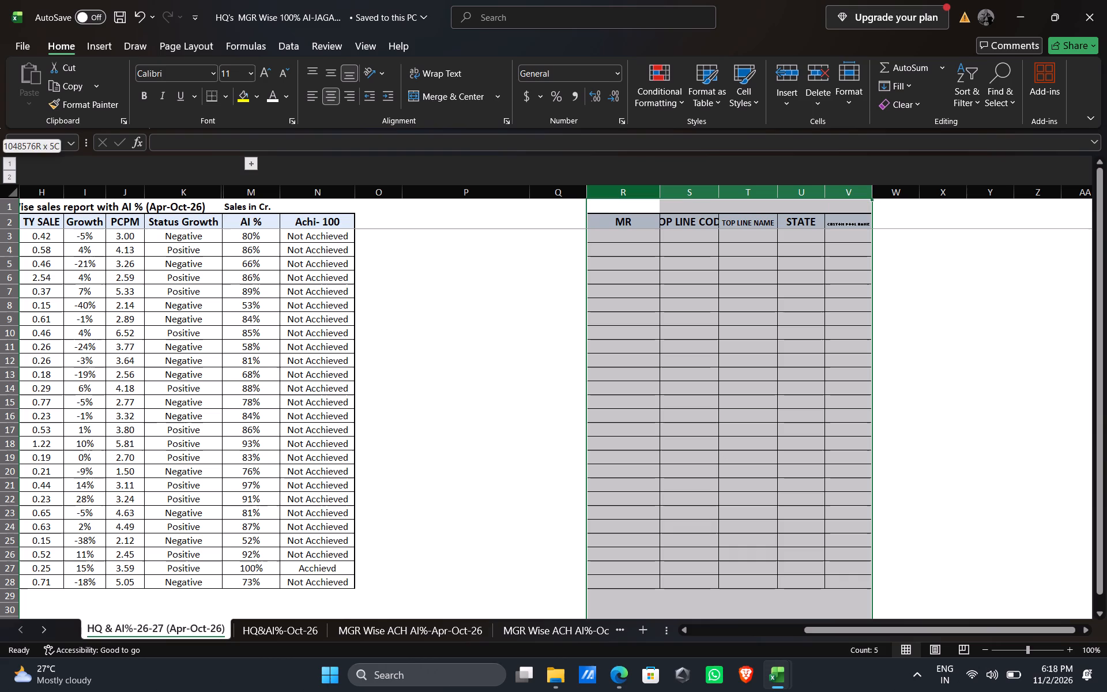
drag(850, 192, 852, 192)
right_click(623, 190)
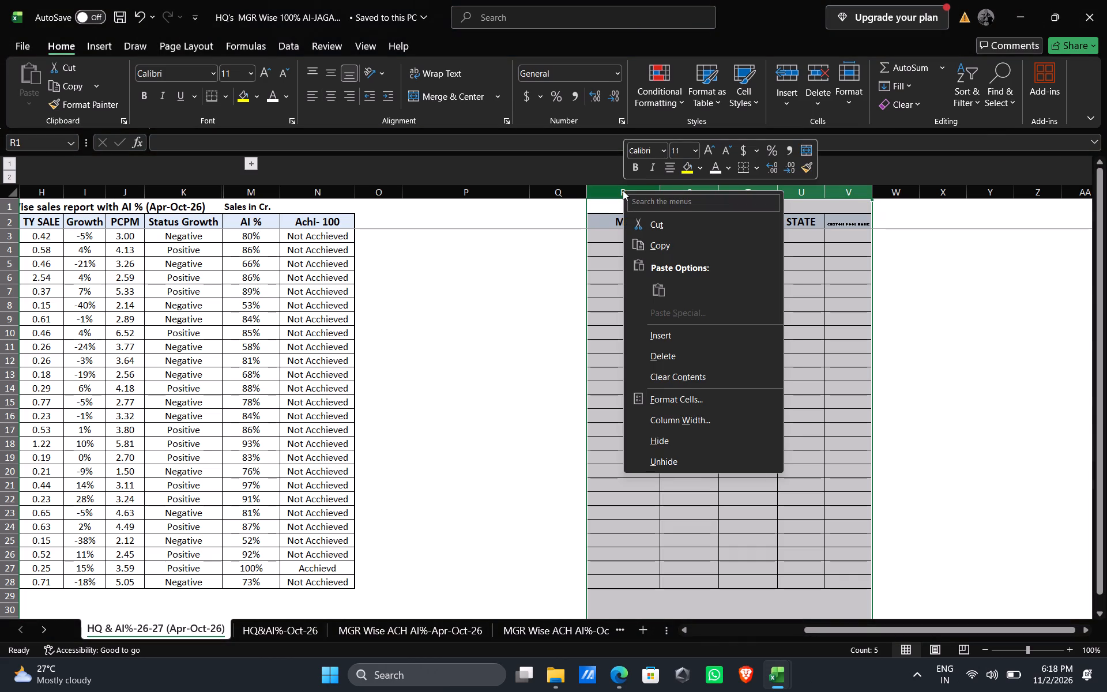
click(665, 353)
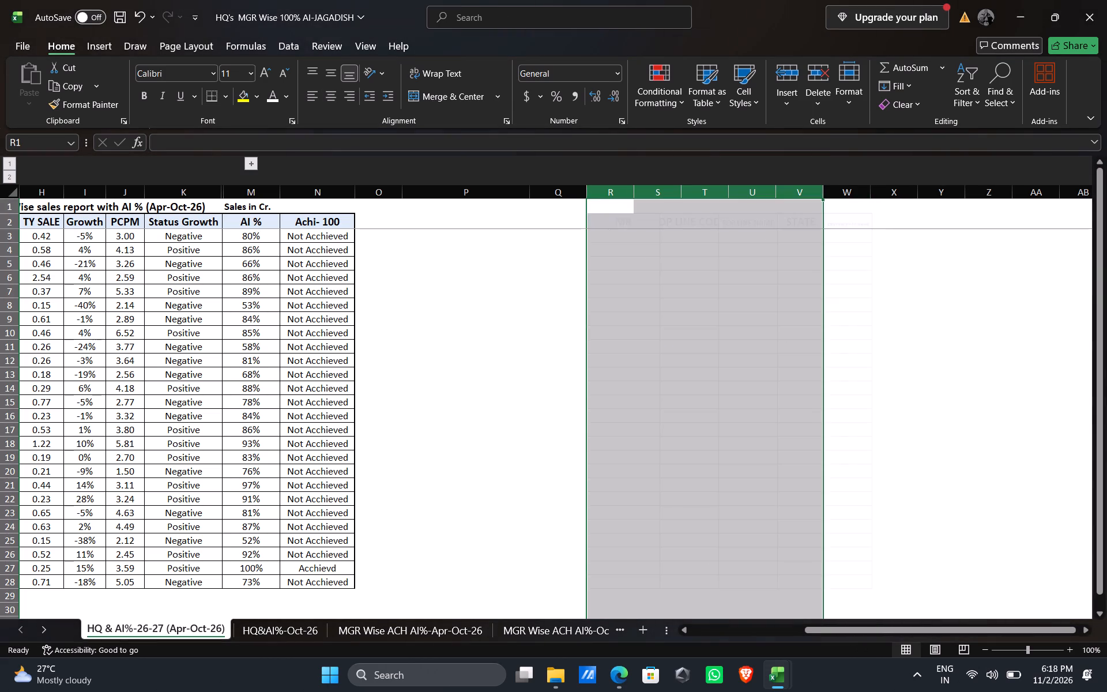
drag(842, 625, 684, 635)
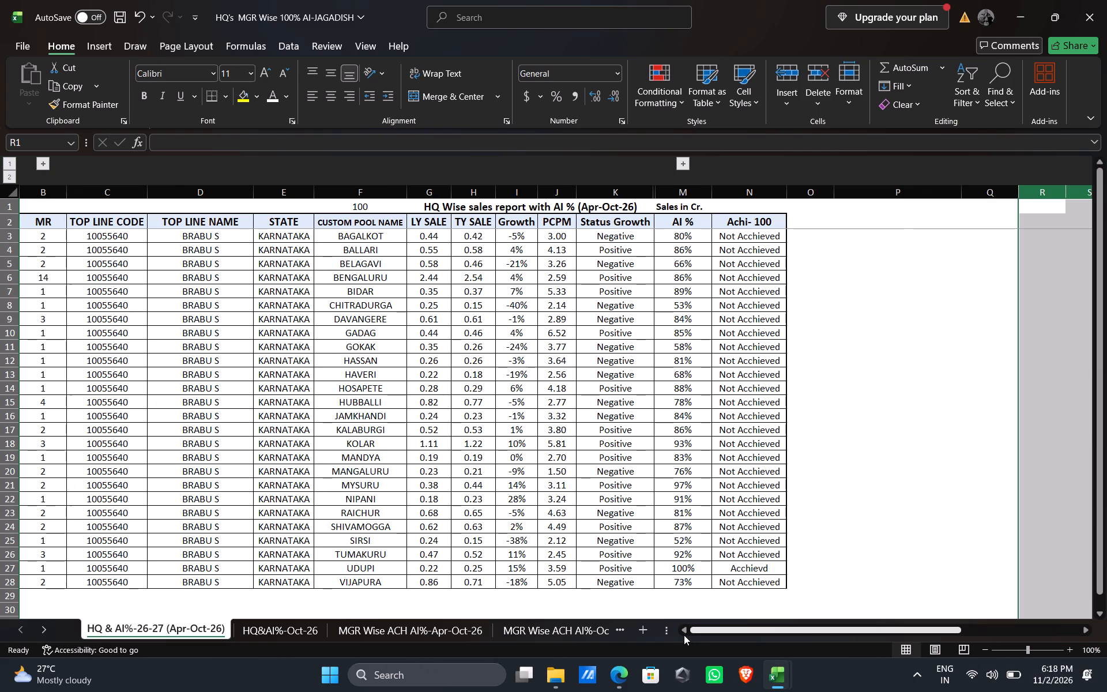
Examine the HQ&AI%-Oct-26 sheet and the MGR Wise ACH AI% sheets for Apr-Oct-26 and Oct-26.
click(300, 631)
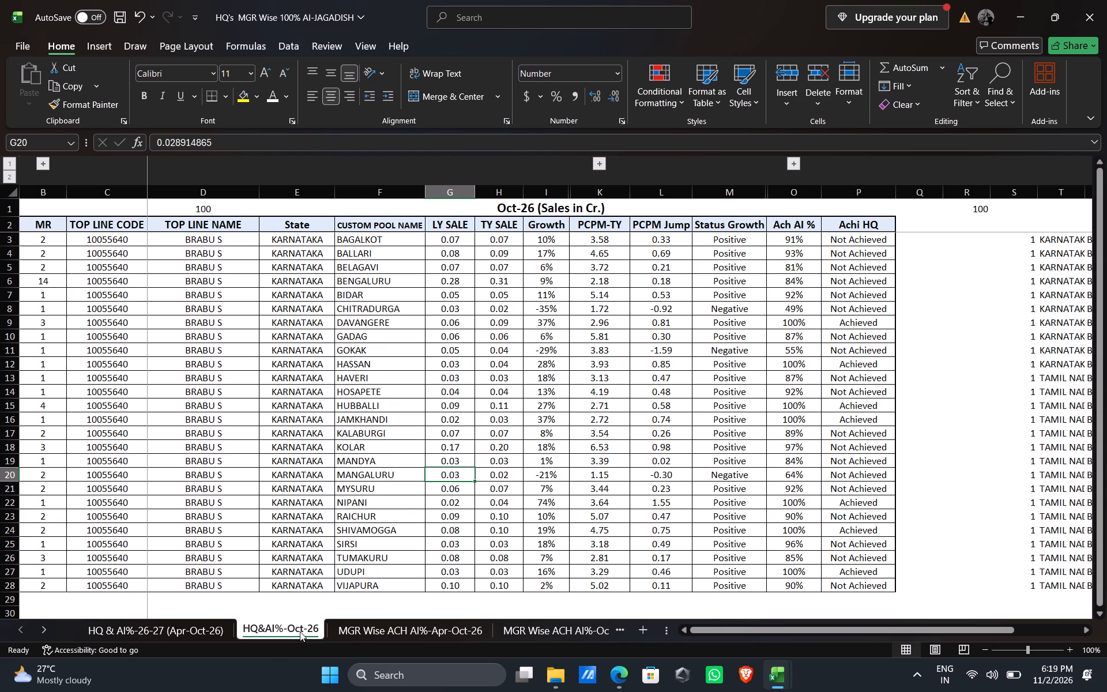
click(372, 636)
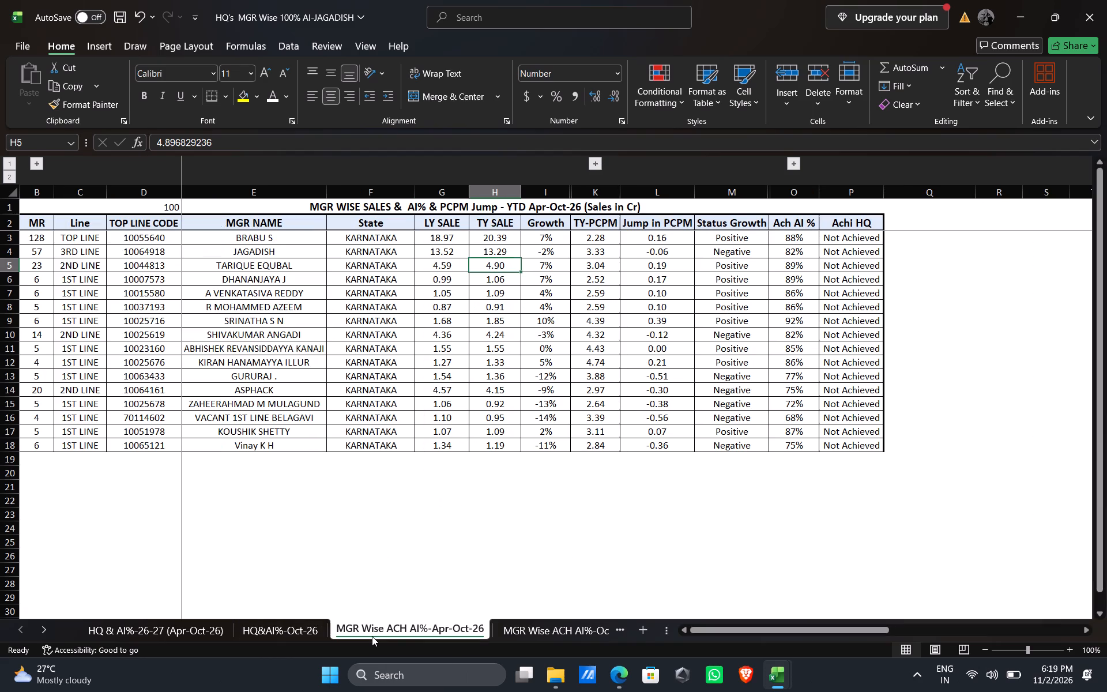
click(522, 631)
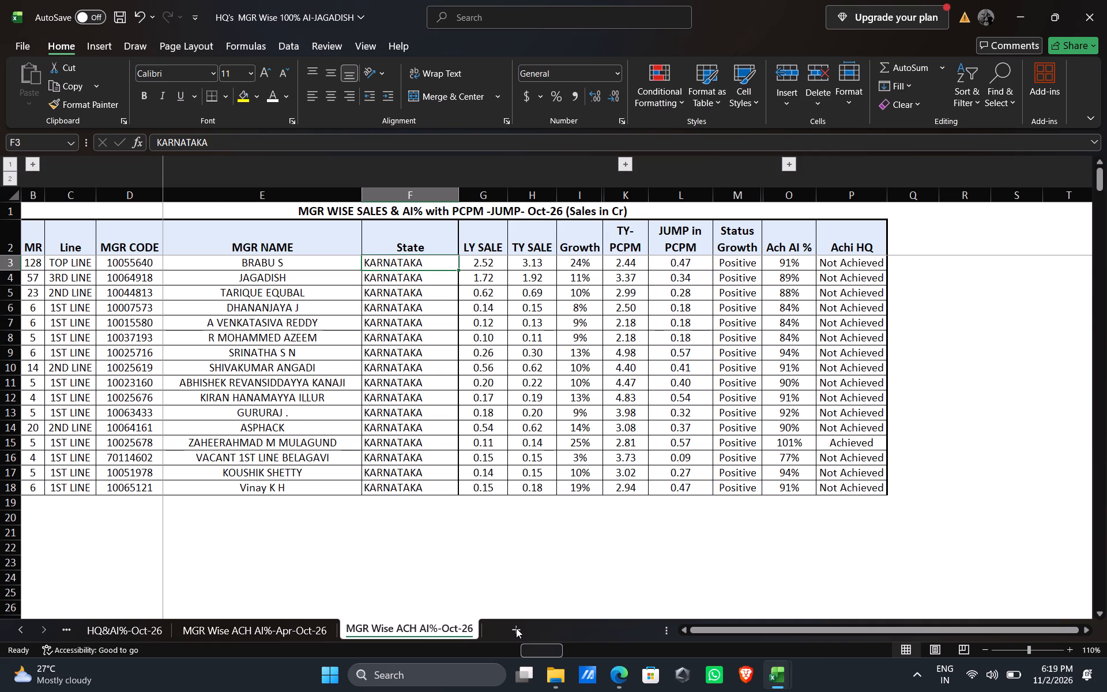
Add blank worksheets after the MGR Wise ACH AI%-Oct-26 sheet.
click(516, 627)
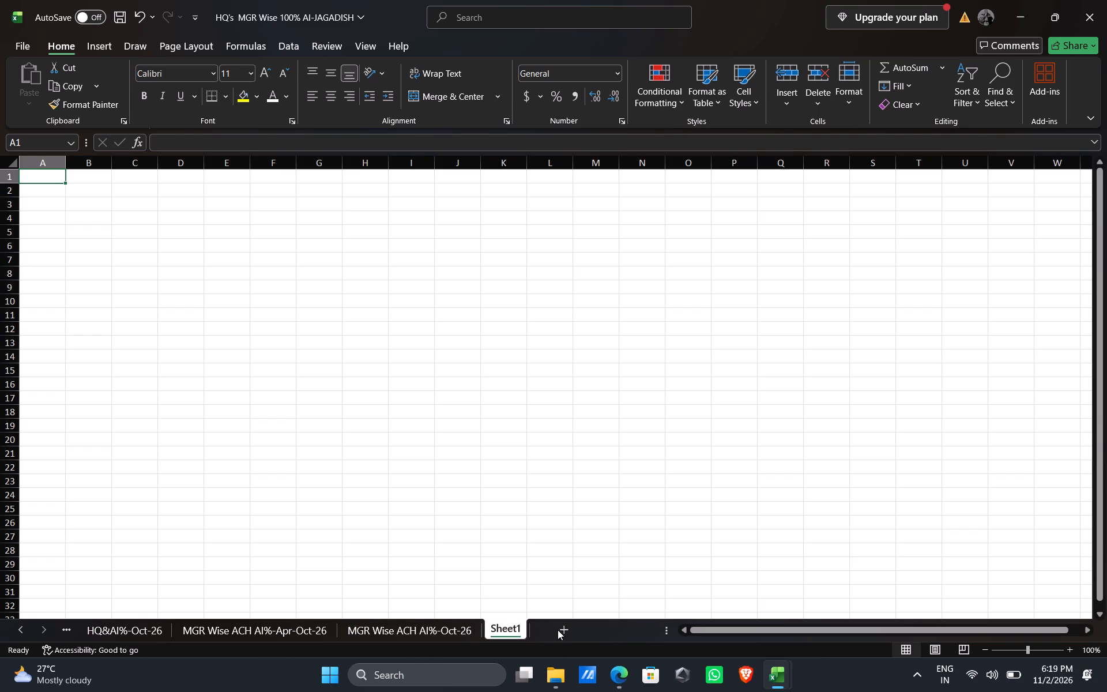
click(564, 630)
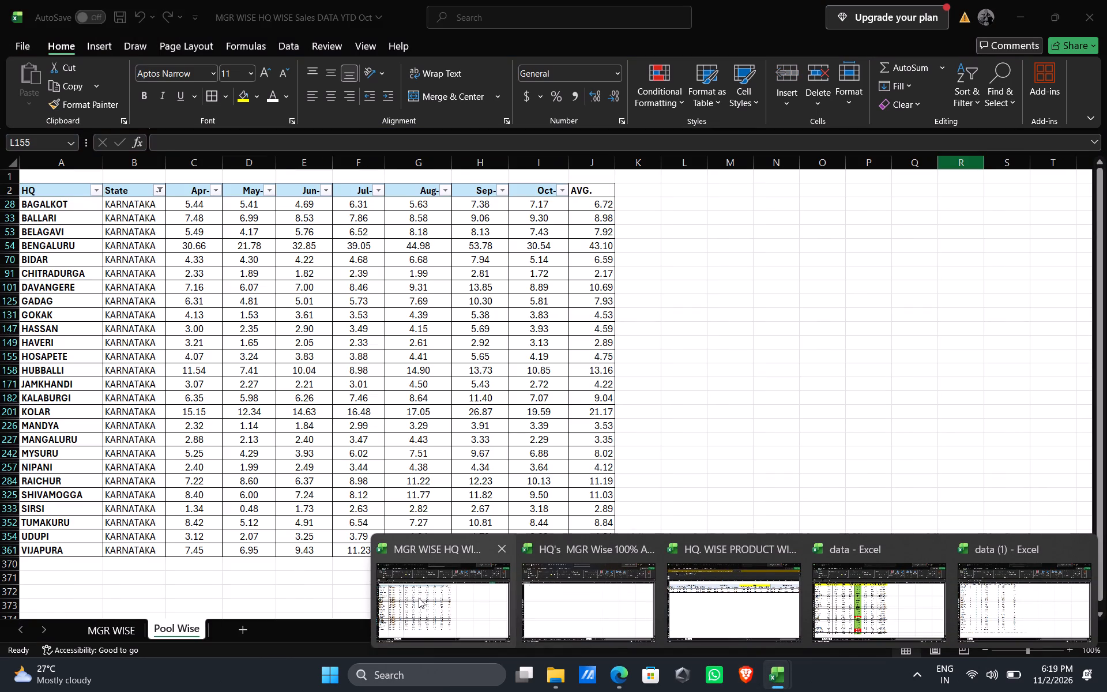
Back in the MGR WISE HQ WISE Sales DATA YTD Oct workbook's Pool Wise sheet, replace BALLARI's AVG. formula with its plain value.
click(419, 598)
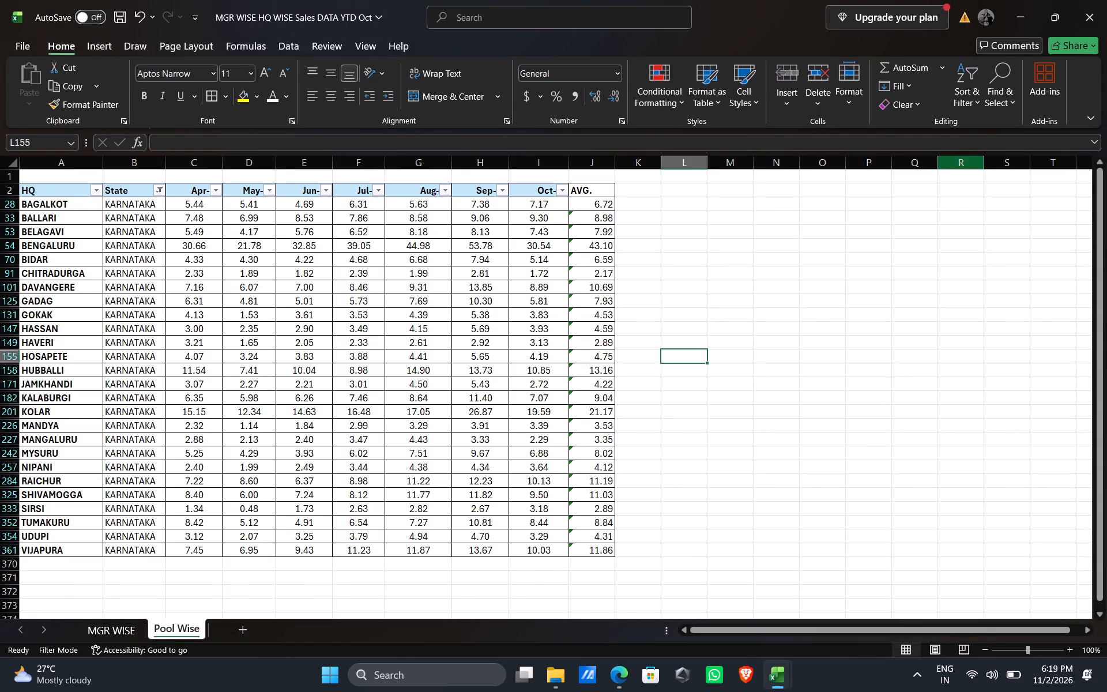
click(592, 207)
click(593, 221)
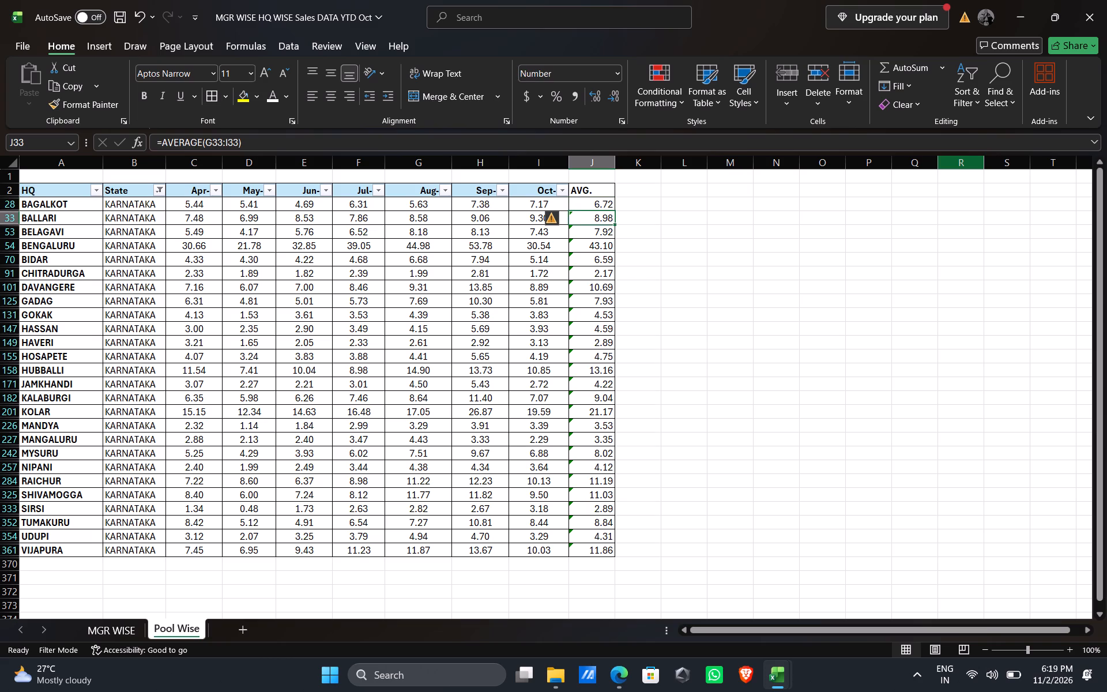
key(ctrl+c)
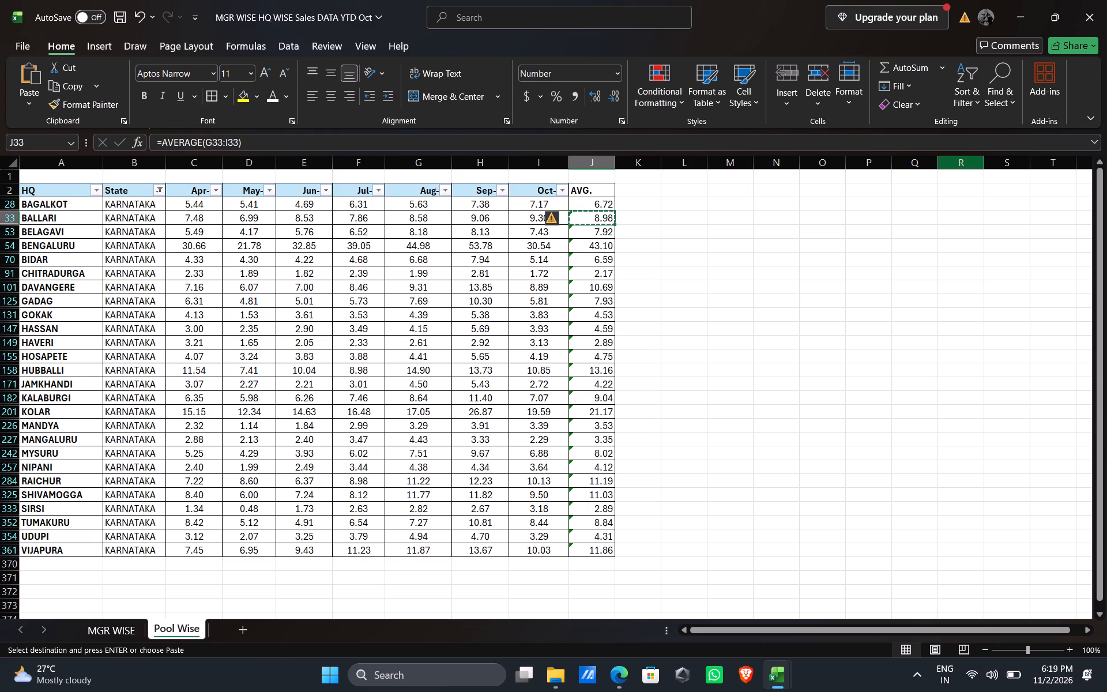
right_click(593, 221)
click(654, 317)
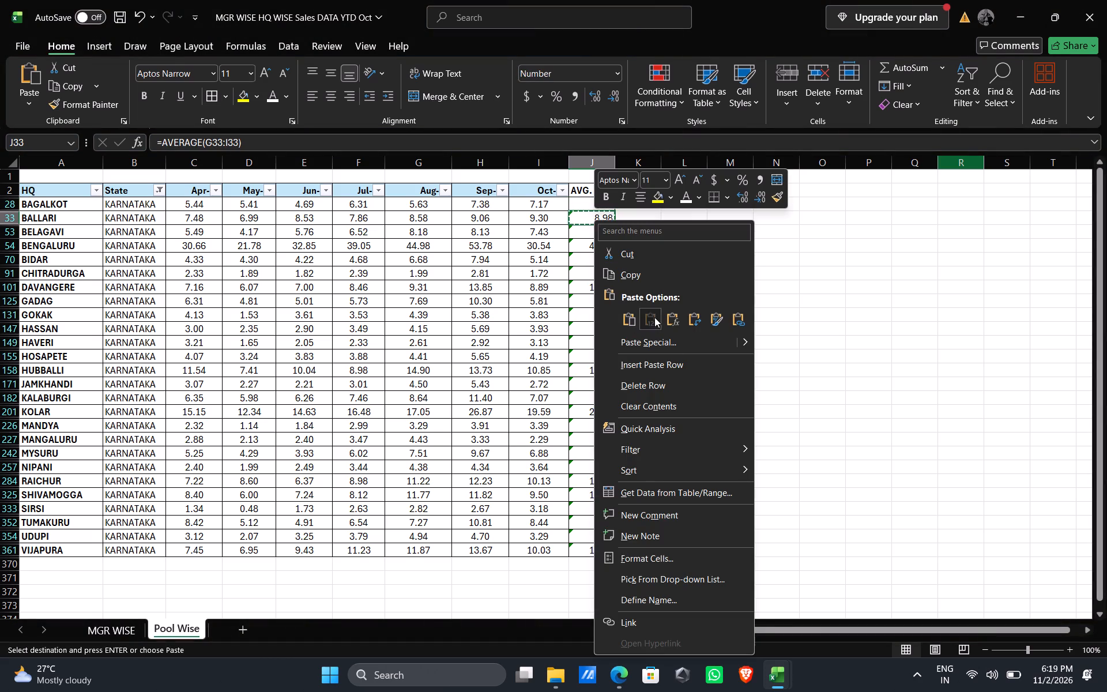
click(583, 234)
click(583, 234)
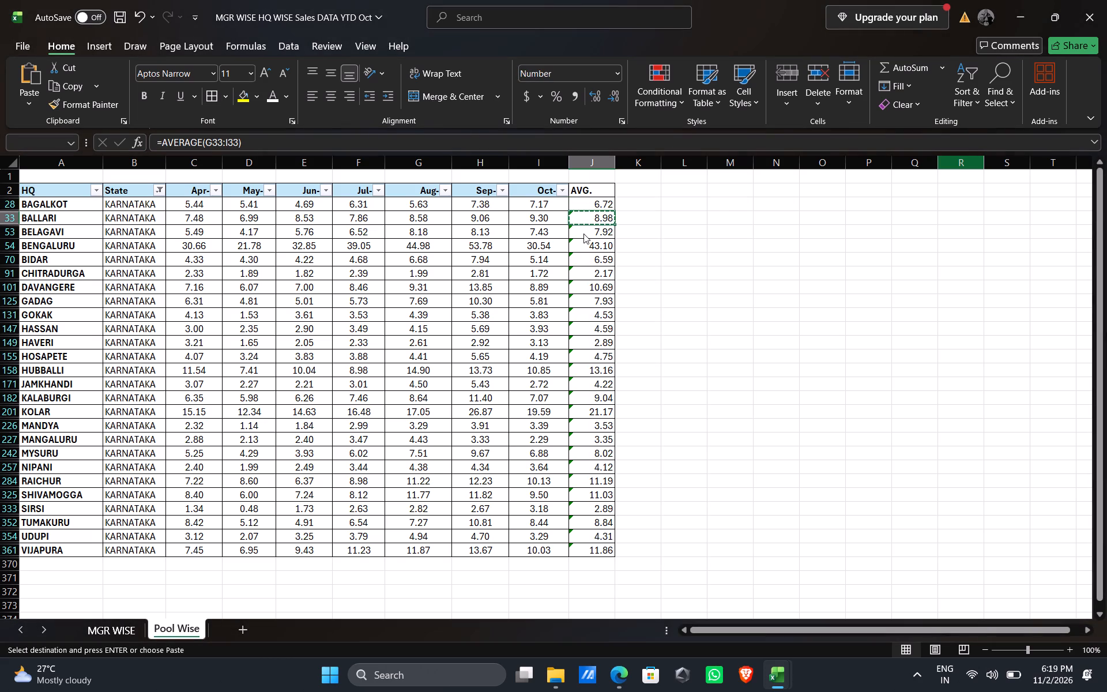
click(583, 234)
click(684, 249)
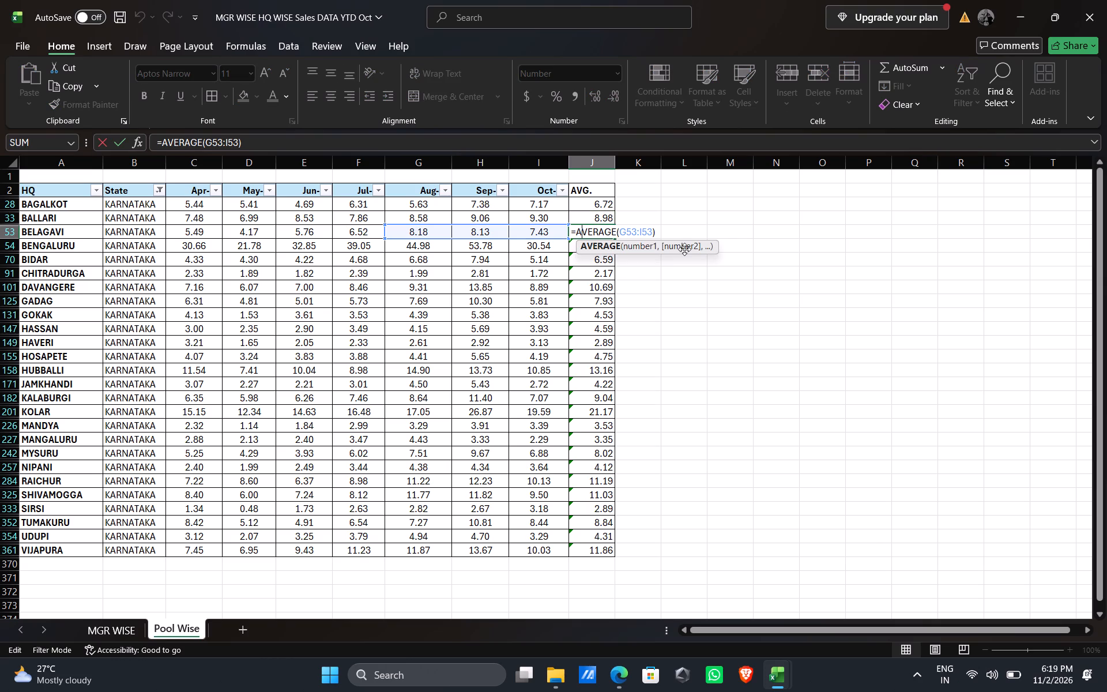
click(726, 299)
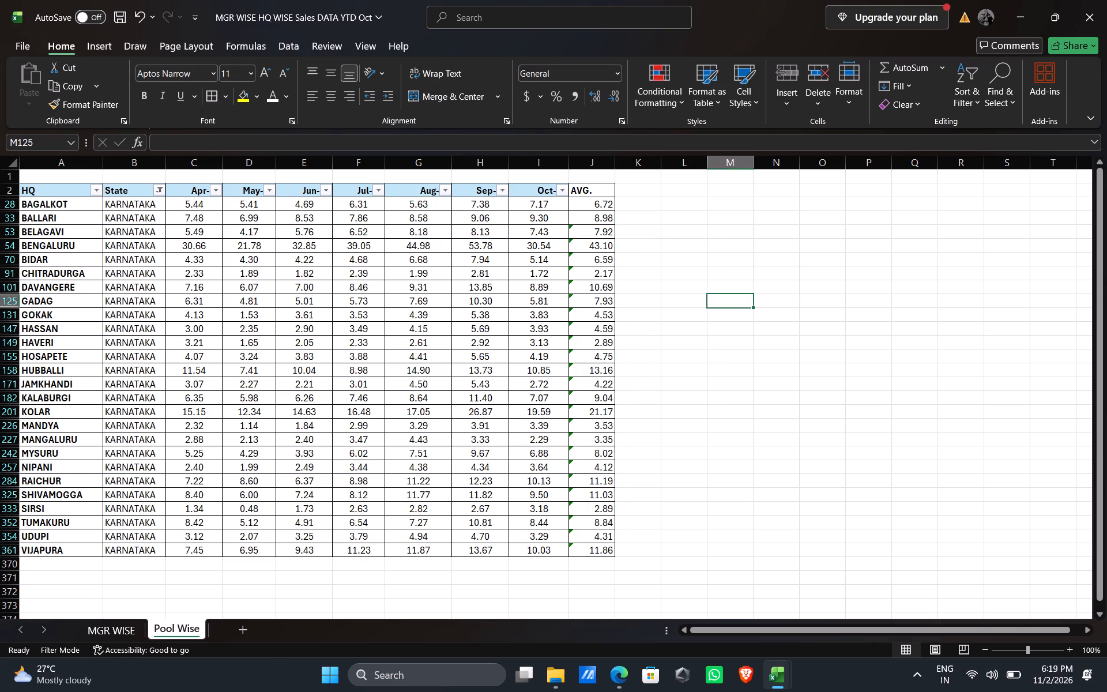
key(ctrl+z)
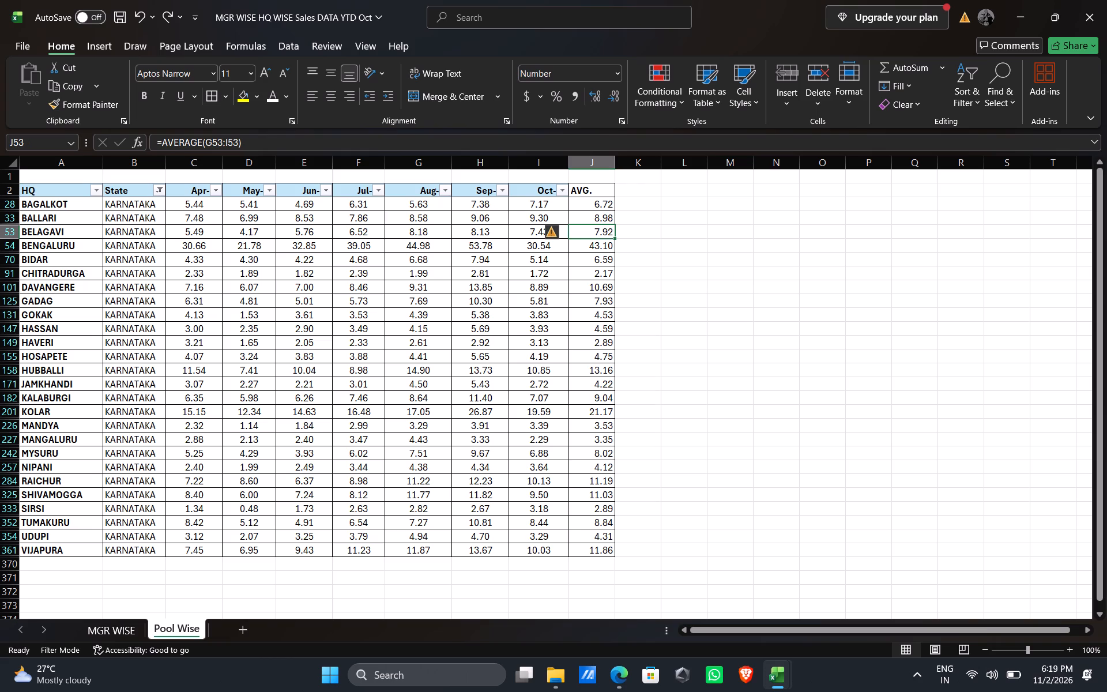
Replace the AVG. formulas of BELAGAVI and BENGALURU on the Pool Wise sheet with their plain values.
key(ctrl+c)
right_click(603, 230)
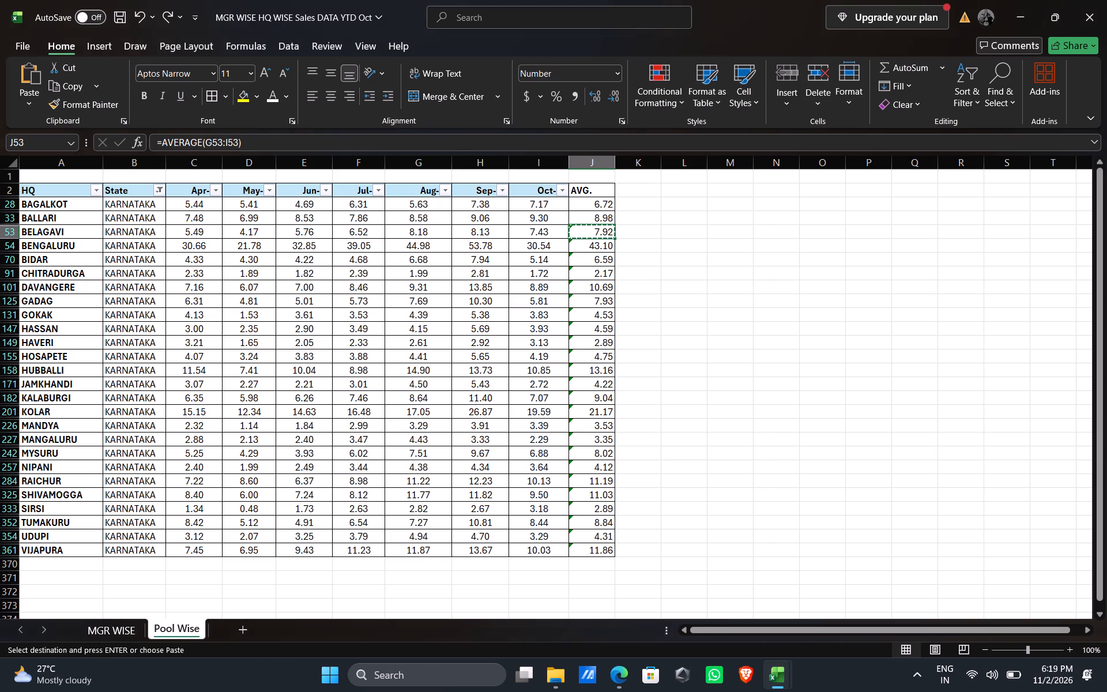
click(661, 320)
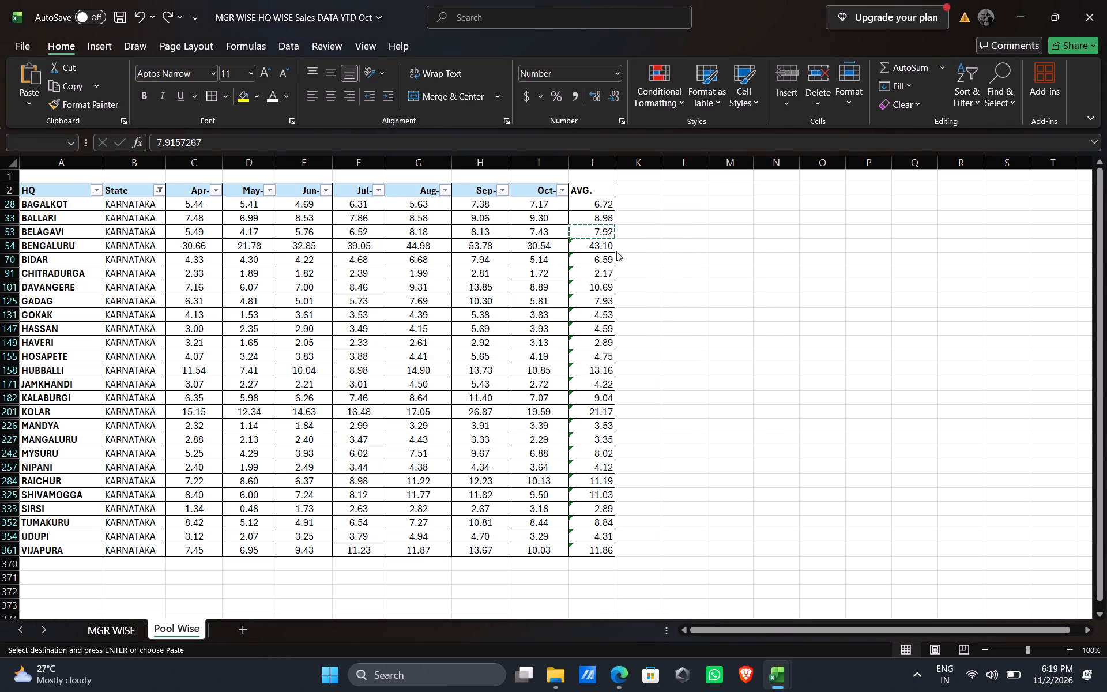
click(598, 240)
click(582, 245)
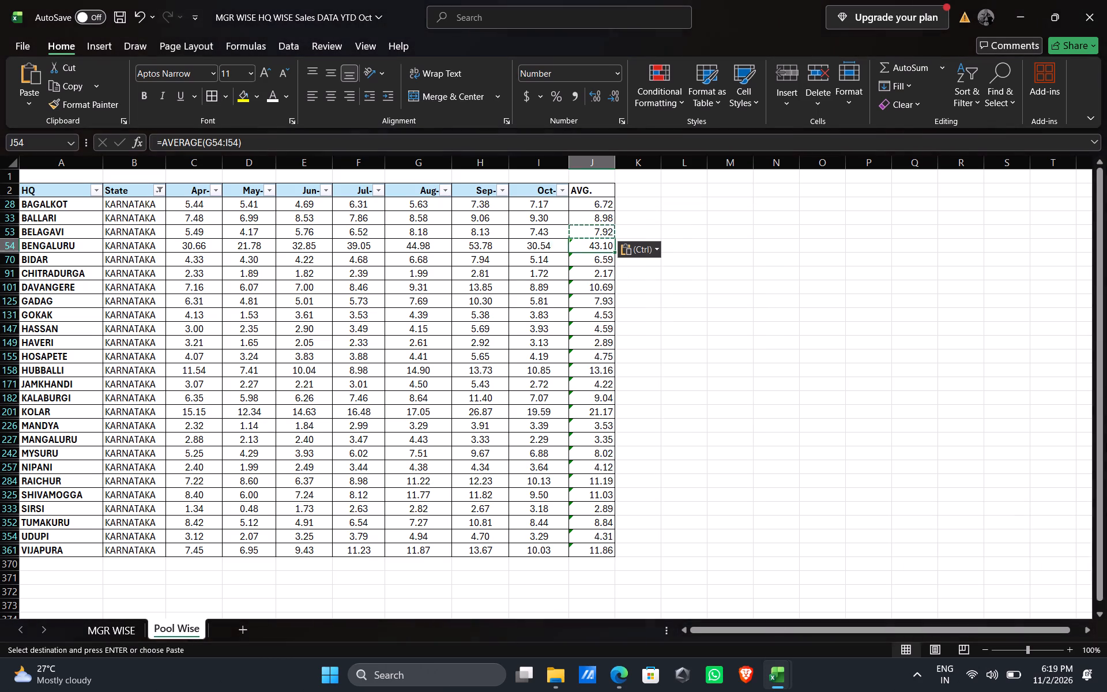
key(ctrl+c)
right_click(582, 245)
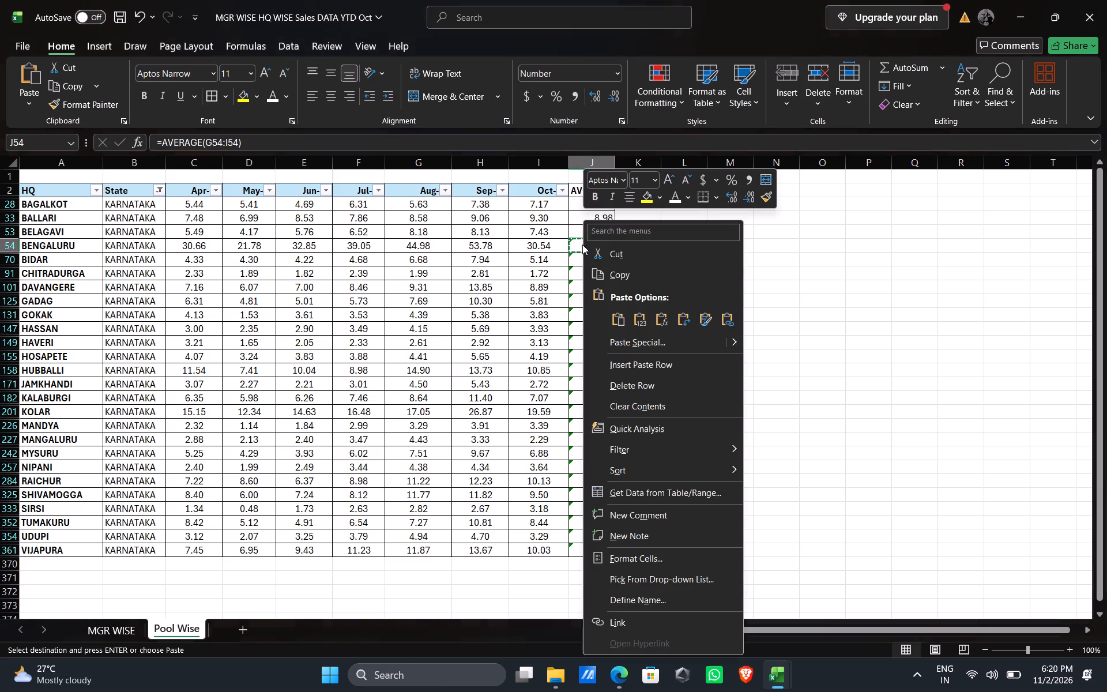
click(639, 319)
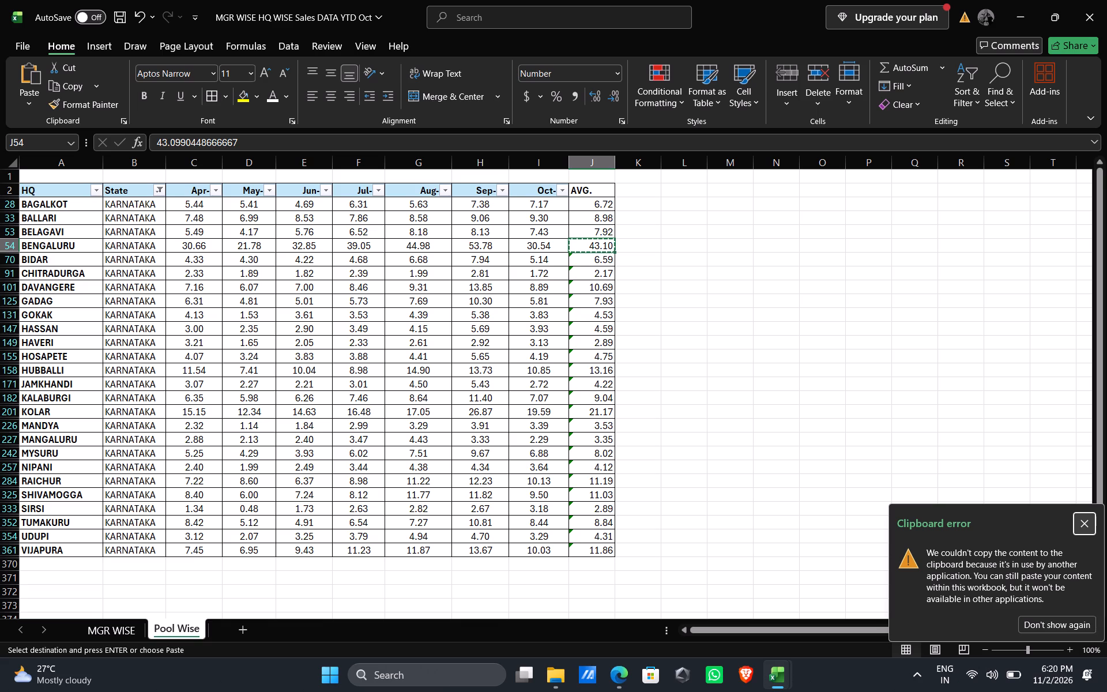
Convert the AVG. formulas of BIDAR and CHITRADURGA to plain values, one cell at a time.
click(593, 265)
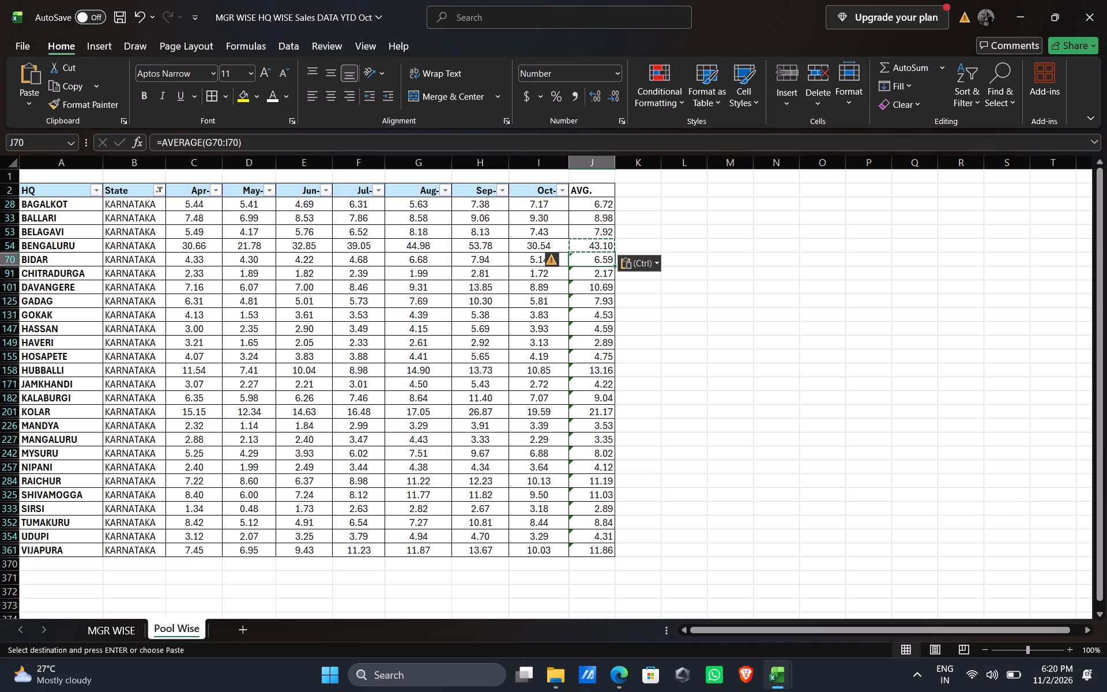
key(ctrl+c)
click(593, 265)
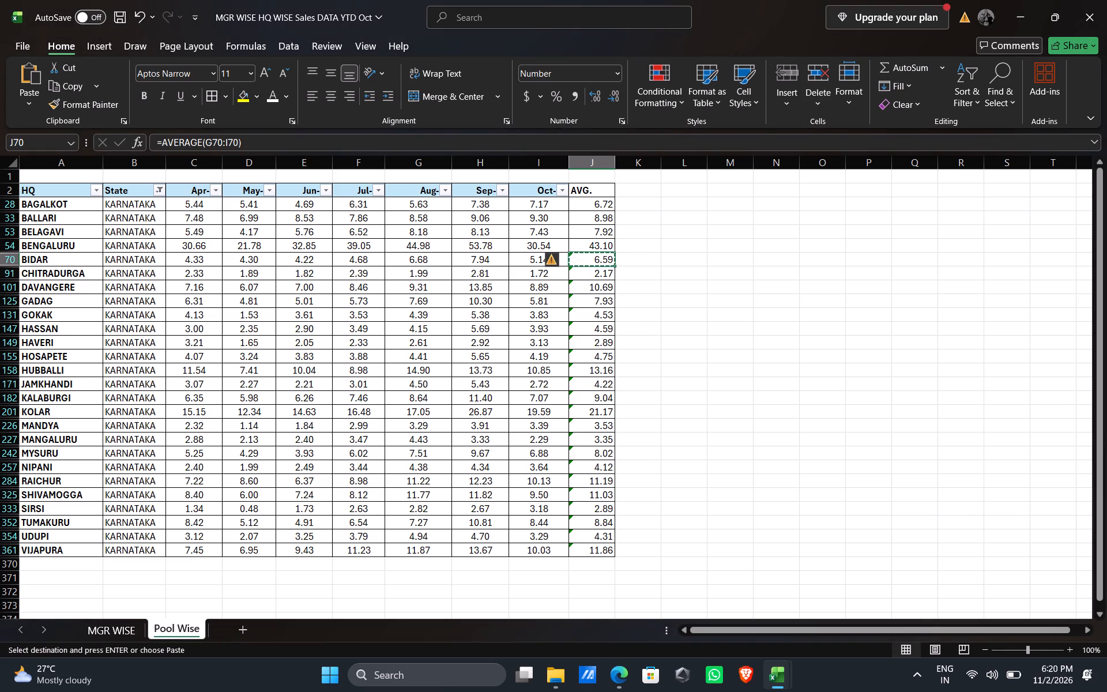
right_click(593, 265)
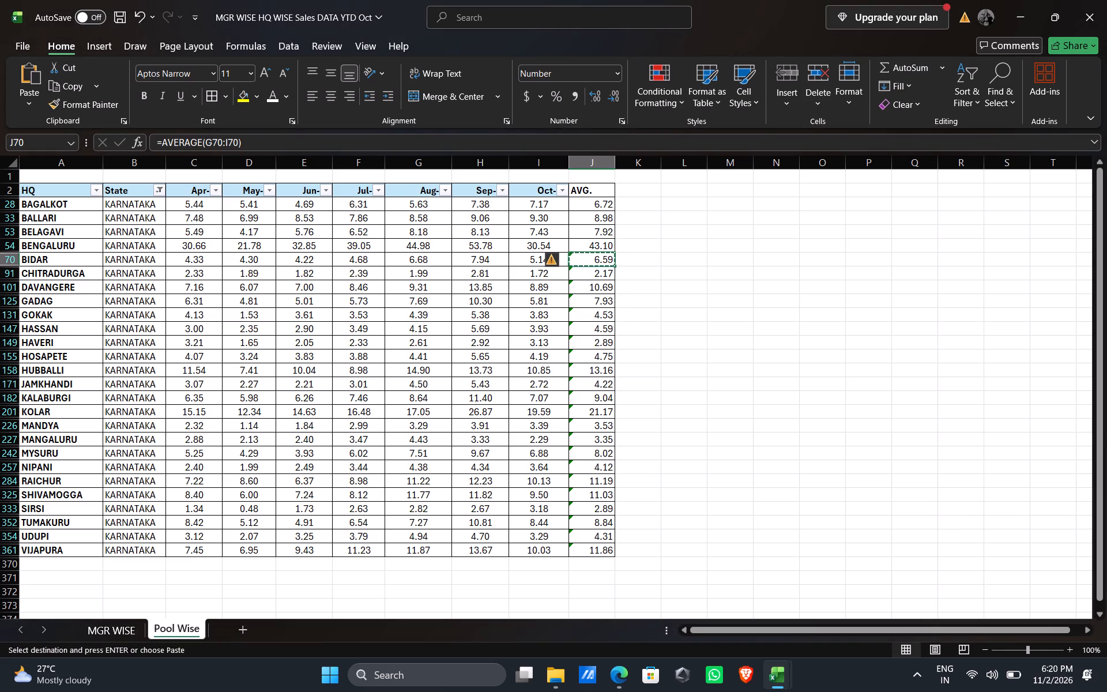
right_click(589, 261)
click(645, 321)
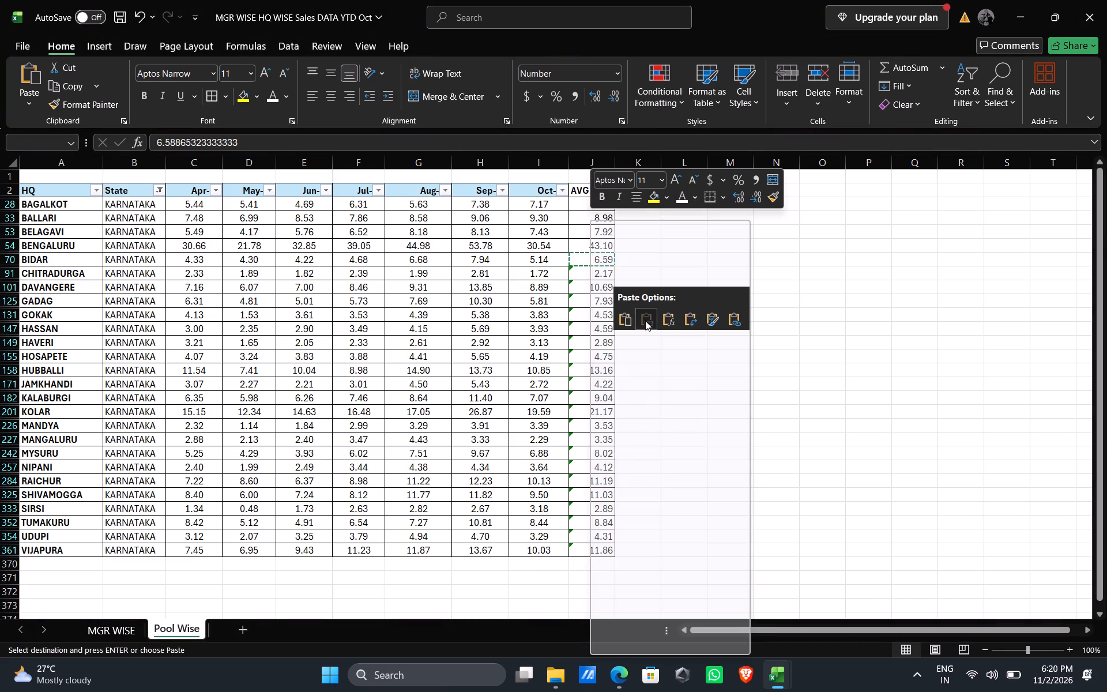
click(588, 275)
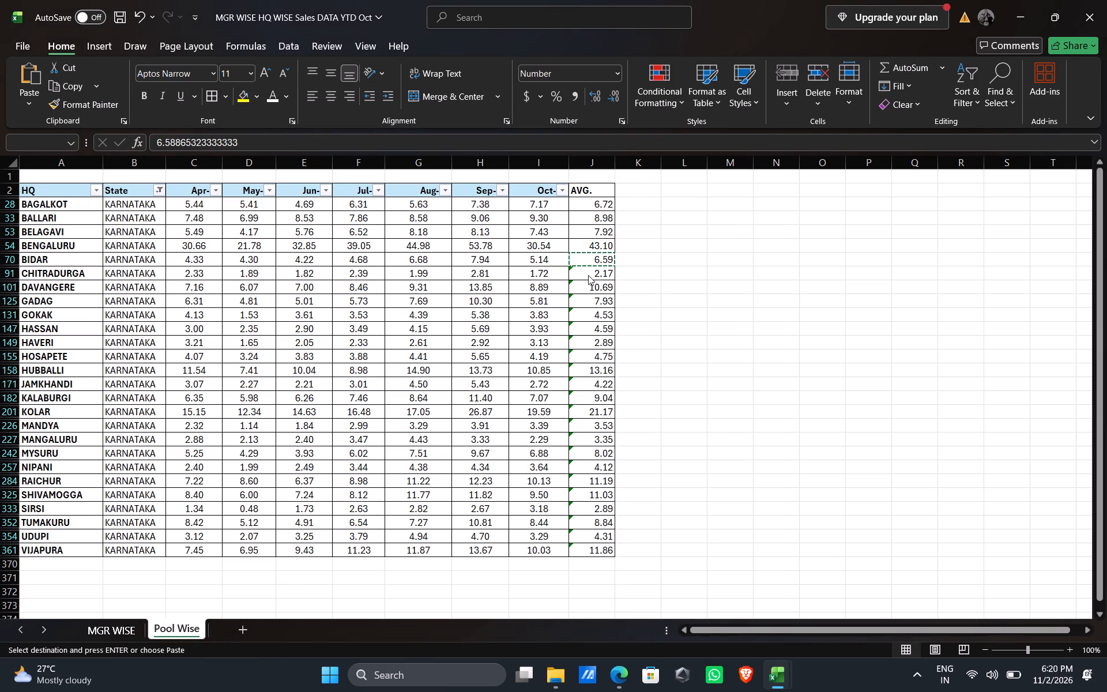
key(ctrl+c)
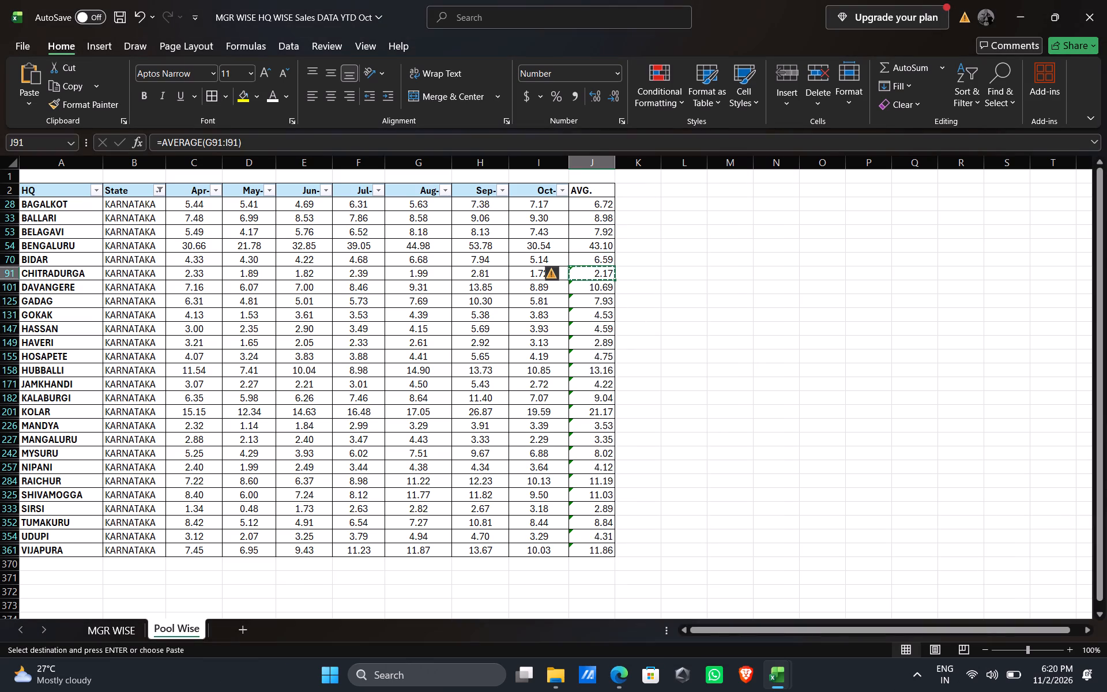
right_click(597, 271)
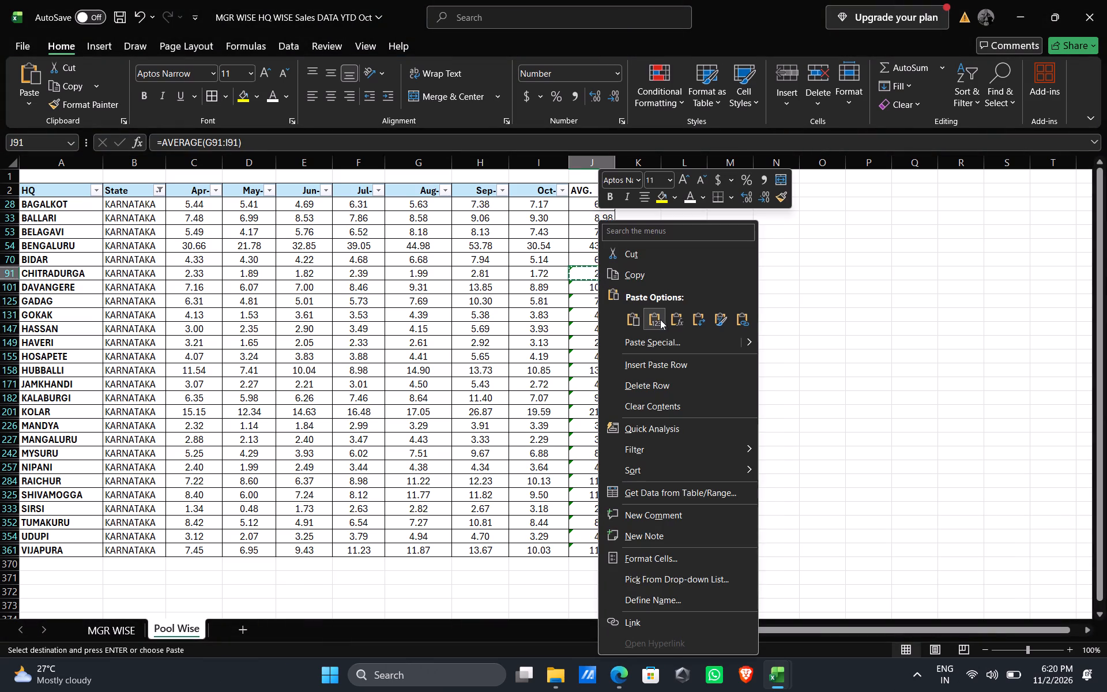
click(657, 319)
Convert the AVG. formulas of DAVANGERE and GADAG to plain values in the same cells.
click(592, 289)
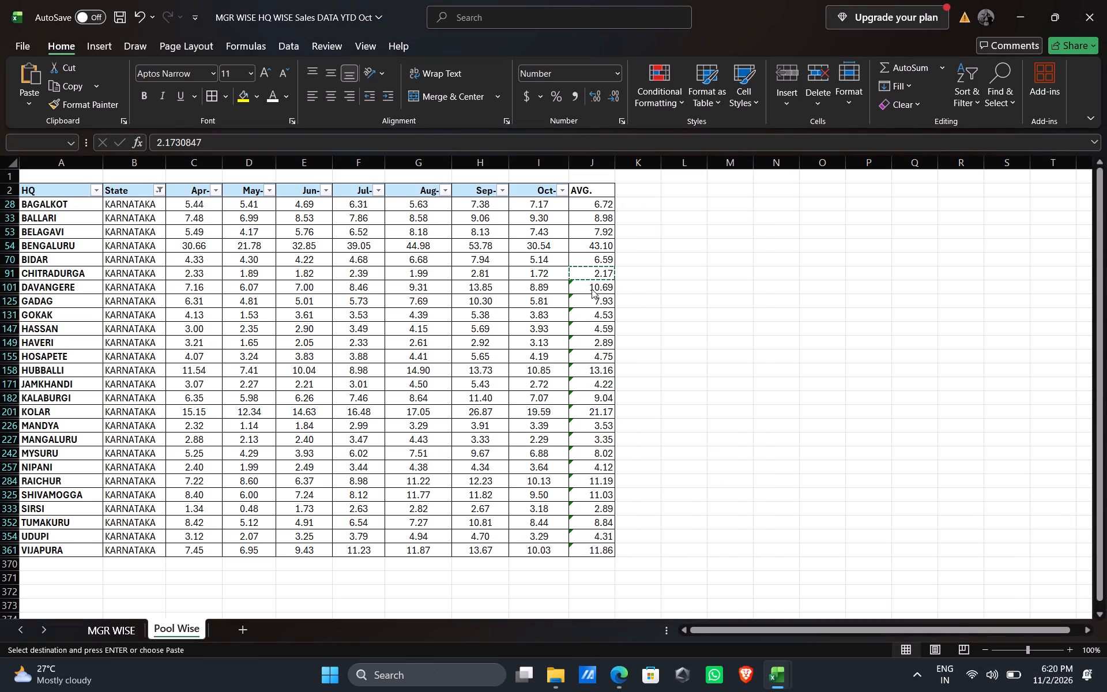
click(592, 289)
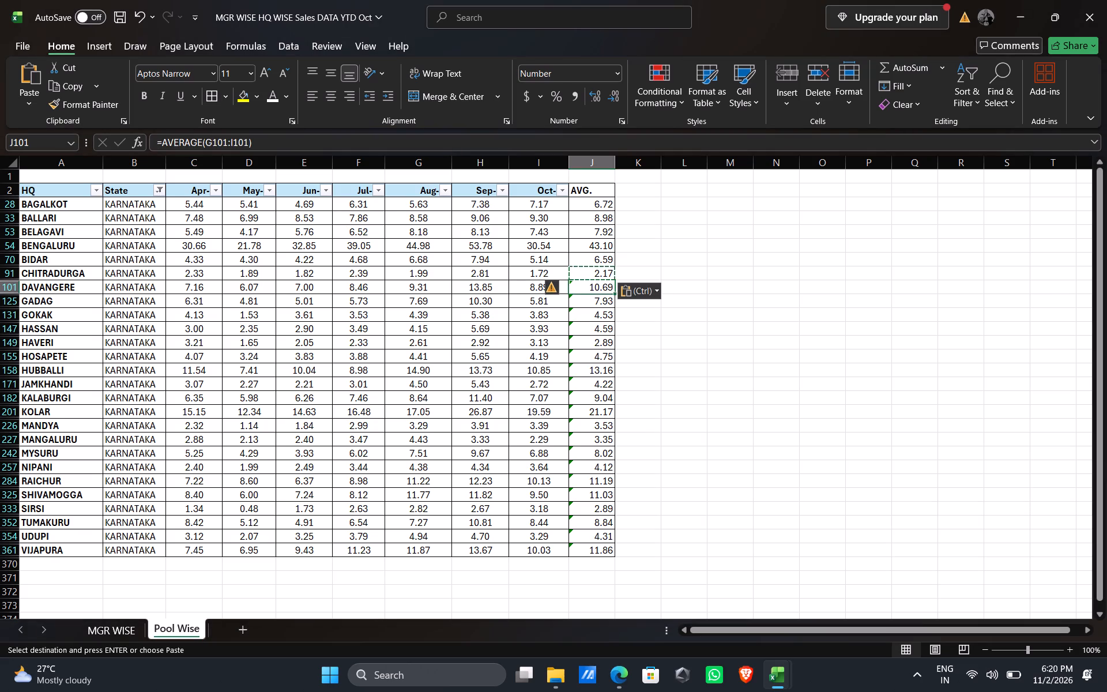
key(ctrl+c)
right_click(592, 289)
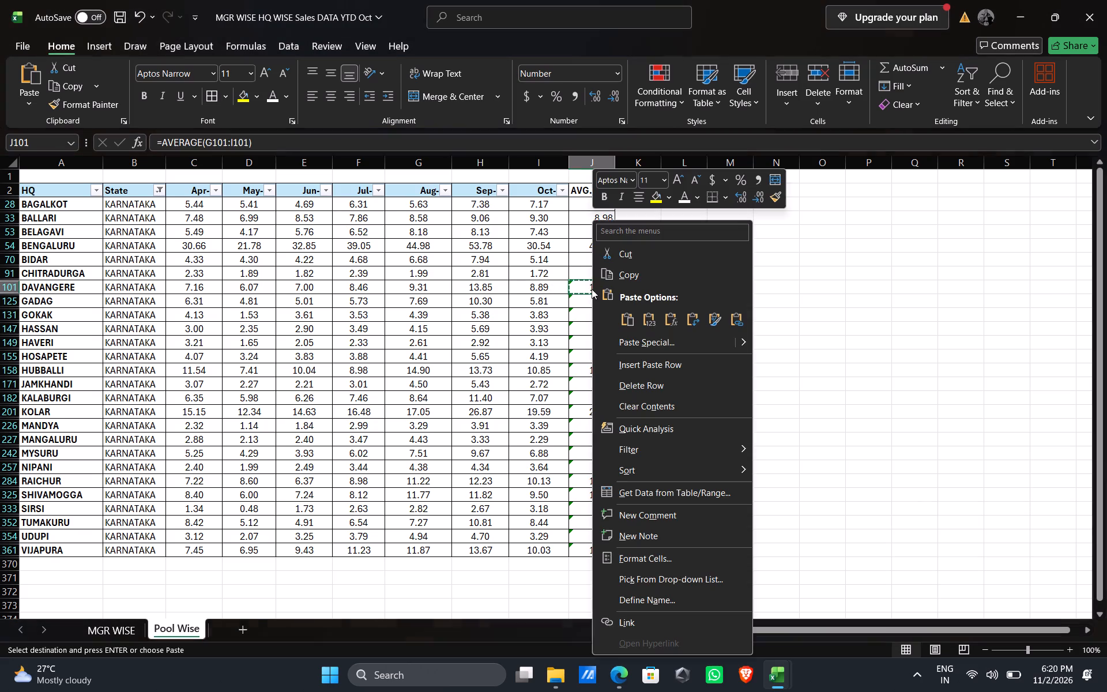
click(646, 321)
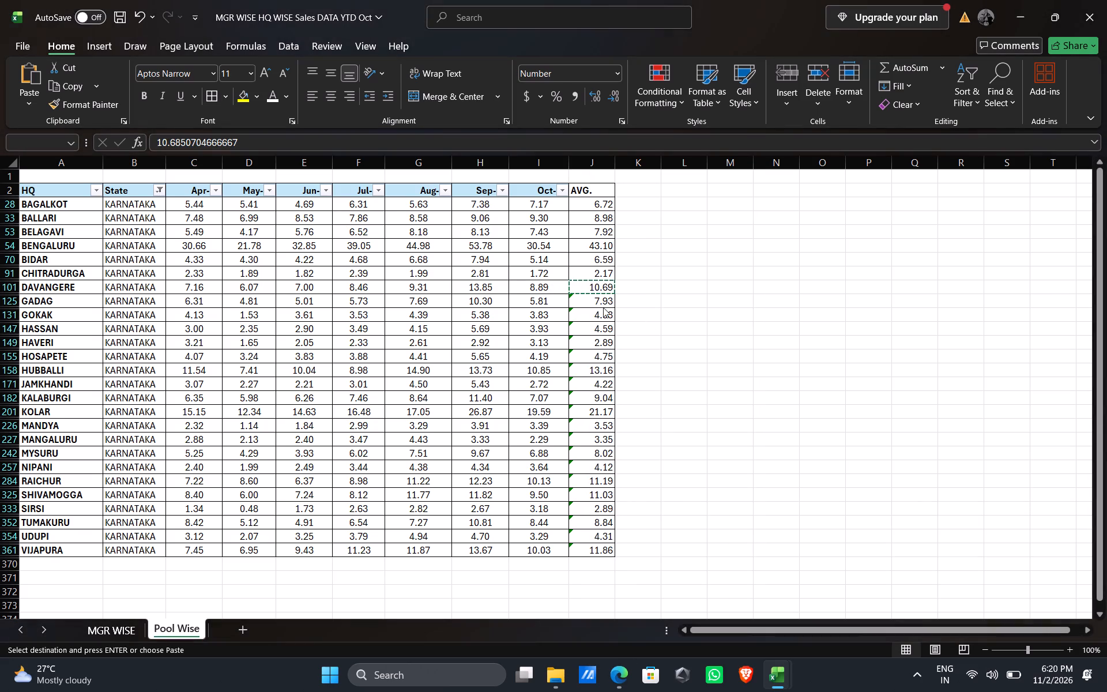
click(596, 300)
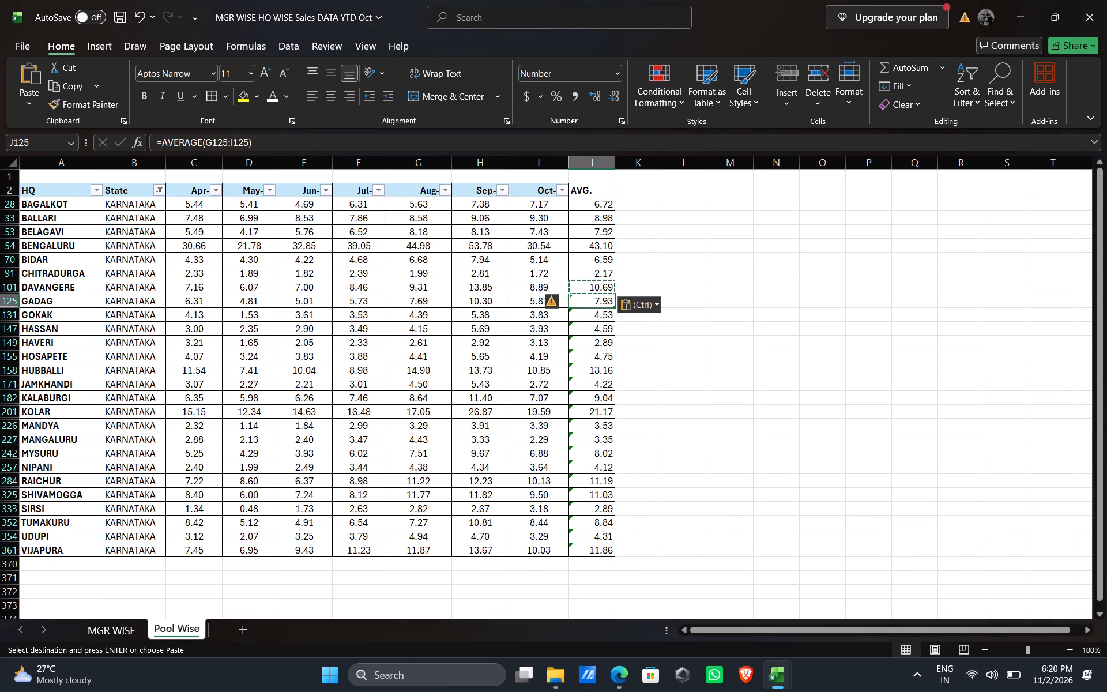
key(ctrl+c)
right_click(596, 300)
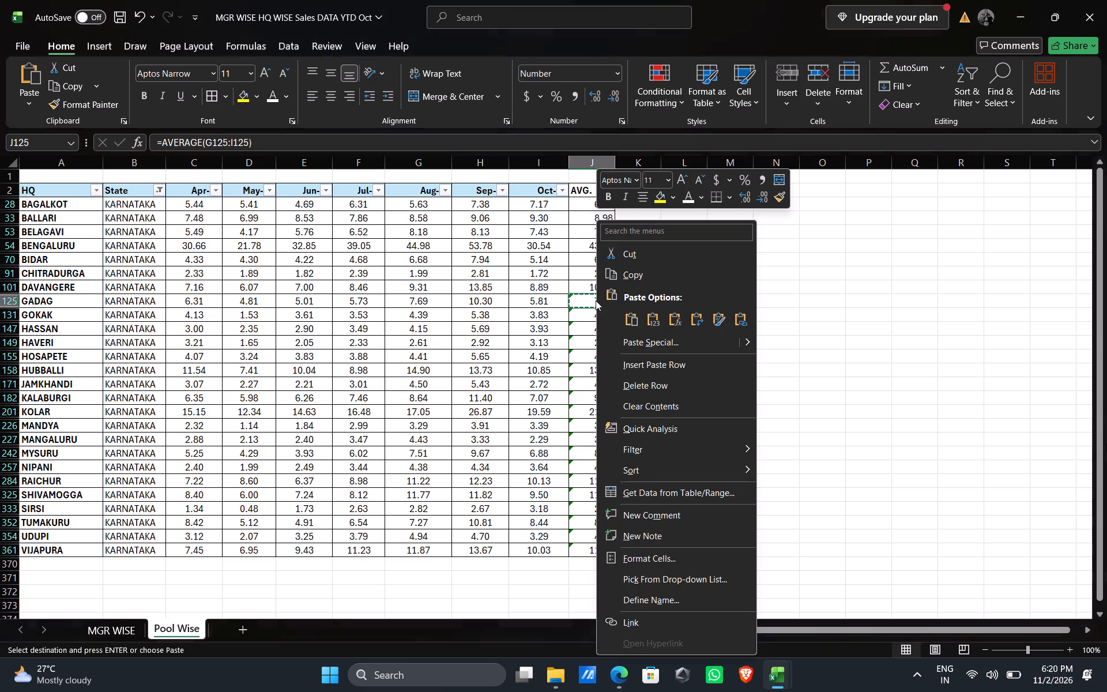
click(654, 319)
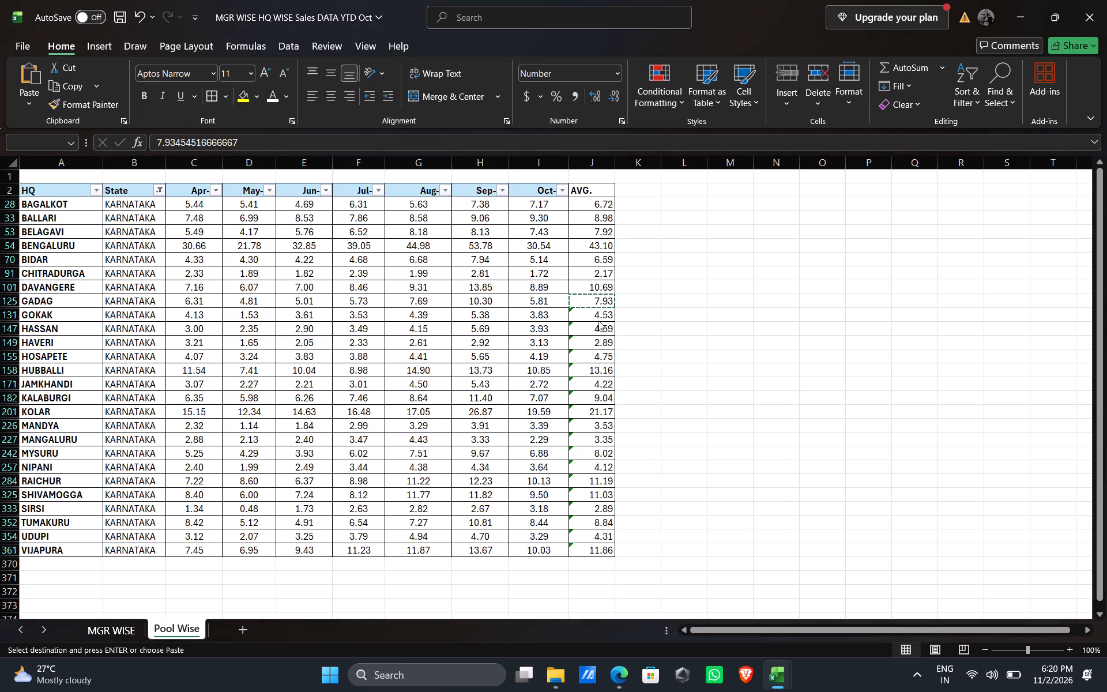
Replace the AVG. formulas in the GOKAK and HASSAN rows with their plain values.
click(594, 317)
click(594, 317)
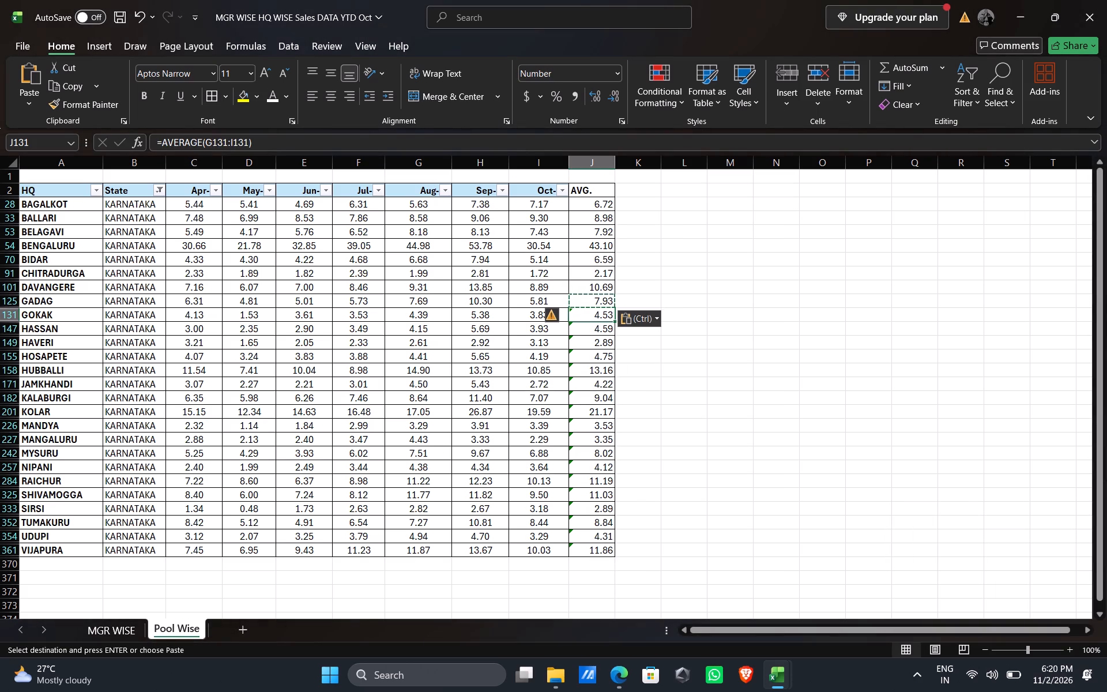
key(ctrl+c)
right_click(594, 317)
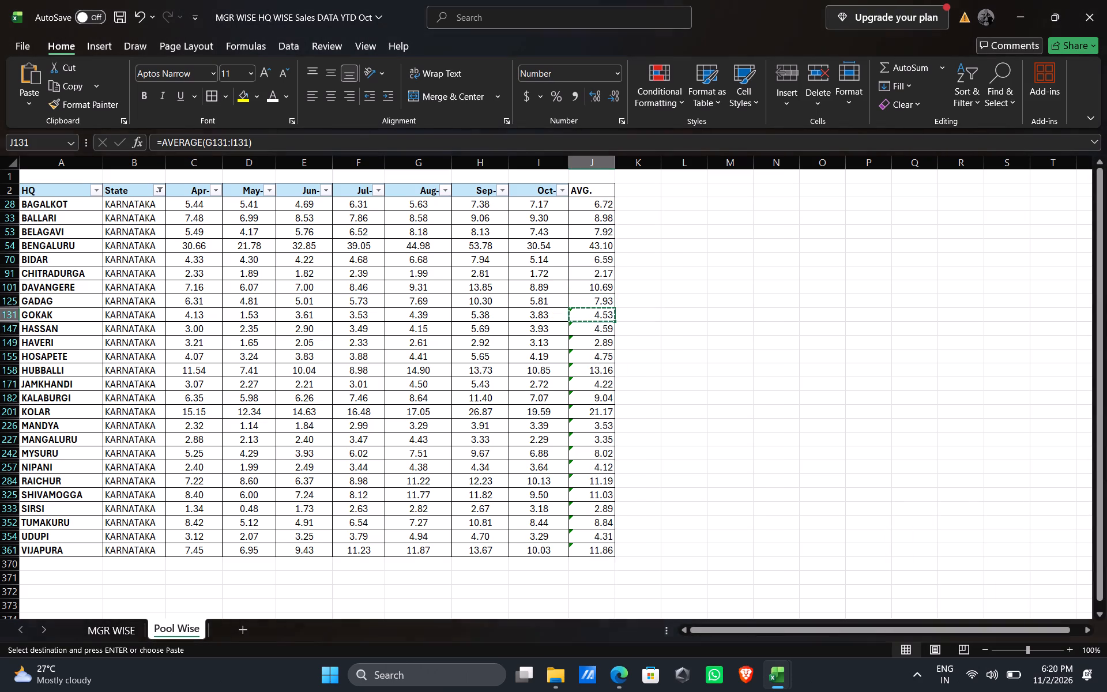
click(653, 322)
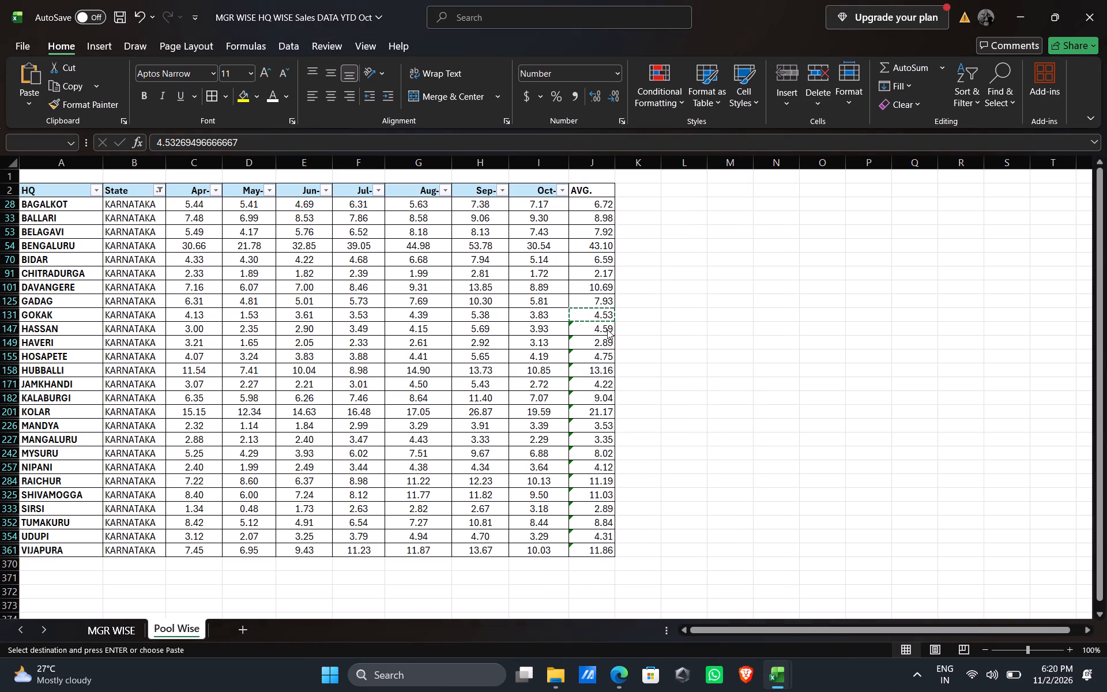
click(605, 329)
click(605, 329)
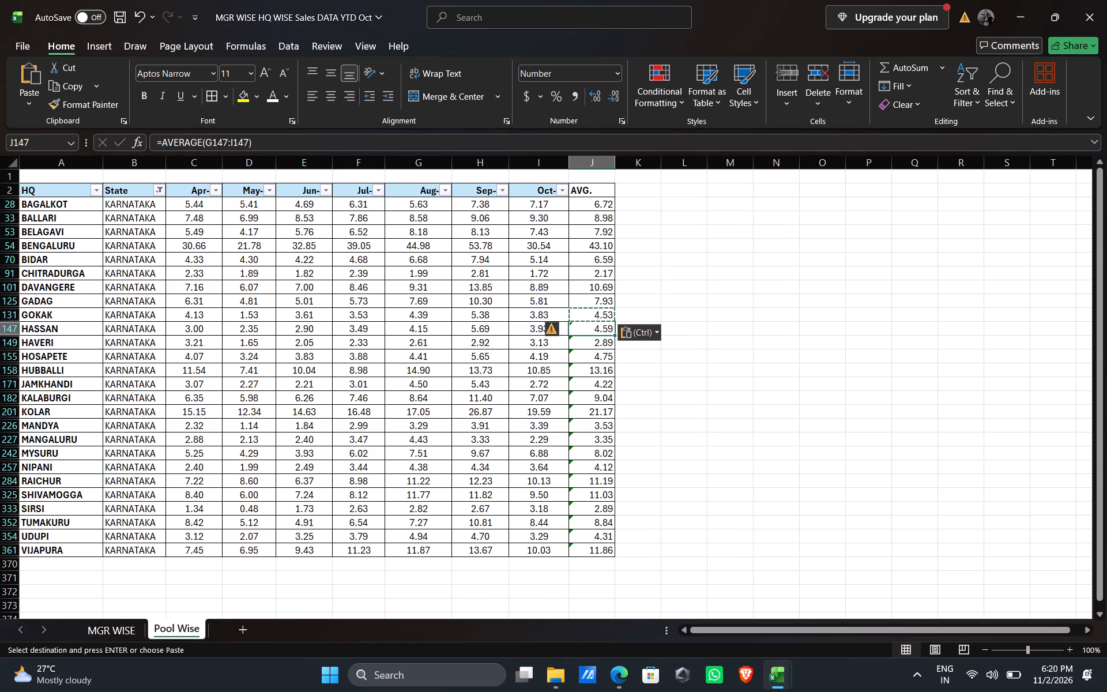
key(ctrl+c)
right_click(605, 329)
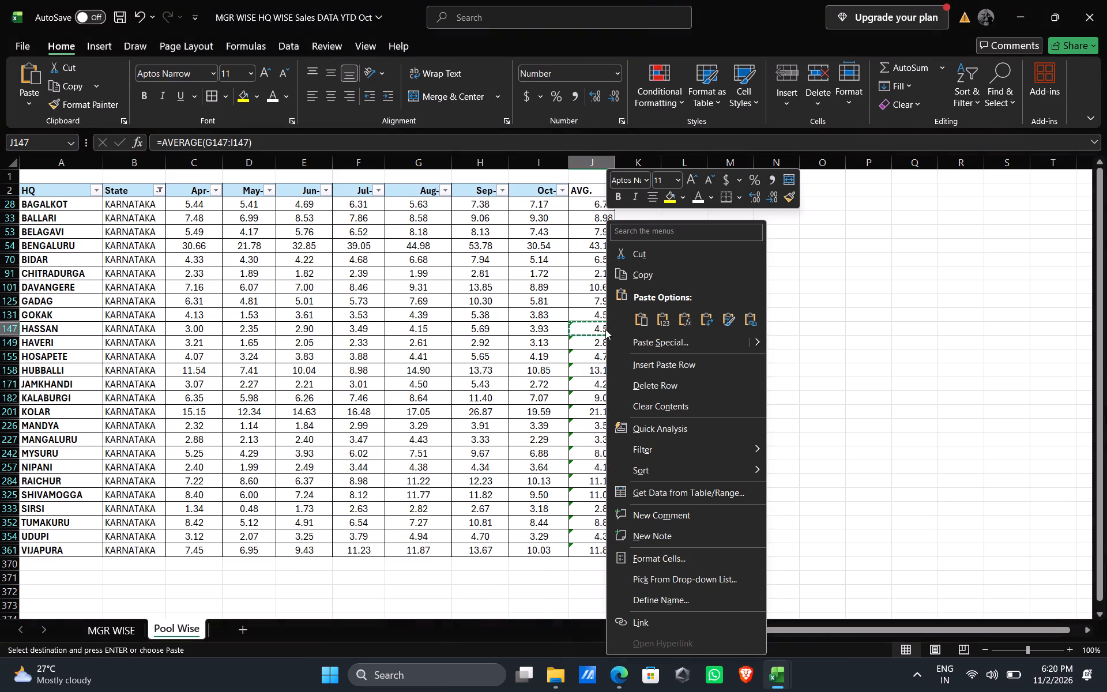
click(661, 316)
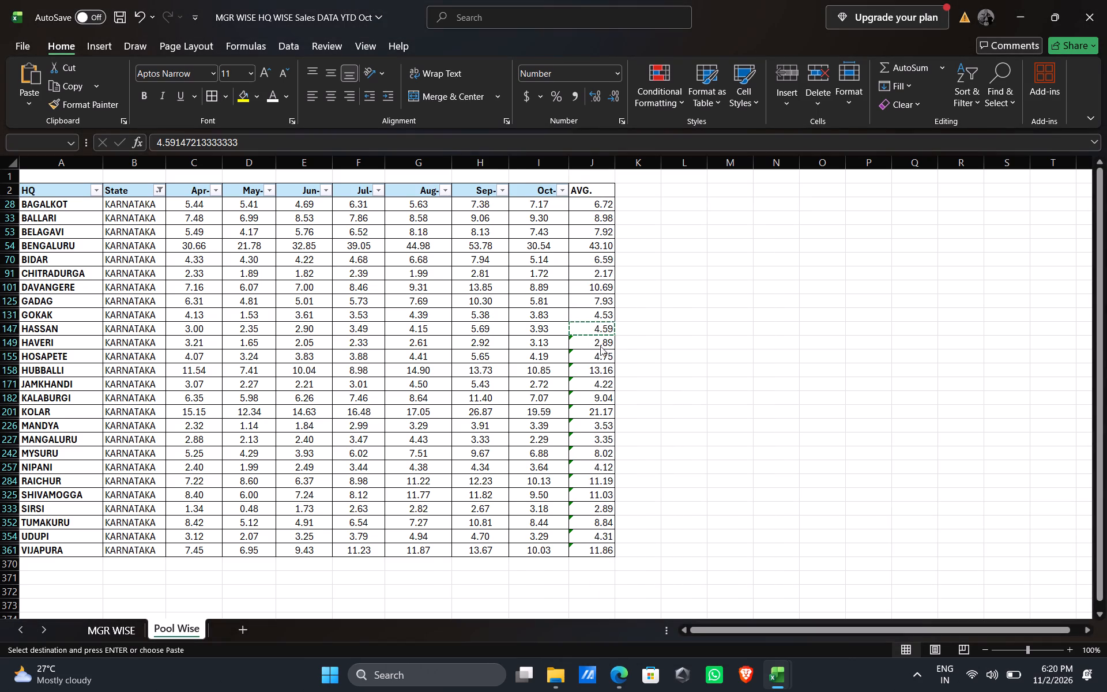
Replace the AVG. formulas in the HAVERI and HOSAPETE rows with their plain values.
click(597, 345)
click(591, 341)
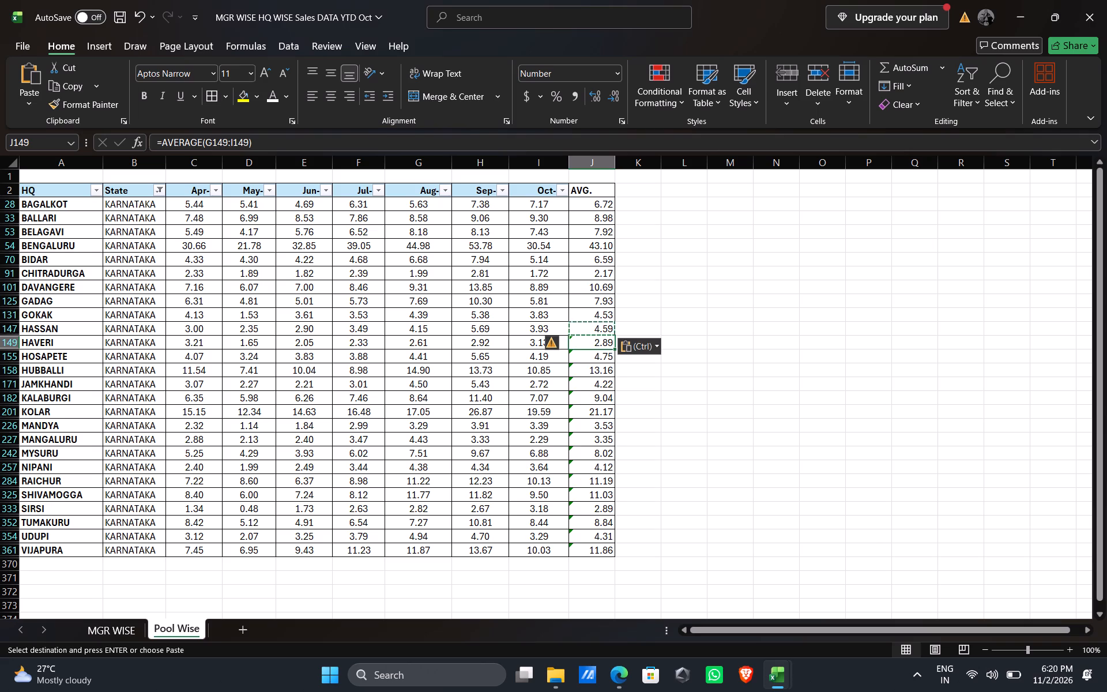
key(ctrl+c)
right_click(591, 341)
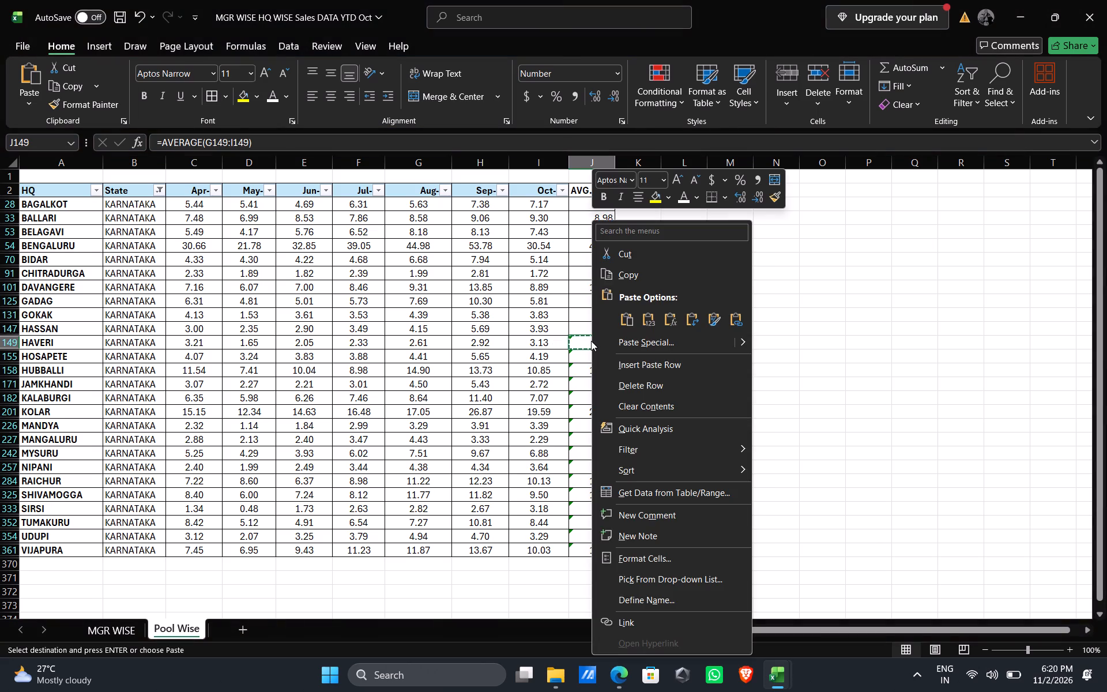
click(647, 311)
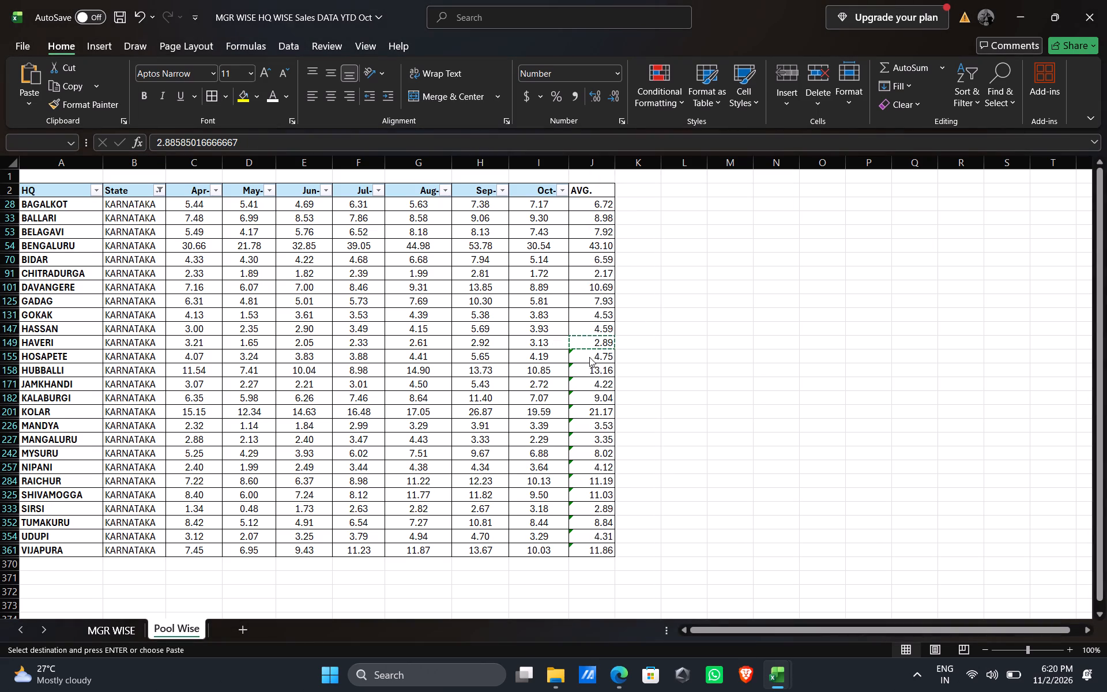
click(589, 357)
click(589, 357)
click(589, 357)
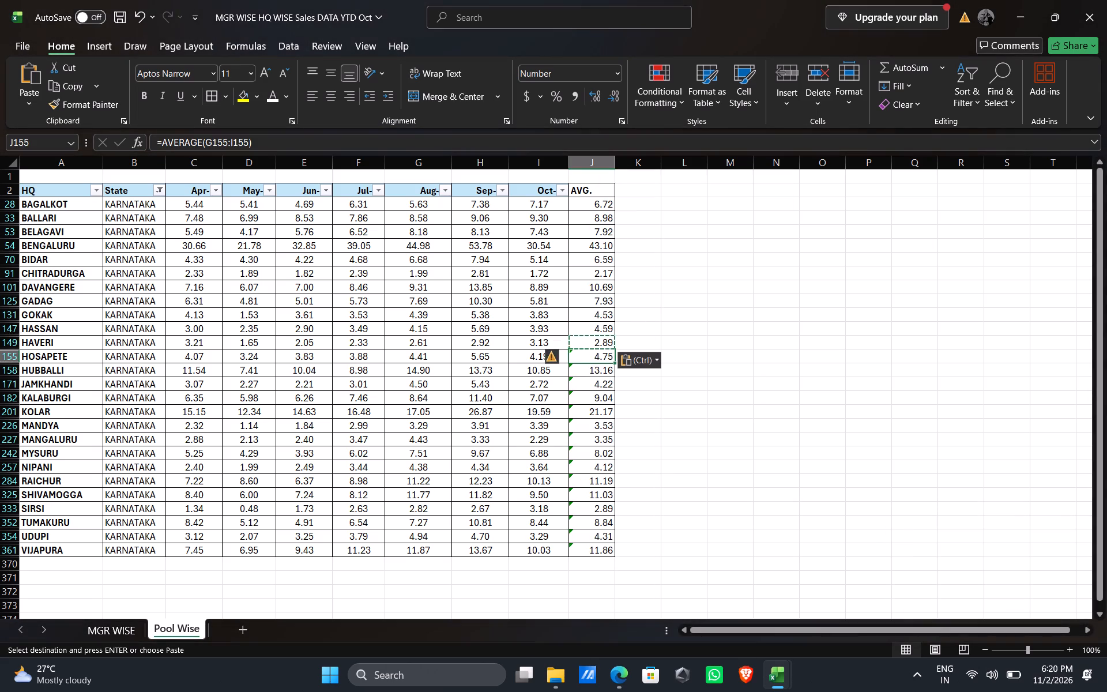
key(ctrl+c)
right_click(589, 357)
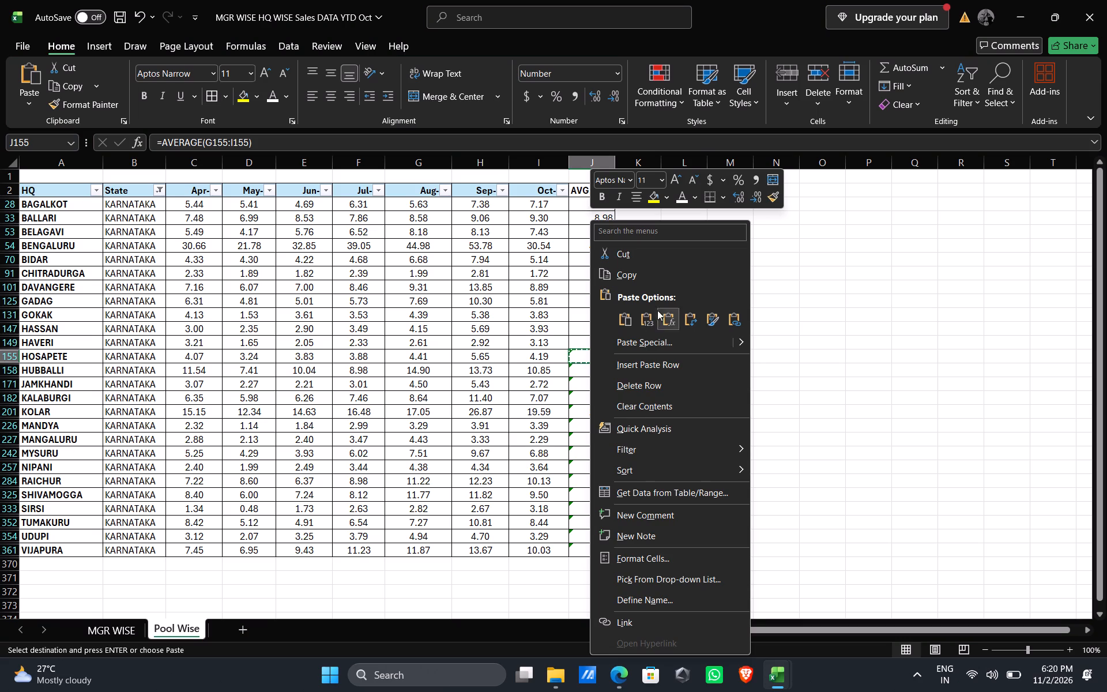
click(650, 317)
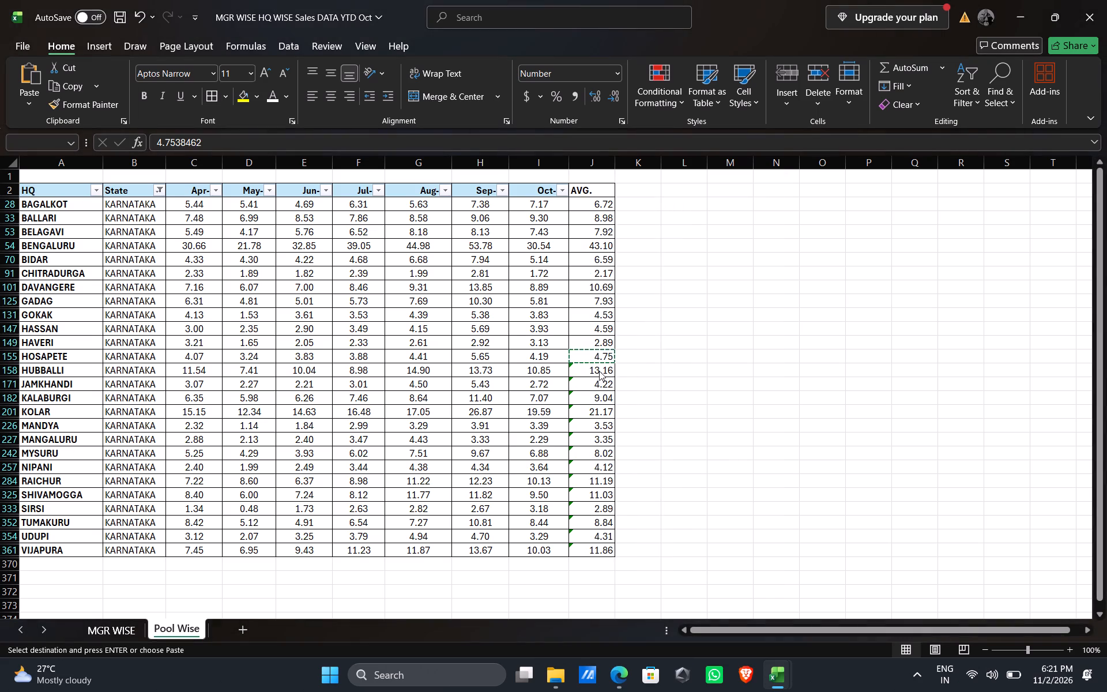
Replace the AVG. formulas in the HUBBALLI and JAMKHANDI rows with their plain values, one cell at a time.
click(599, 371)
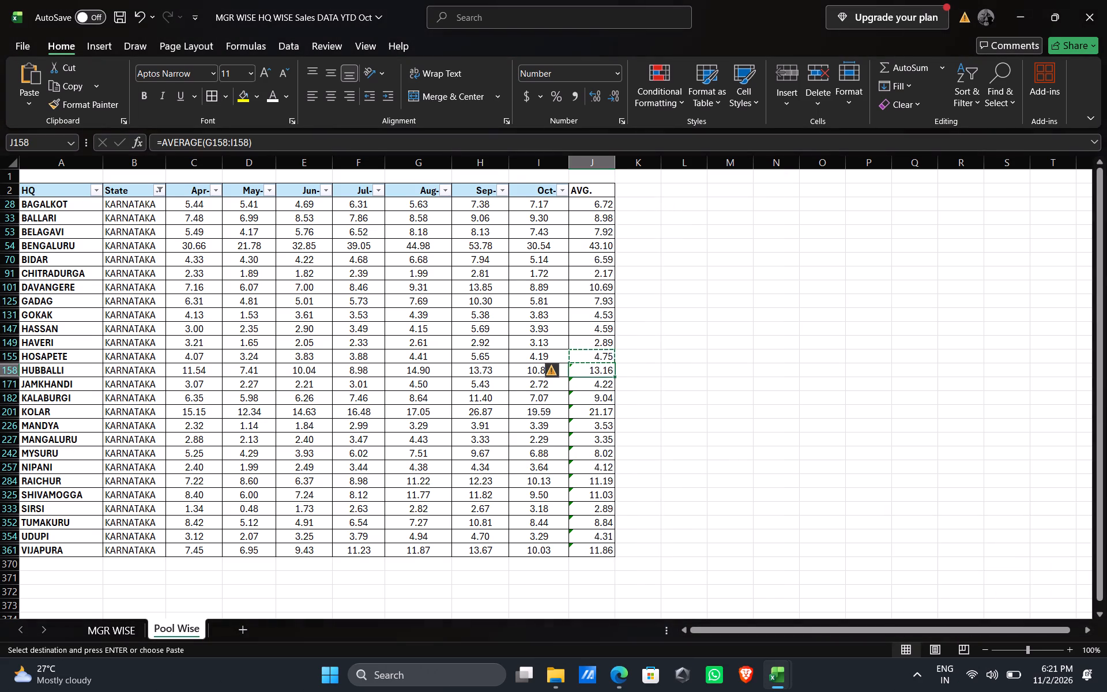
key(ctrl+c)
right_click(599, 371)
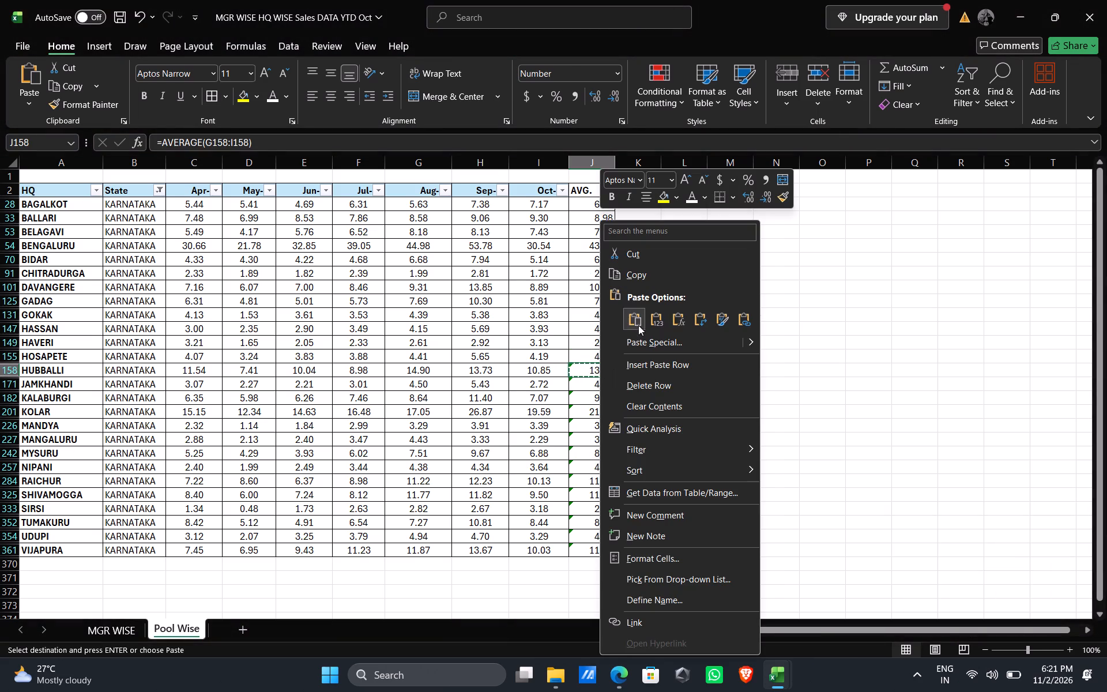
click(659, 318)
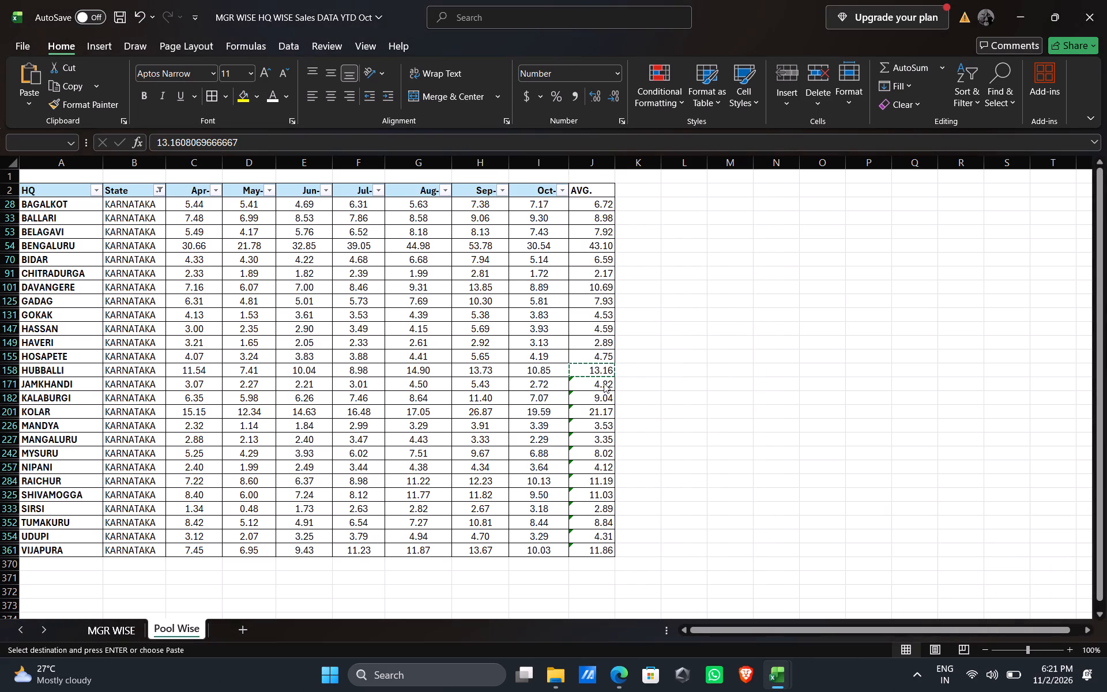
click(603, 382)
click(603, 382)
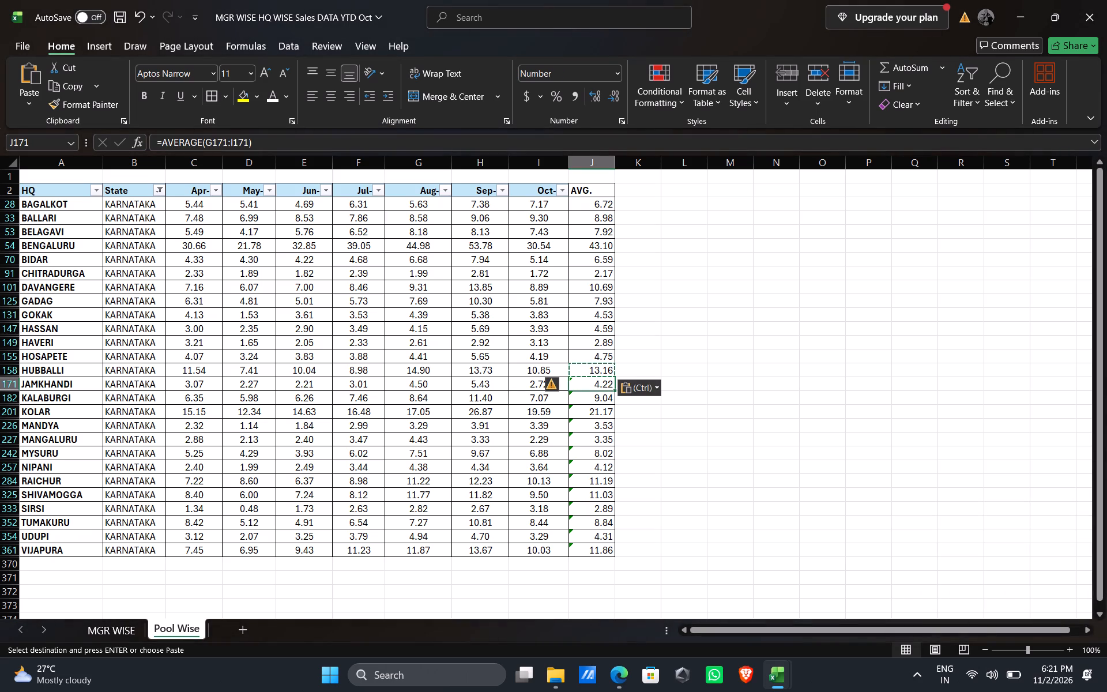
key(ctrl+c)
right_click(603, 382)
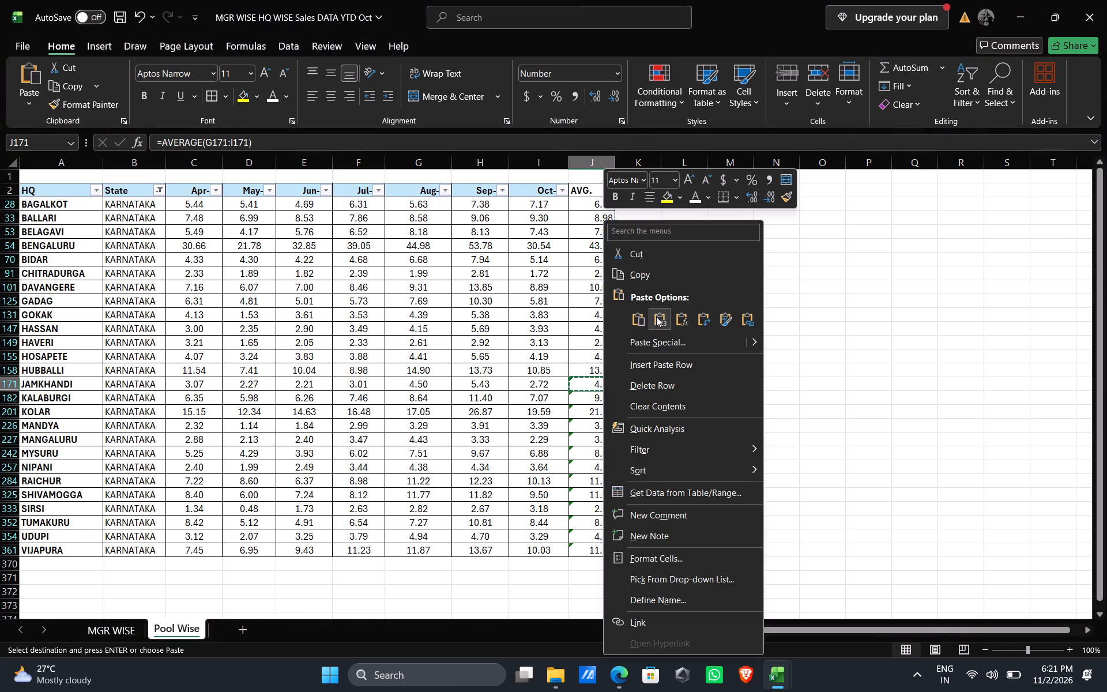
click(656, 317)
Replace the AVG. formulas in the KALABURGI and KOLAR rows with their plain values.
click(595, 393)
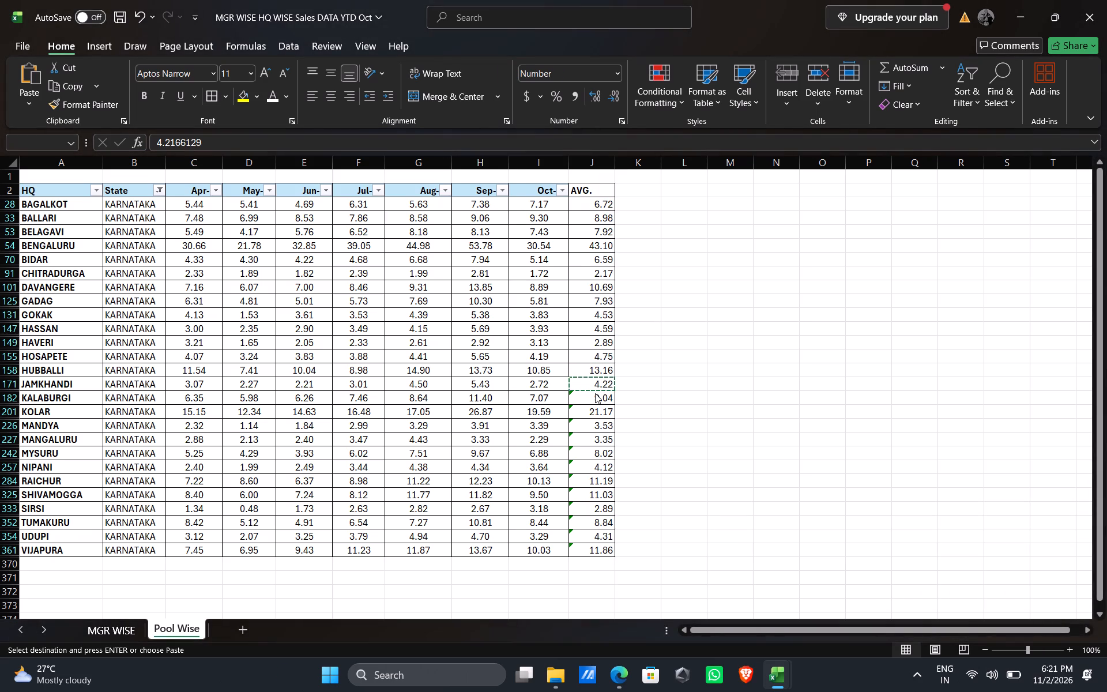
click(595, 393)
click(595, 393)
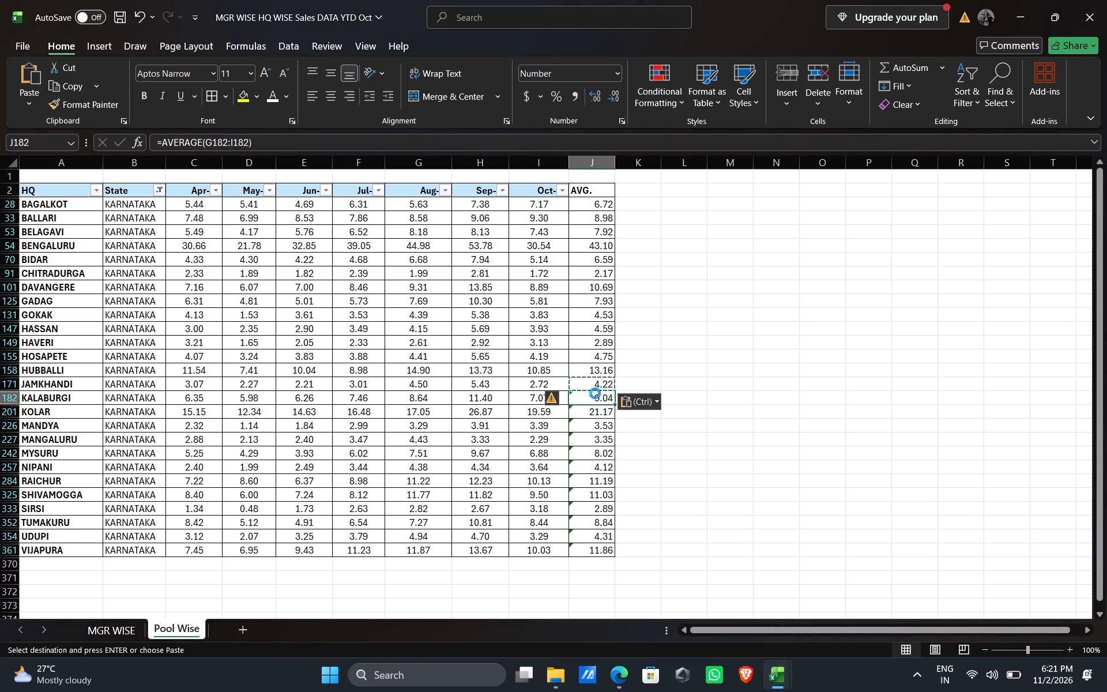
key(ctrl+c)
right_click(595, 393)
click(658, 319)
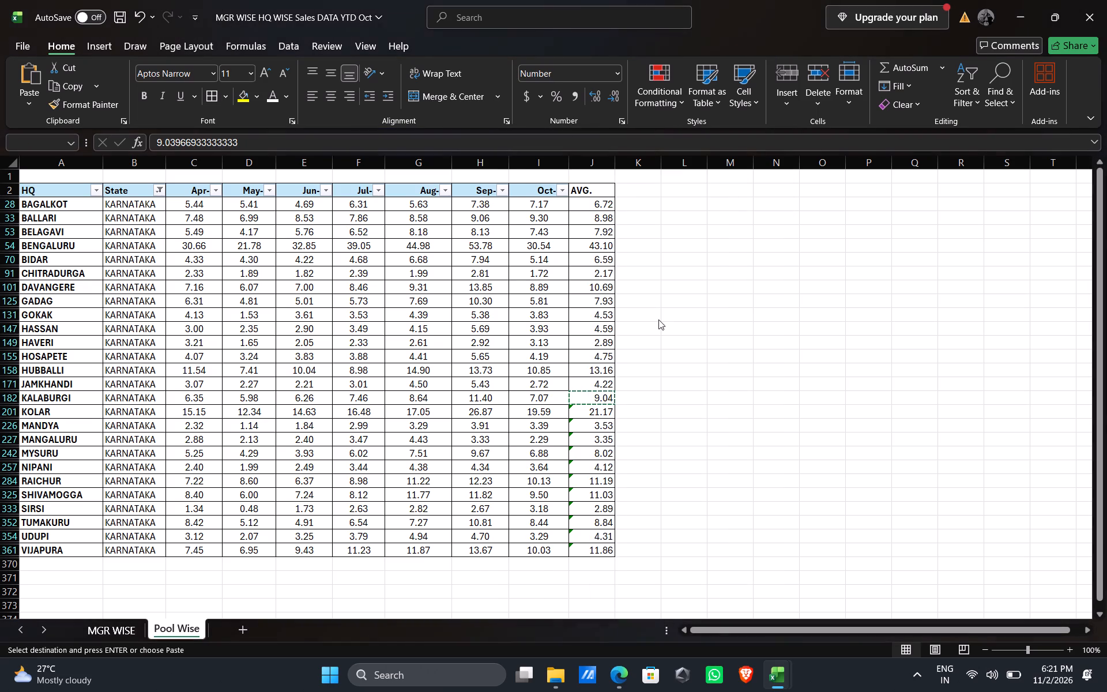
click(597, 410)
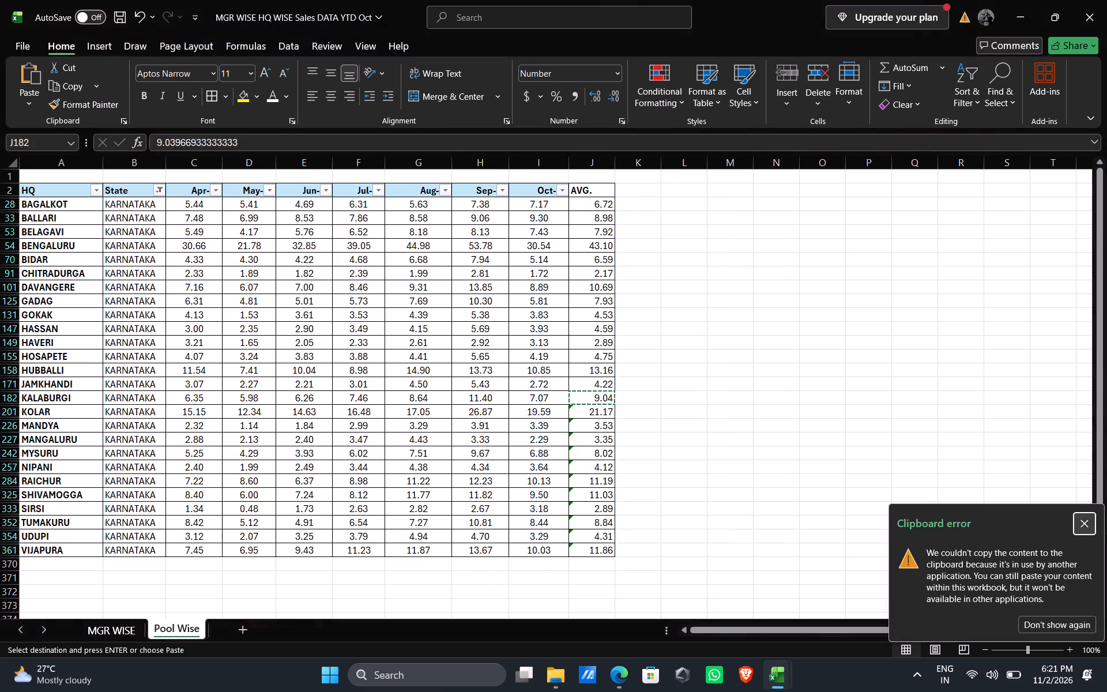
key(ctrl+c)
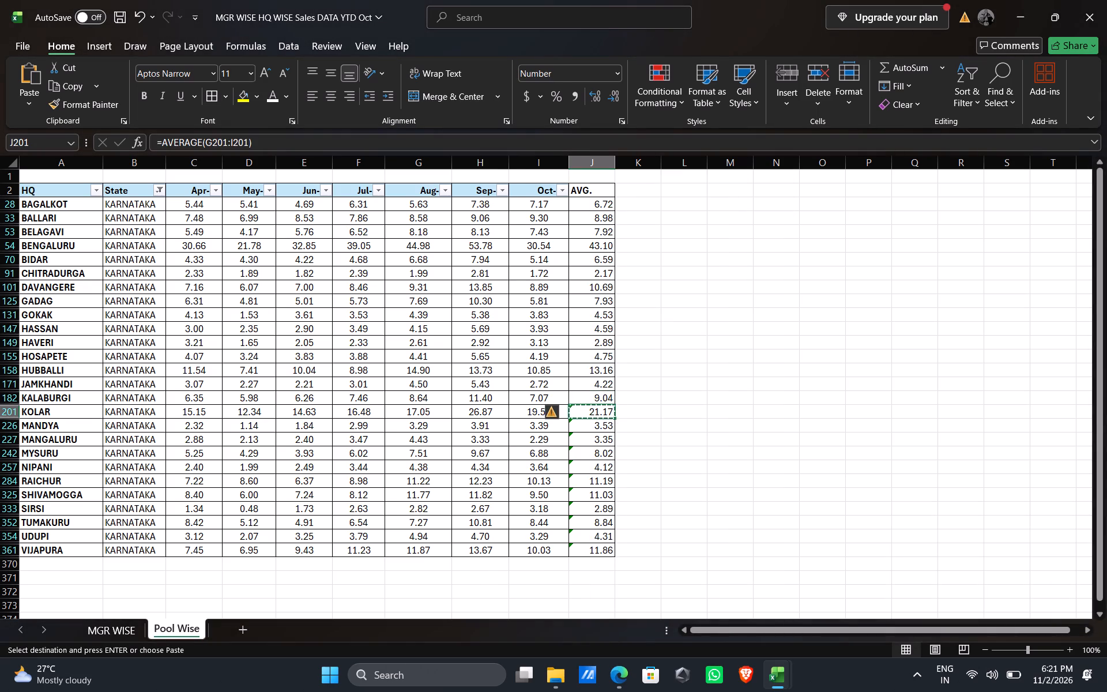
right_click(597, 410)
click(654, 323)
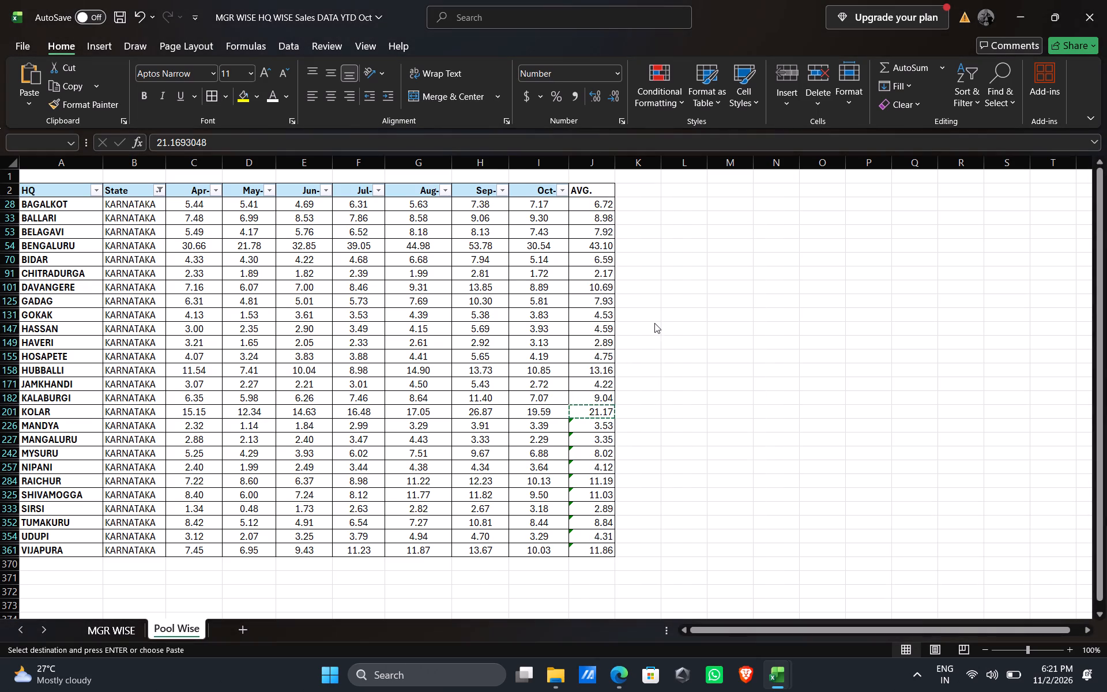
Convert the AVG. formulas of MANDYA and MANGALURU to plain values in the same cells.
click(600, 426)
click(600, 426)
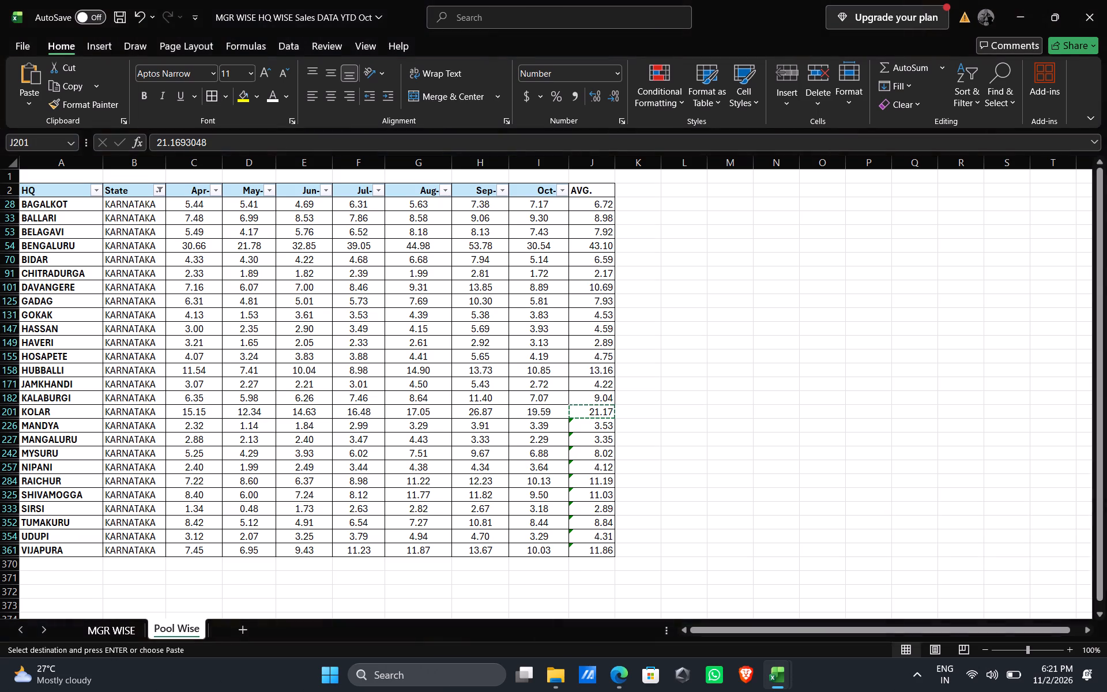
key(ctrl+c)
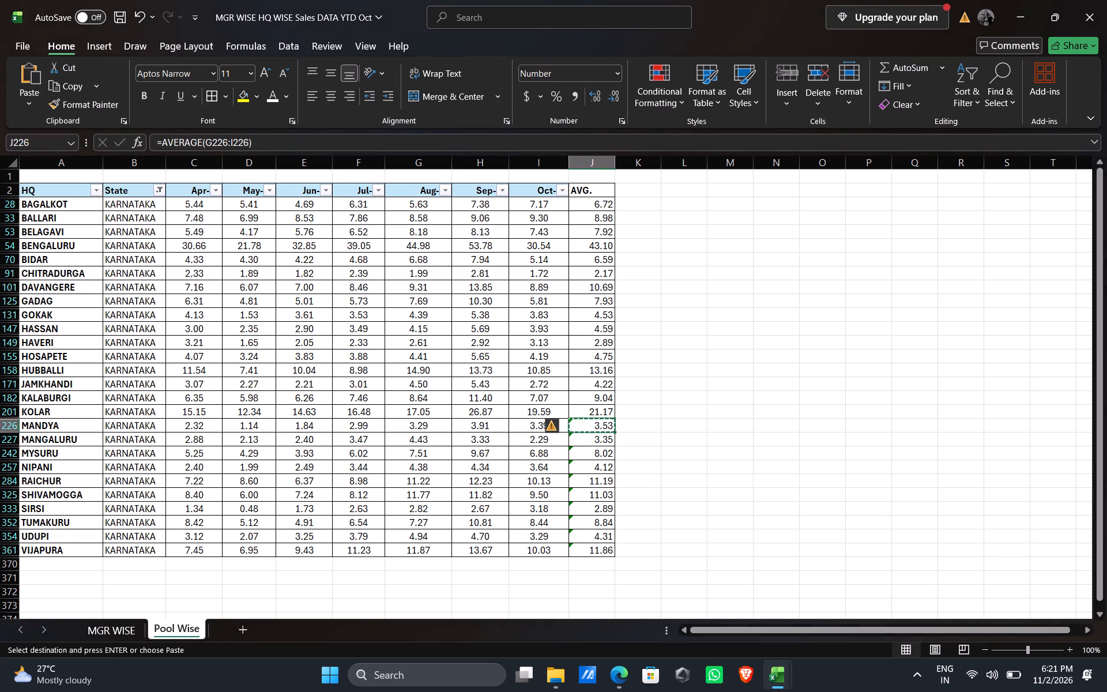
right_click(600, 426)
click(660, 321)
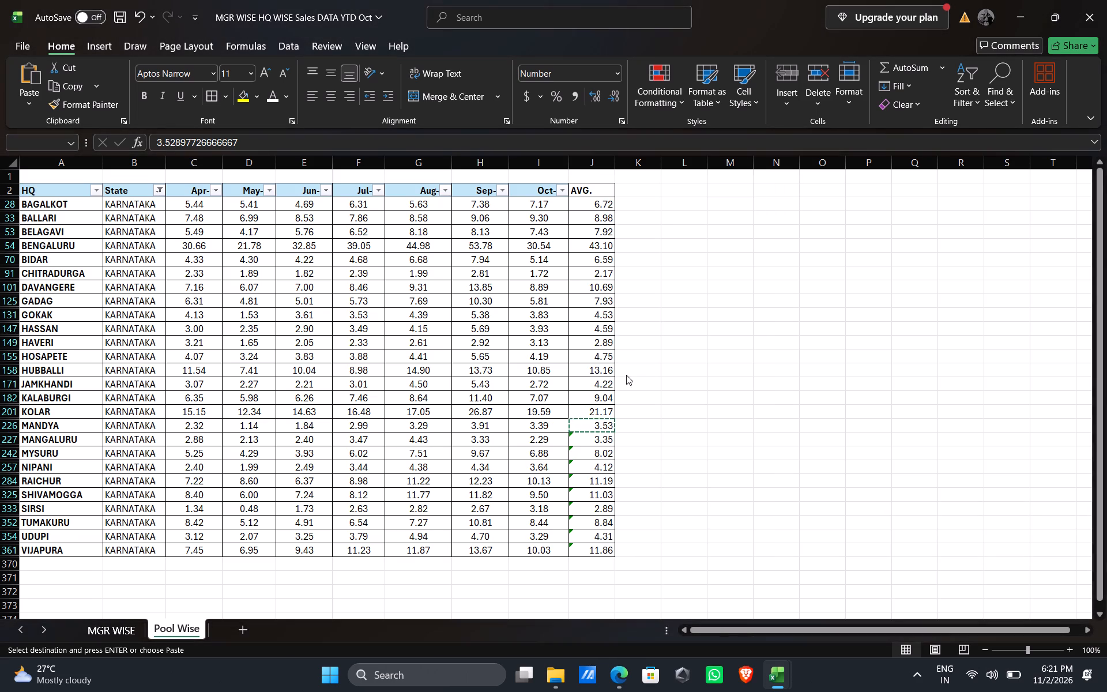
click(603, 439)
click(603, 439)
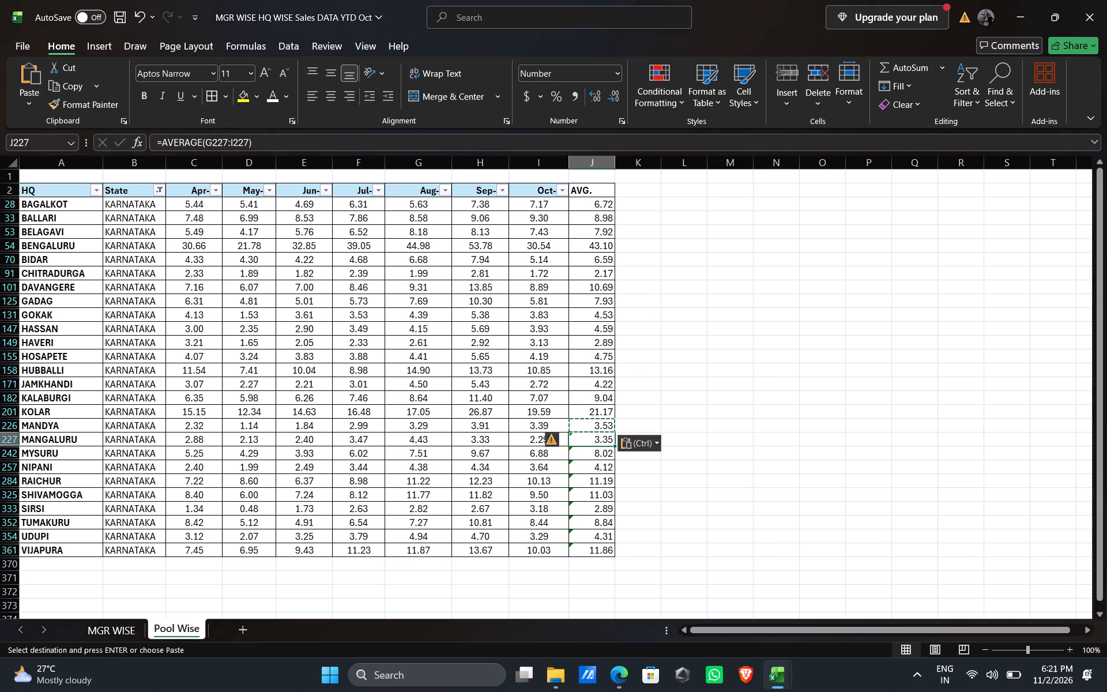
key(ctrl+c)
right_click(603, 439)
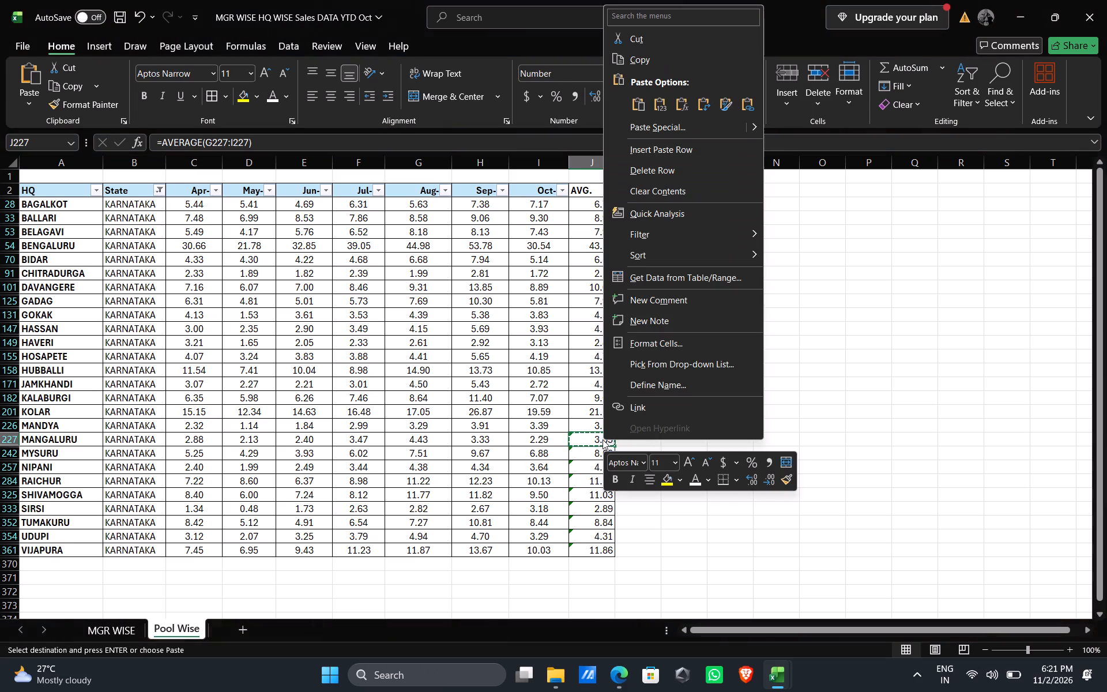
click(659, 106)
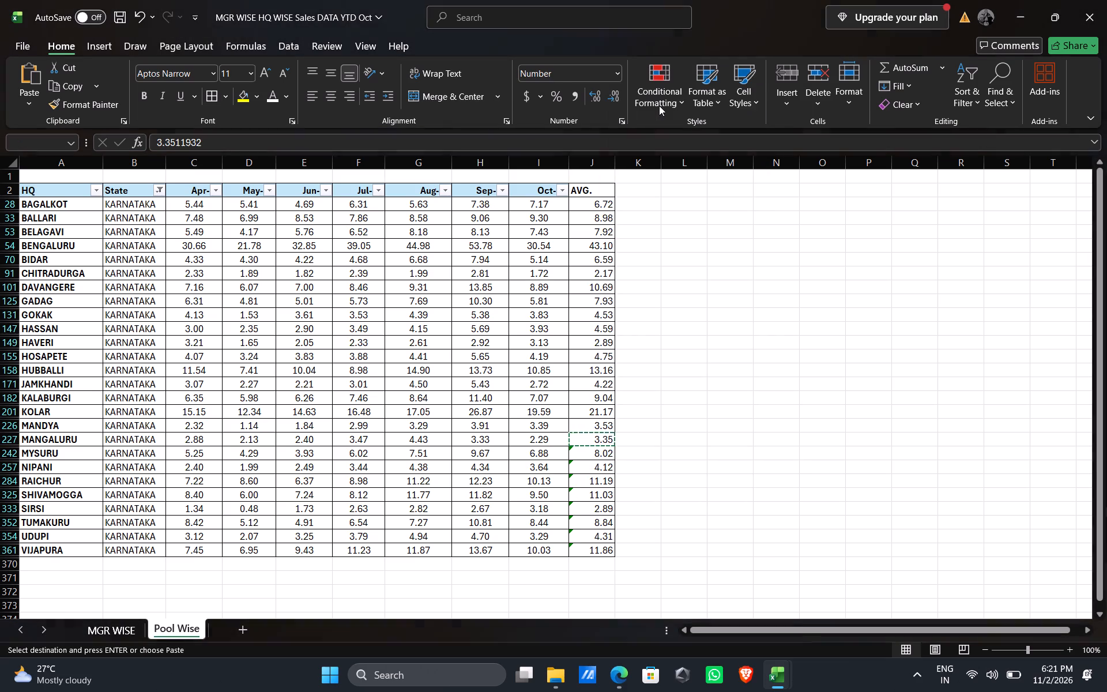
Convert the AVG. formula in the MYSURU row to its plain value.
click(597, 452)
click(597, 452)
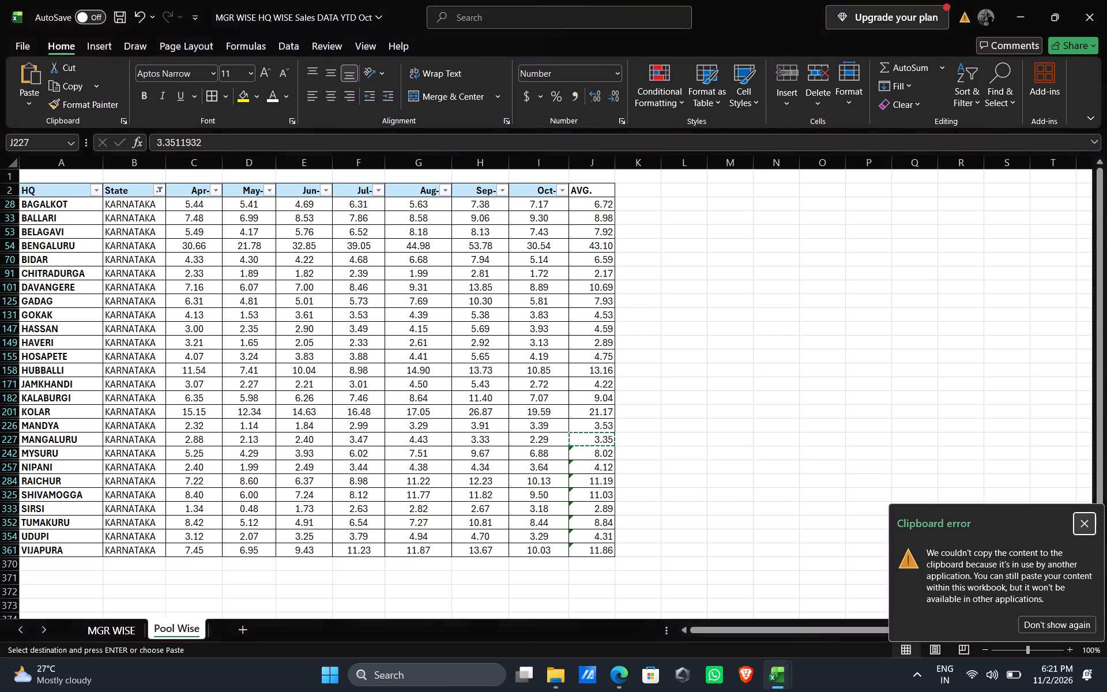
key(ctrl+c)
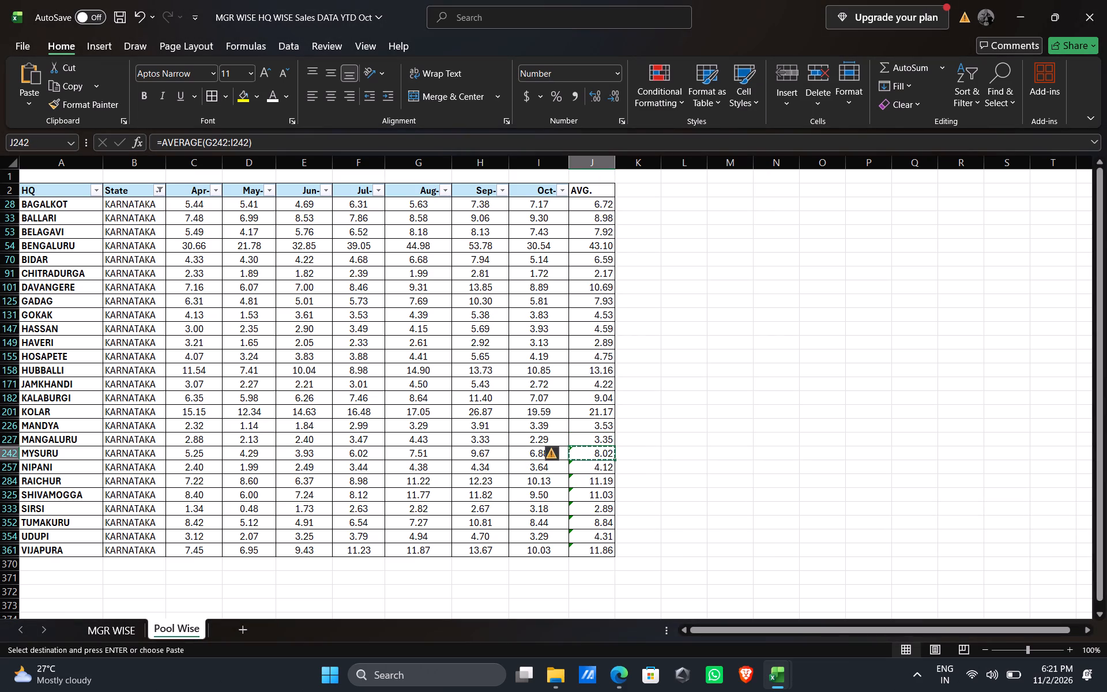
right_click(597, 452)
click(653, 114)
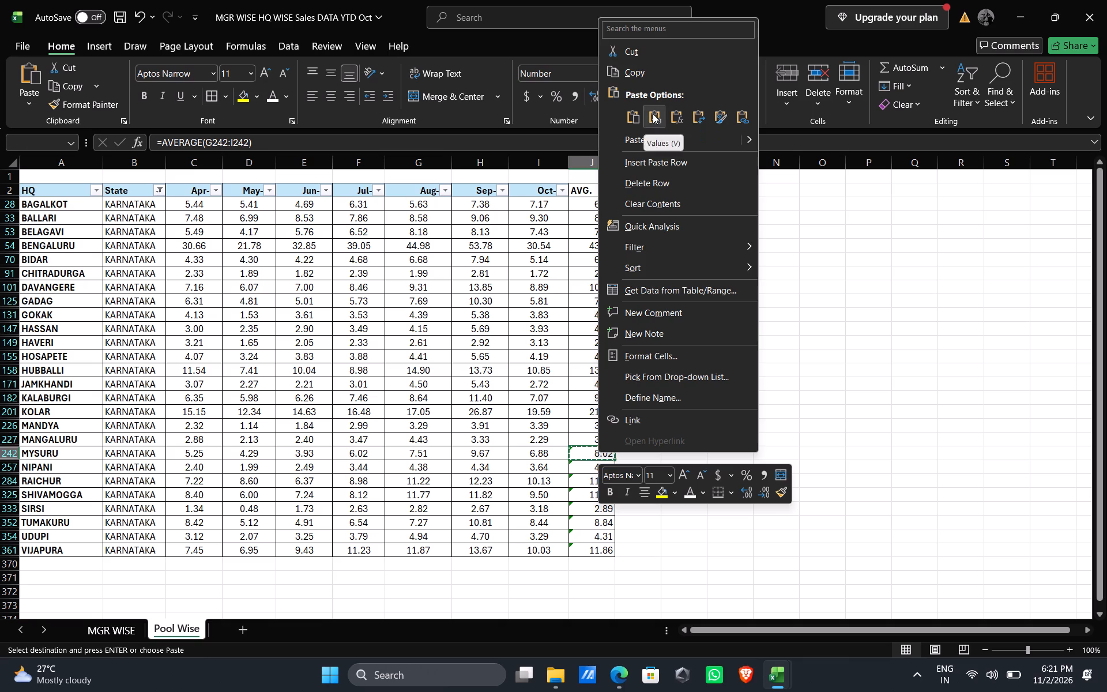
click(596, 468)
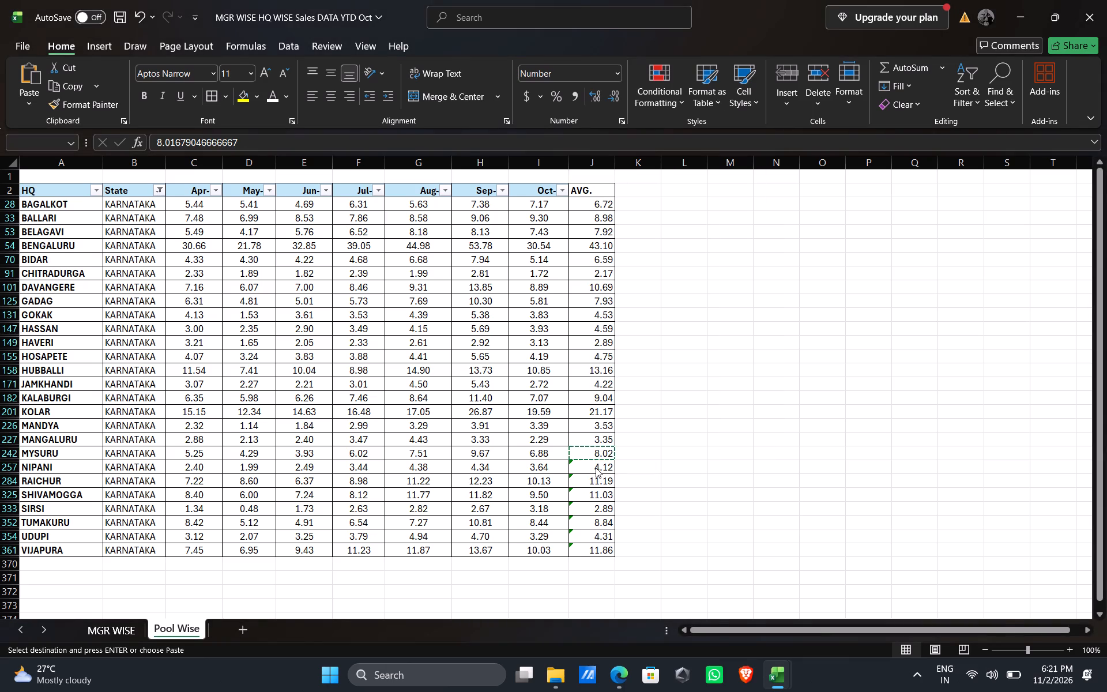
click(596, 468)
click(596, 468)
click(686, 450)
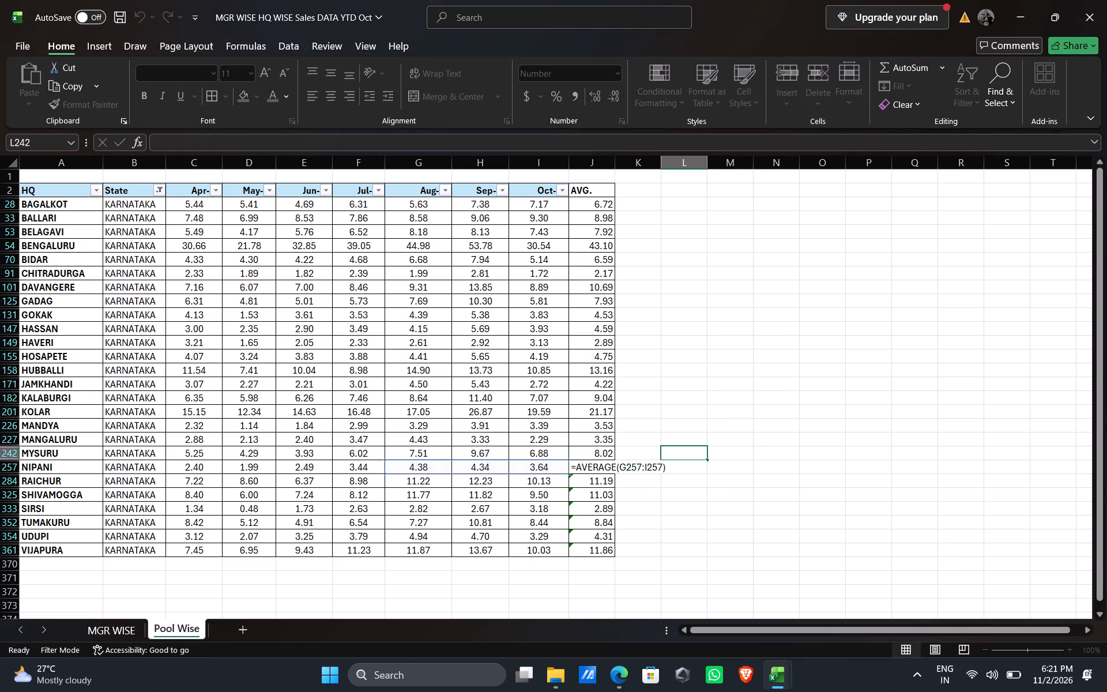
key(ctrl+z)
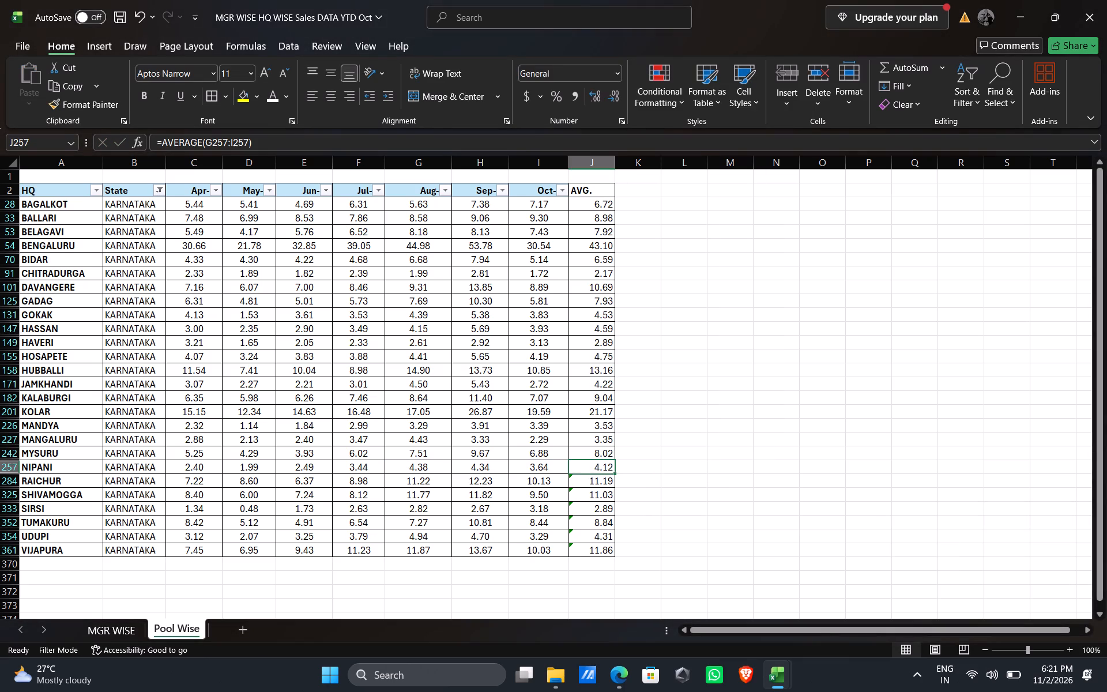
Replace the AVG. formulas in the NIPANI and RAICHUR rows with their plain values.
key(ctrl+c)
right_click(593, 468)
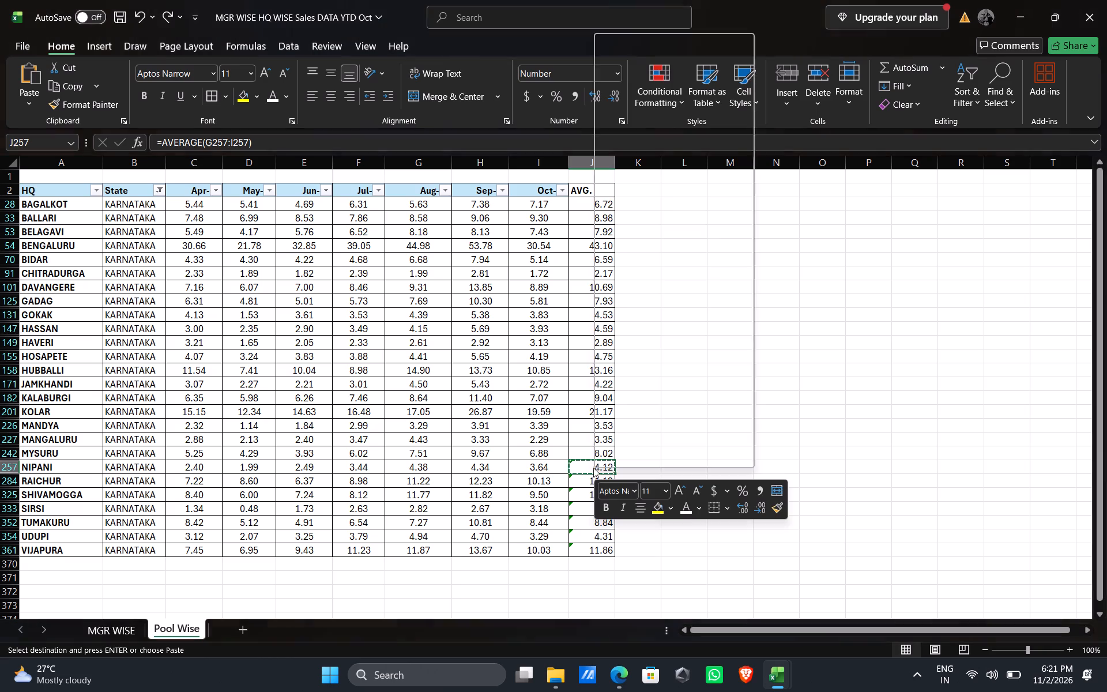
click(651, 134)
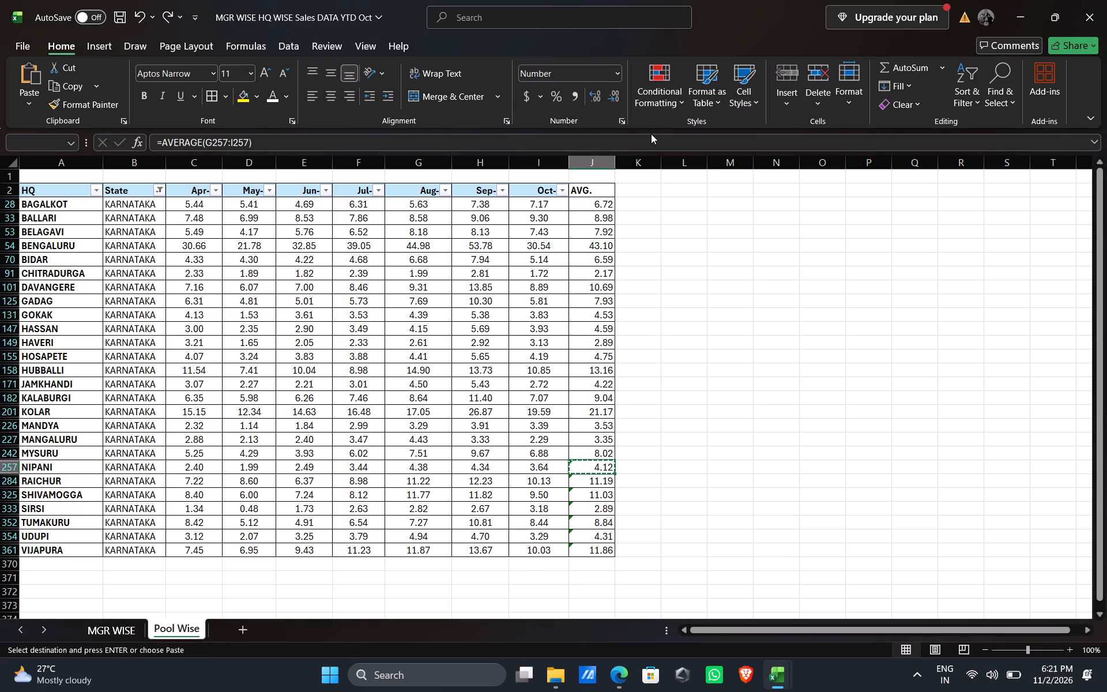
click(593, 476)
click(593, 476)
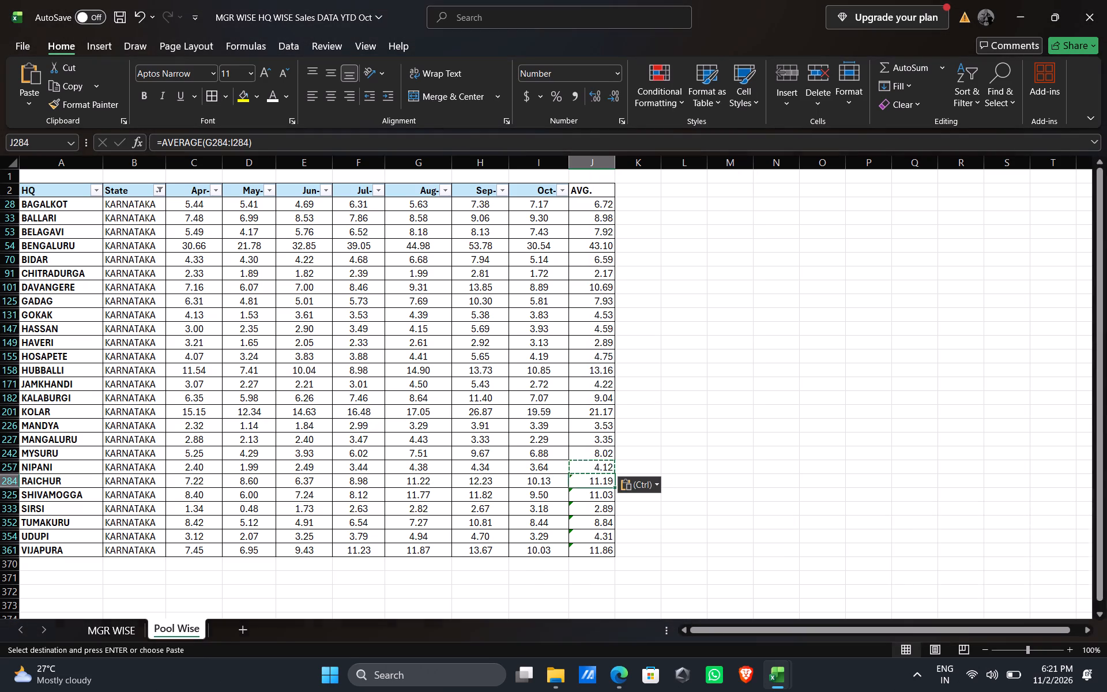
key(ctrl+c)
right_click(593, 476)
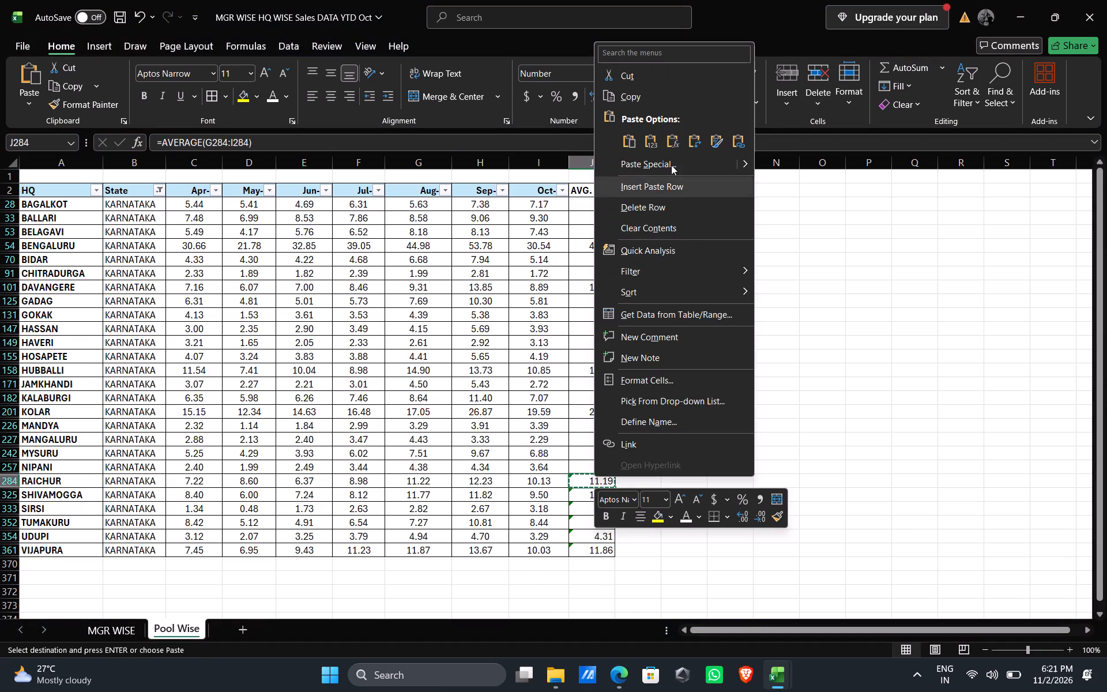
click(652, 140)
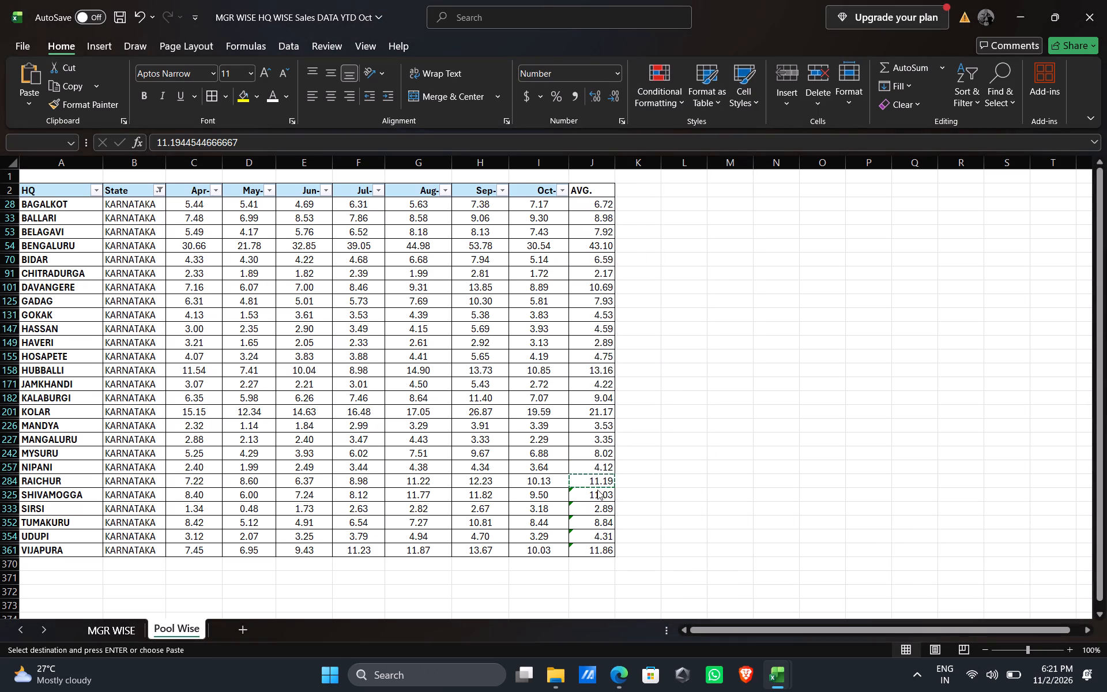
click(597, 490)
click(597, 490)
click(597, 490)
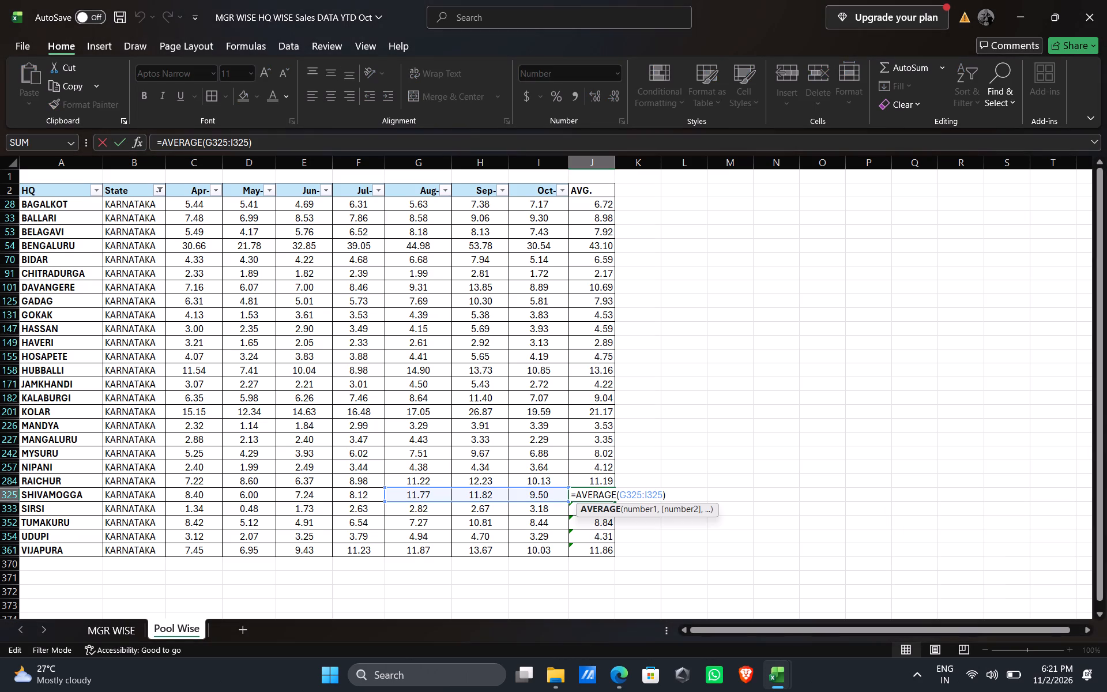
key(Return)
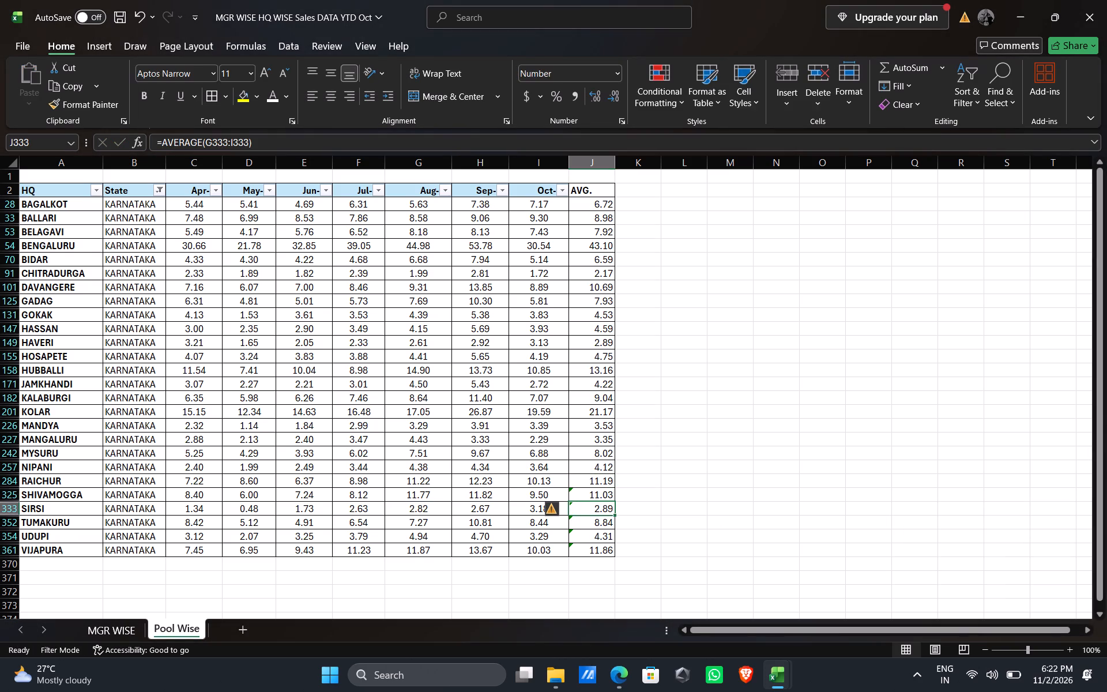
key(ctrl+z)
Convert the AVG. formulas of SHIVAMOGGA and SIRSI to plain values in the same cells.
key(ctrl+c)
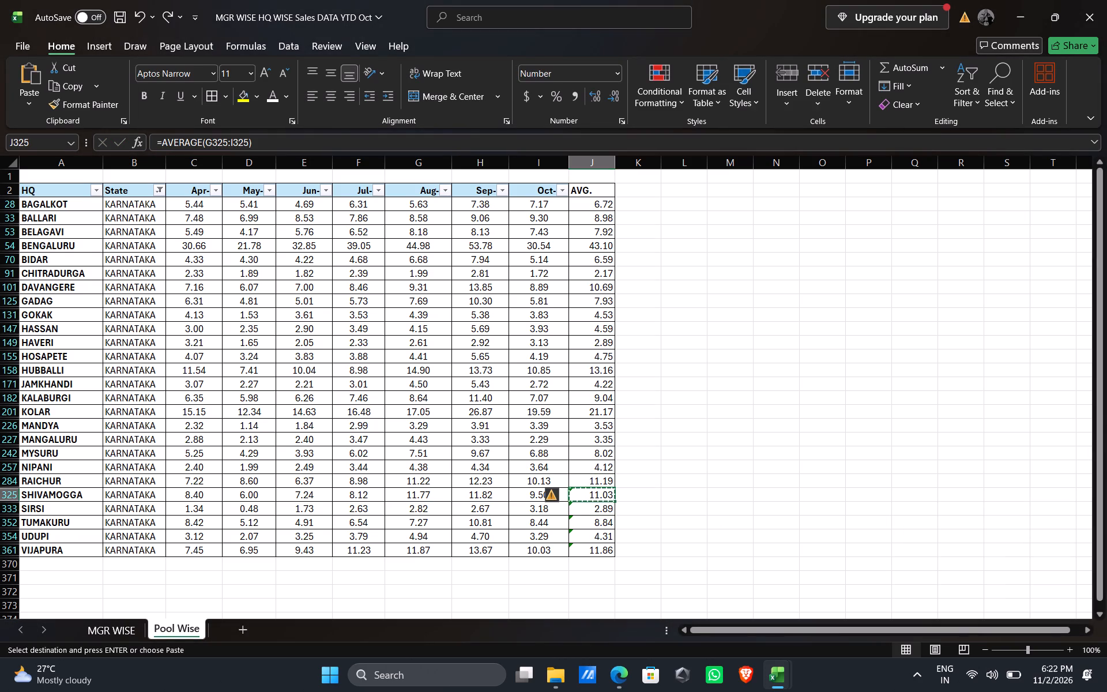
right_click(605, 494)
click(669, 156)
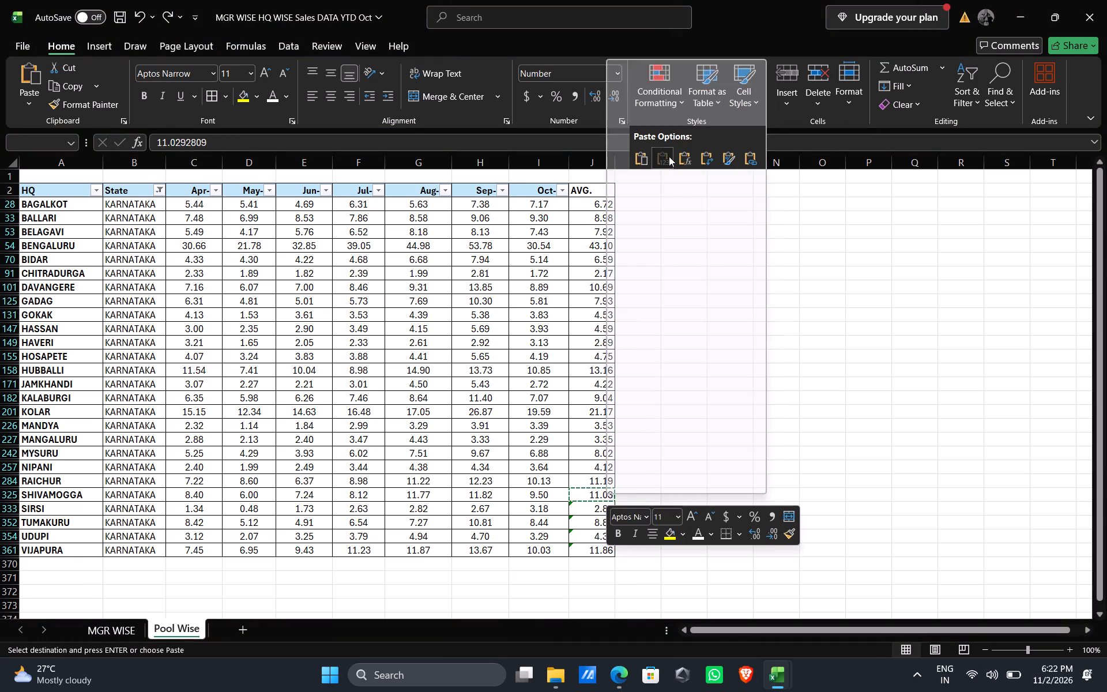
click(603, 510)
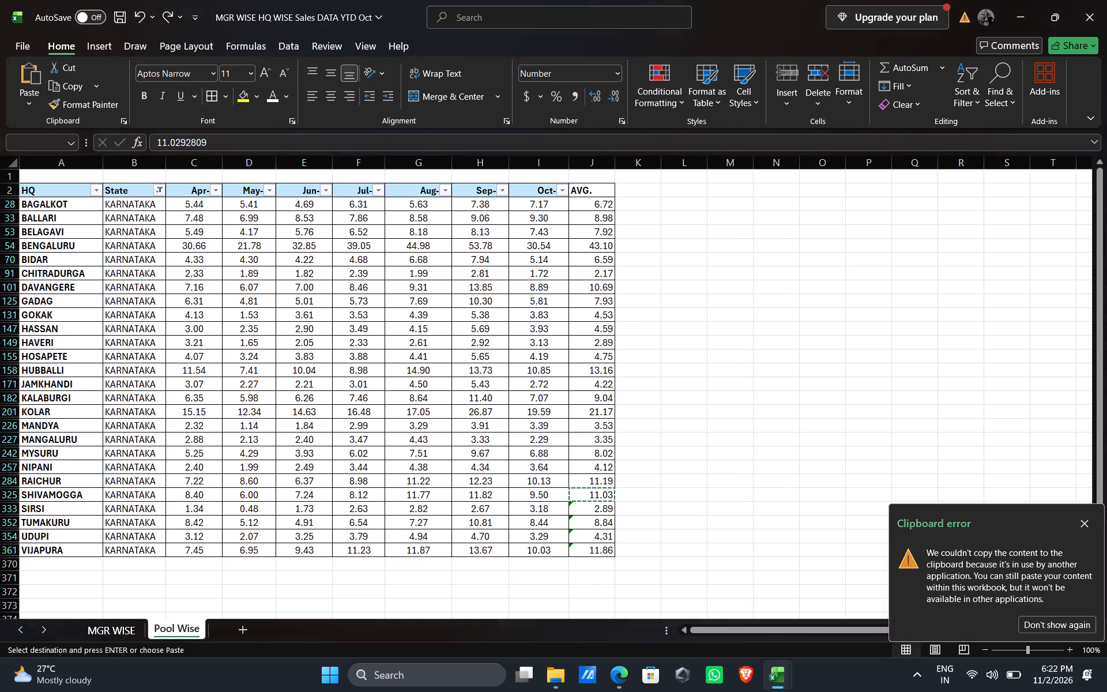
key(ctrl+c)
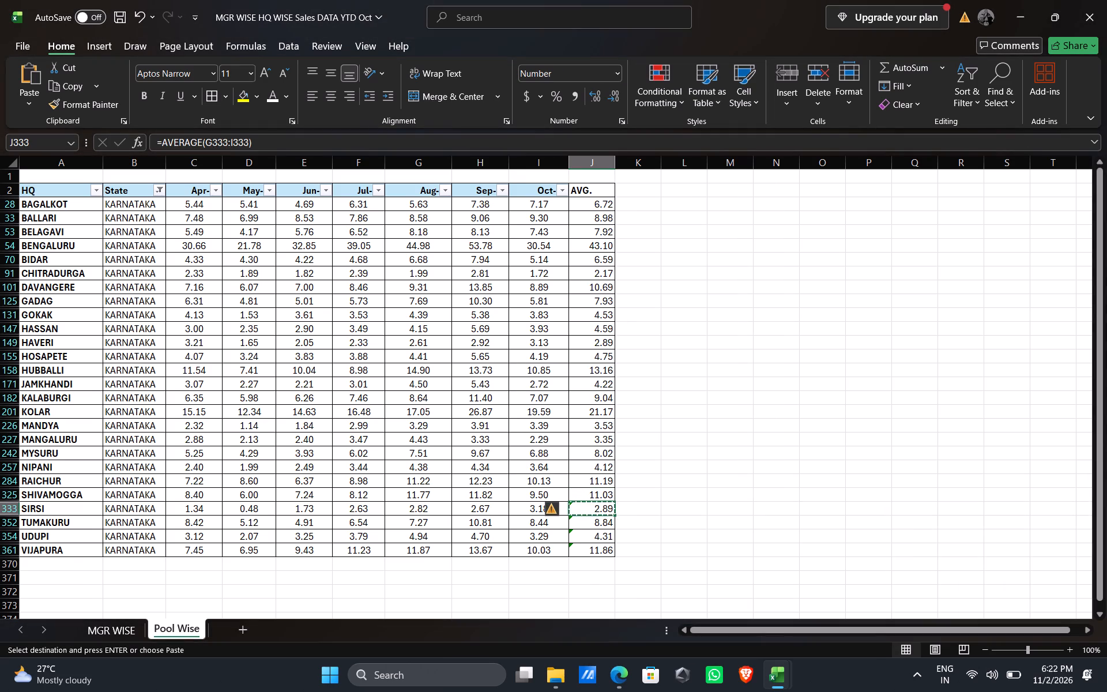
right_click(603, 510)
click(658, 180)
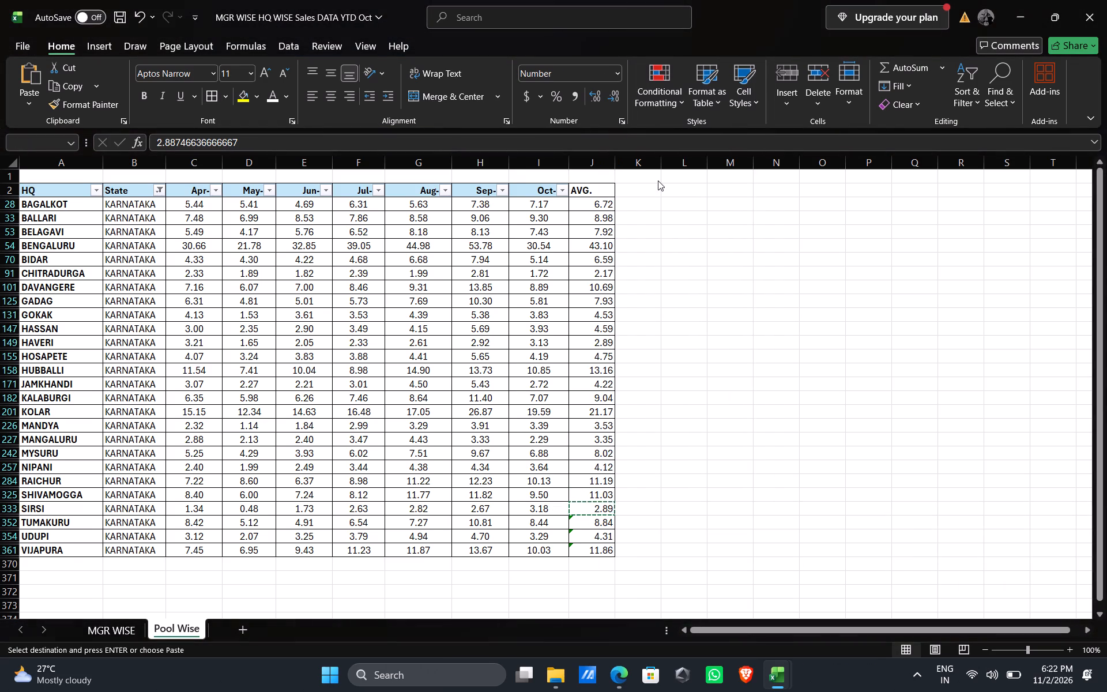
Convert the AVG. formula in the TUMAKURU row to its plain value in the same cell.
click(599, 523)
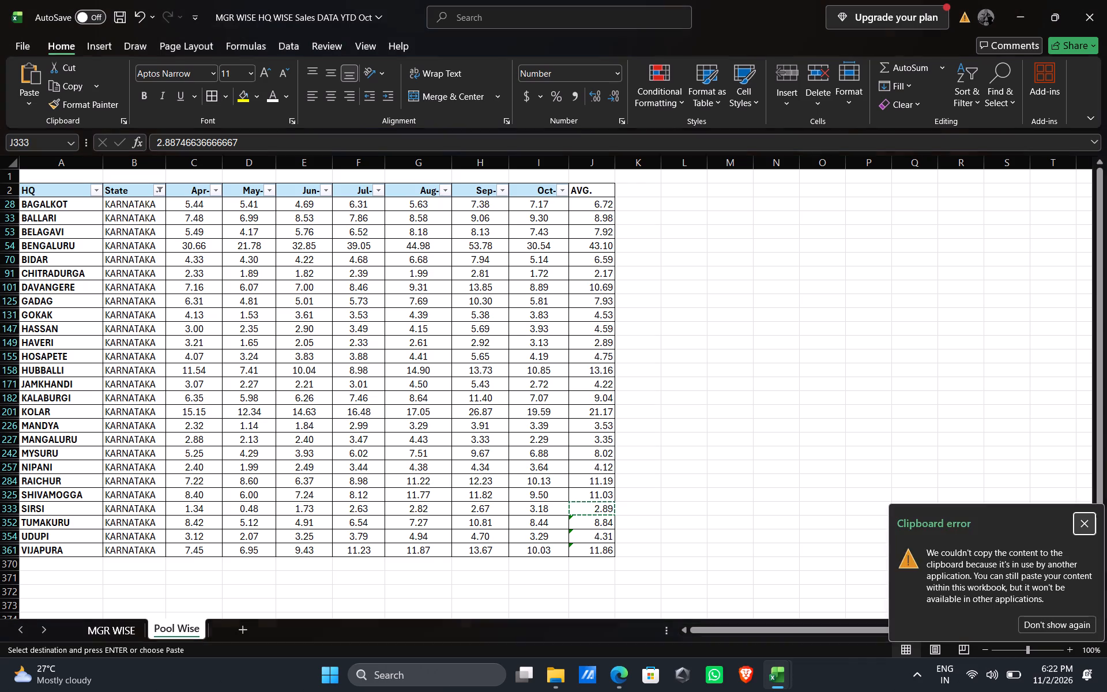
click(599, 523)
key(ctrl+c)
right_click(599, 523)
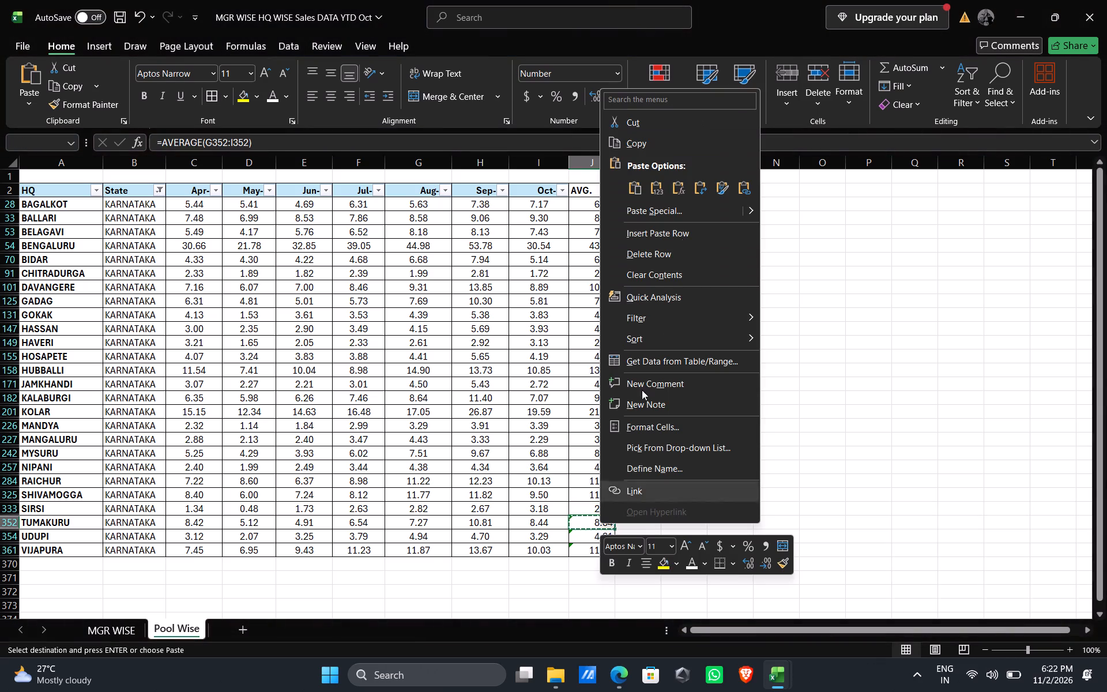
click(660, 191)
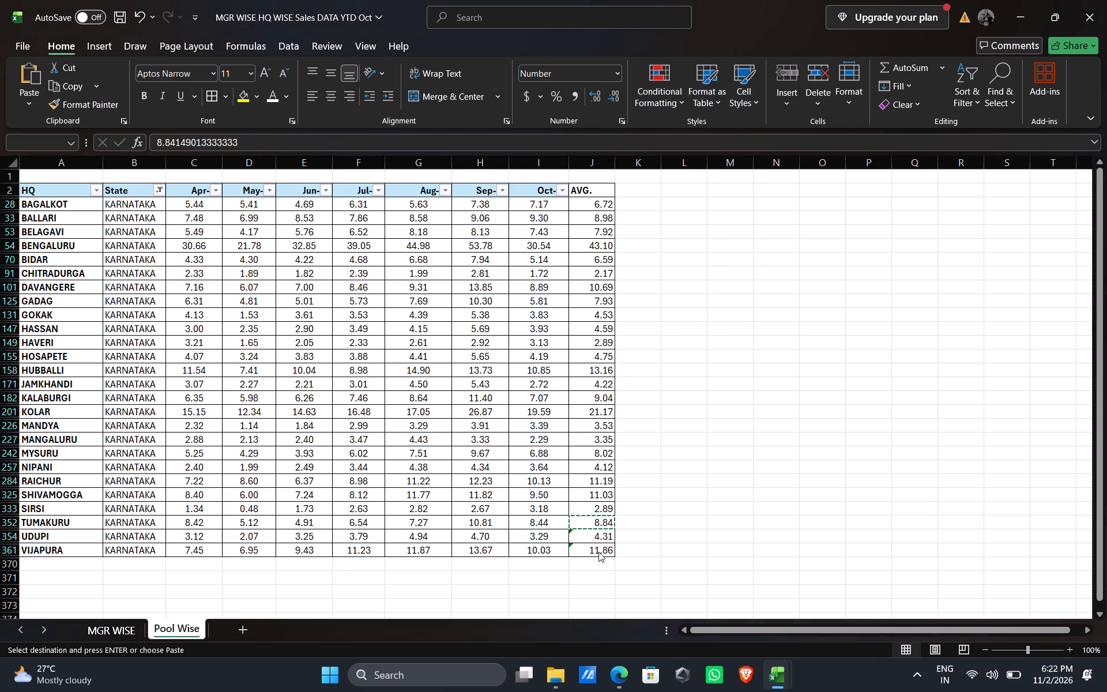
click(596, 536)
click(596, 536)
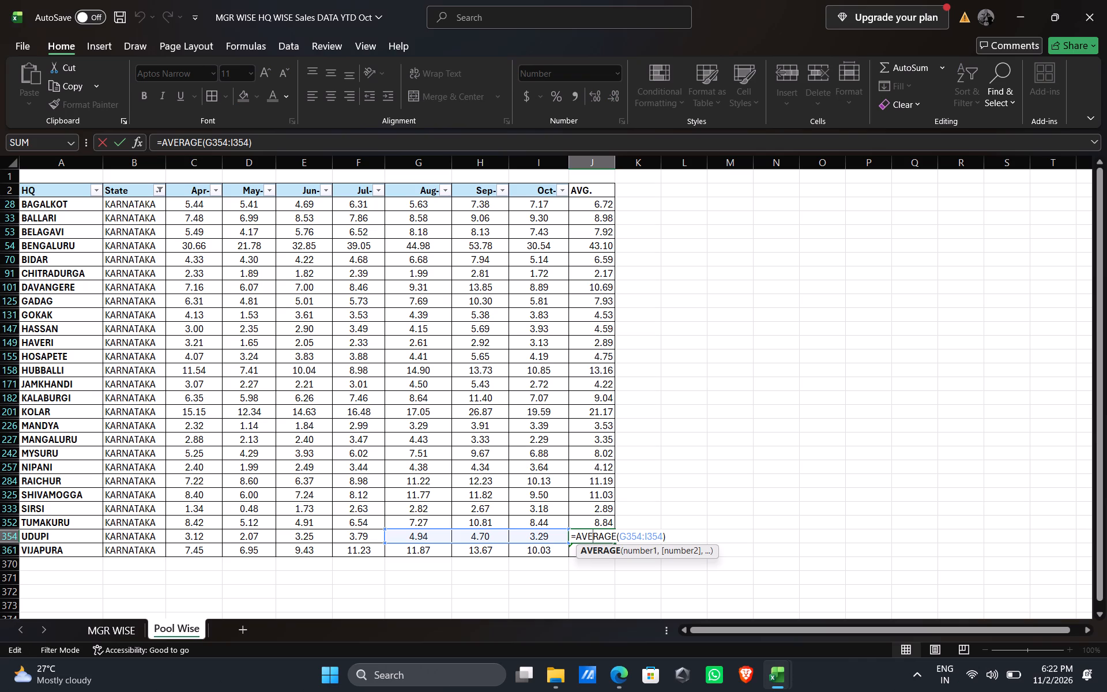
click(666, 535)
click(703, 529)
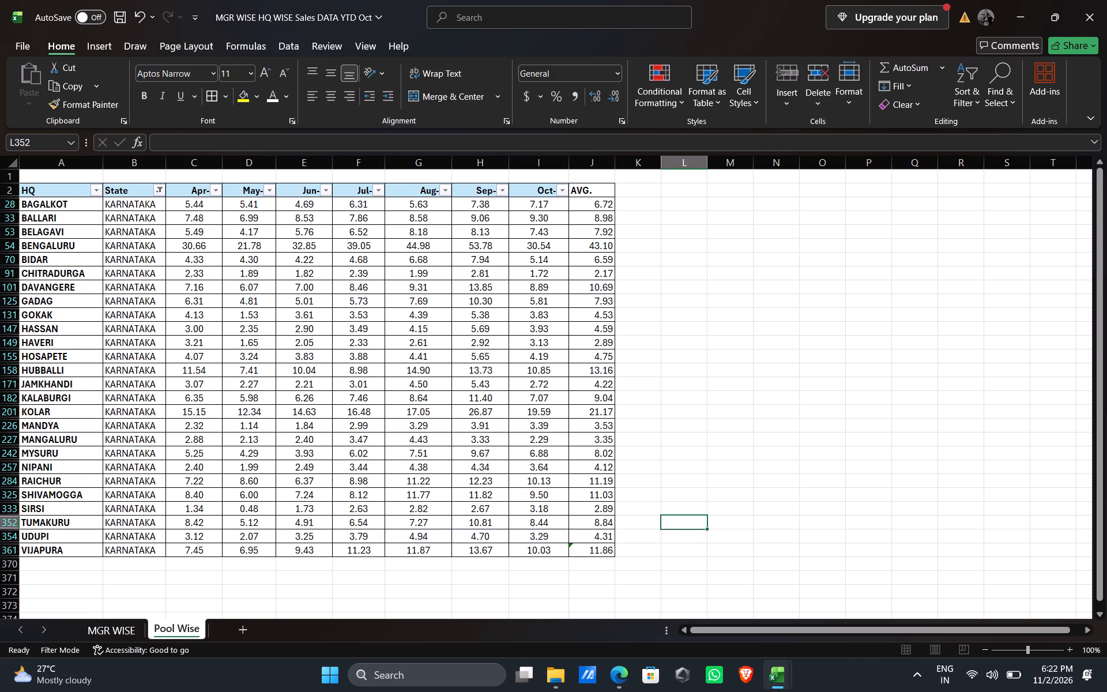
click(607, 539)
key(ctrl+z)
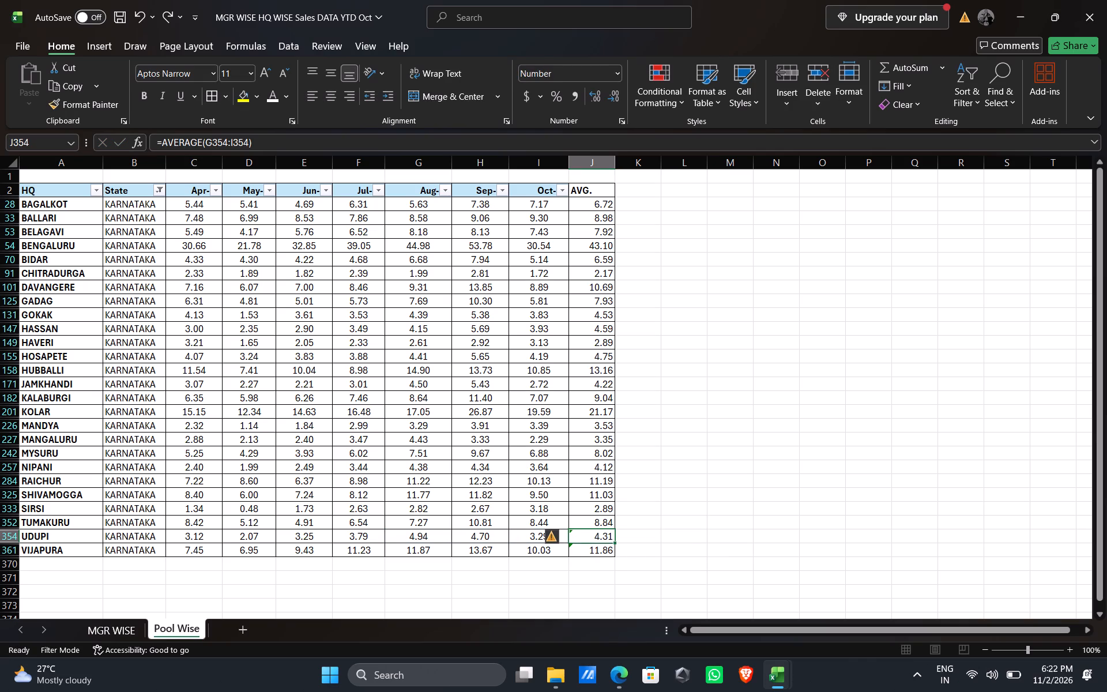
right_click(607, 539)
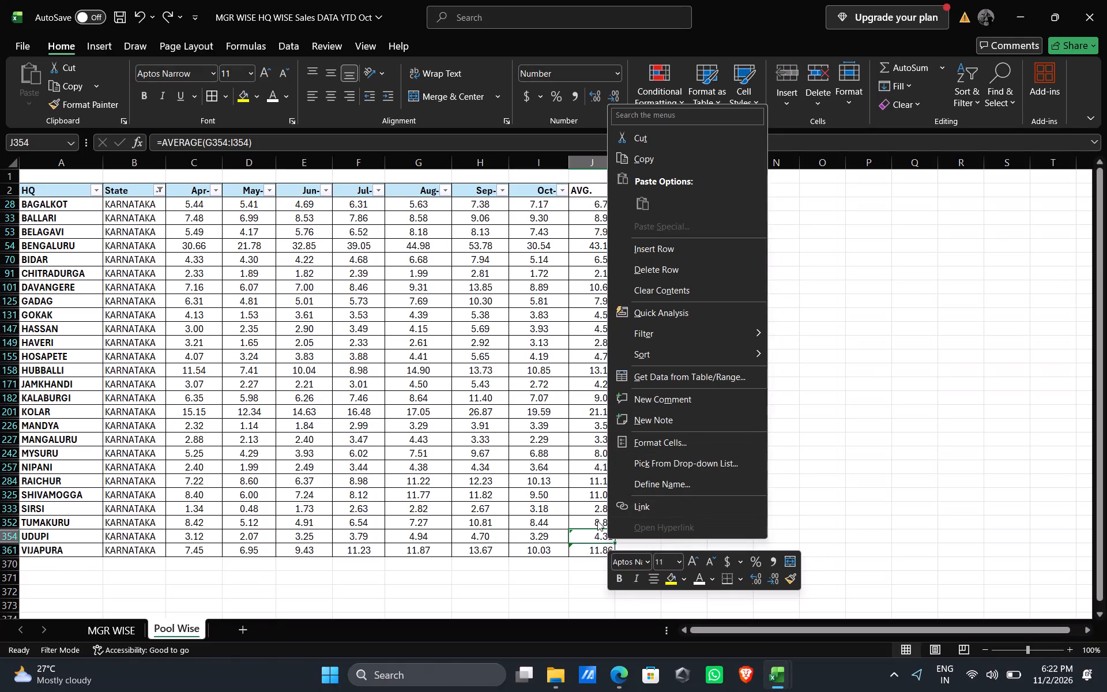
Replace the AVG. formulas in the UDUPI and VIJAPURA rows with their plain values.
click(592, 536)
key(ctrl+c)
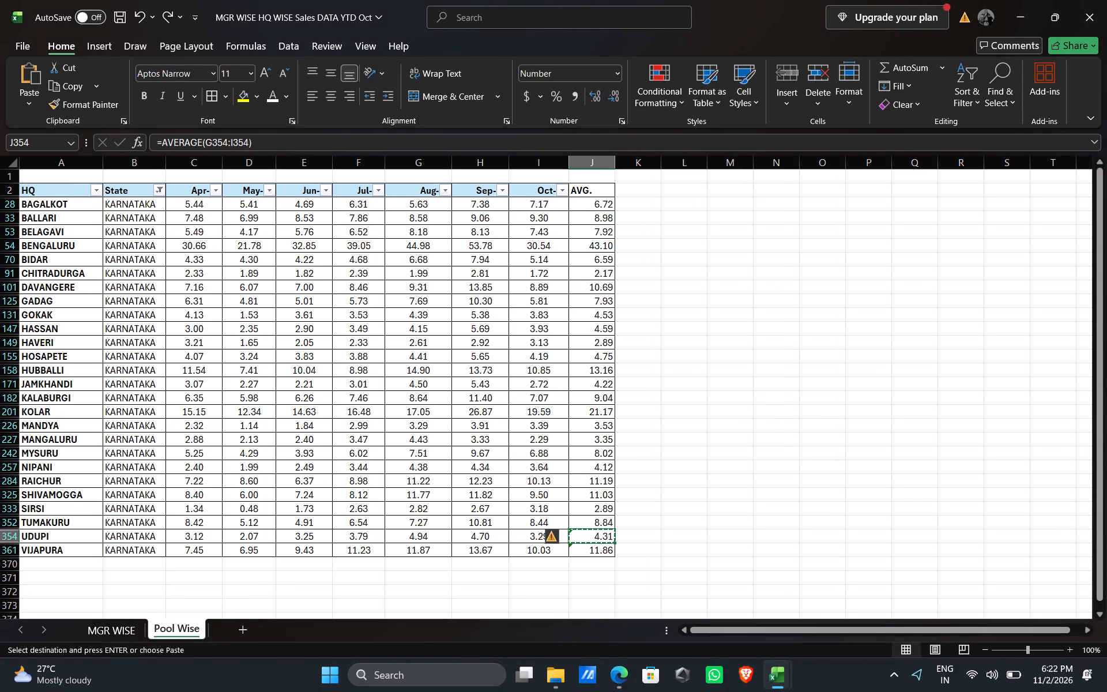
right_click(592, 536)
click(650, 206)
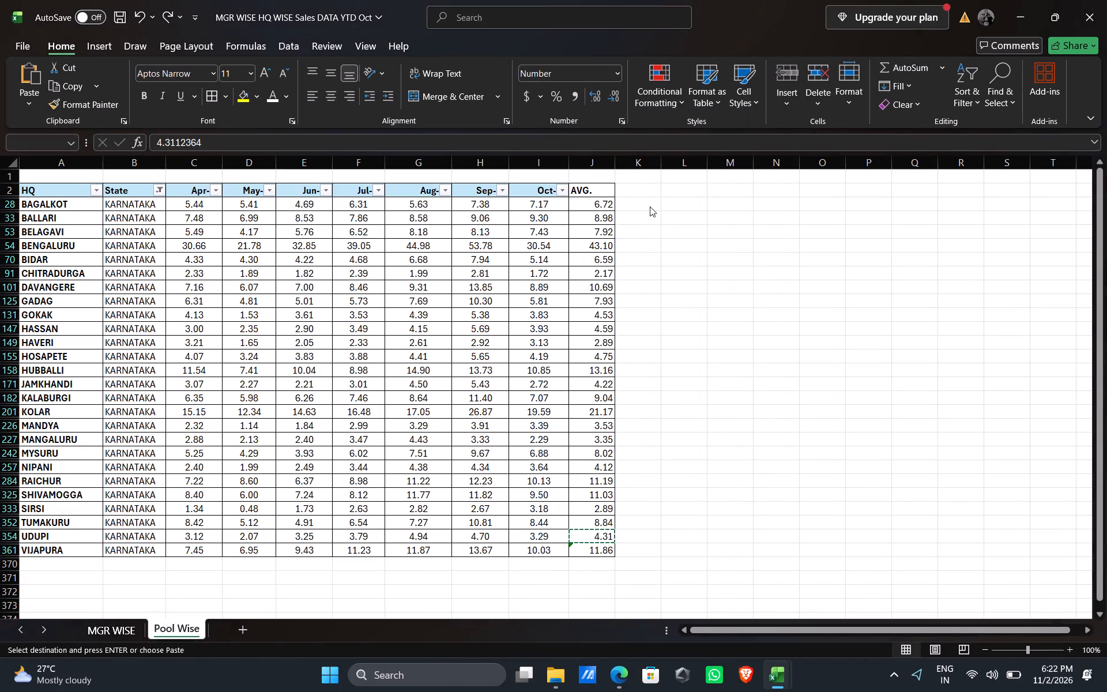
click(598, 547)
click(598, 547)
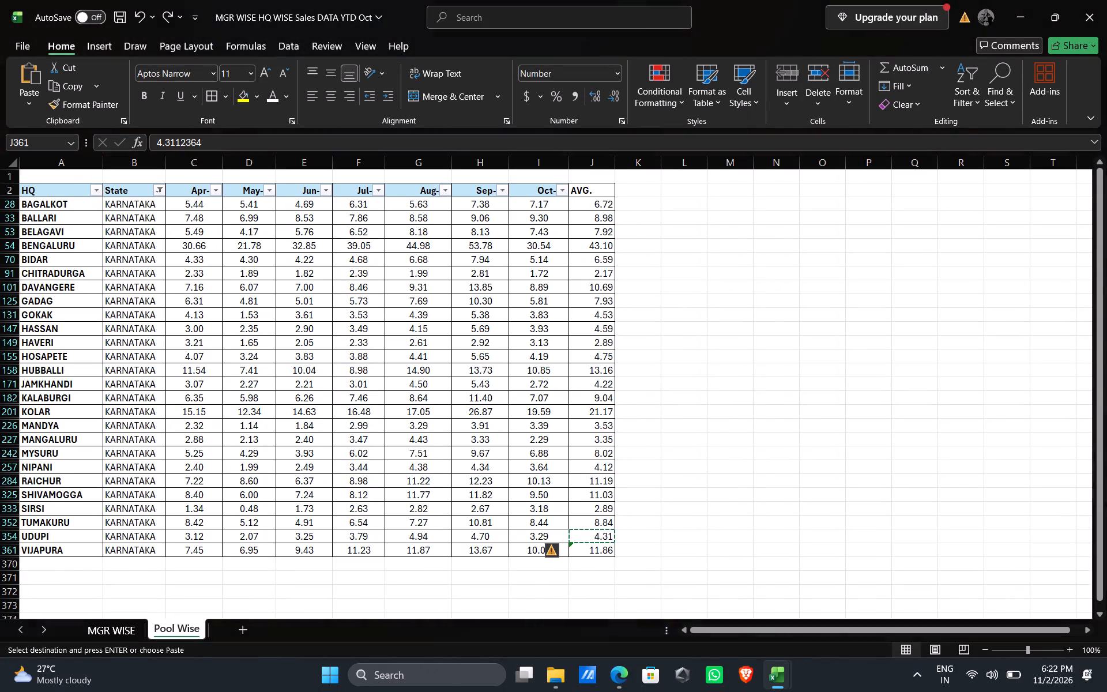
key(ctrl+c)
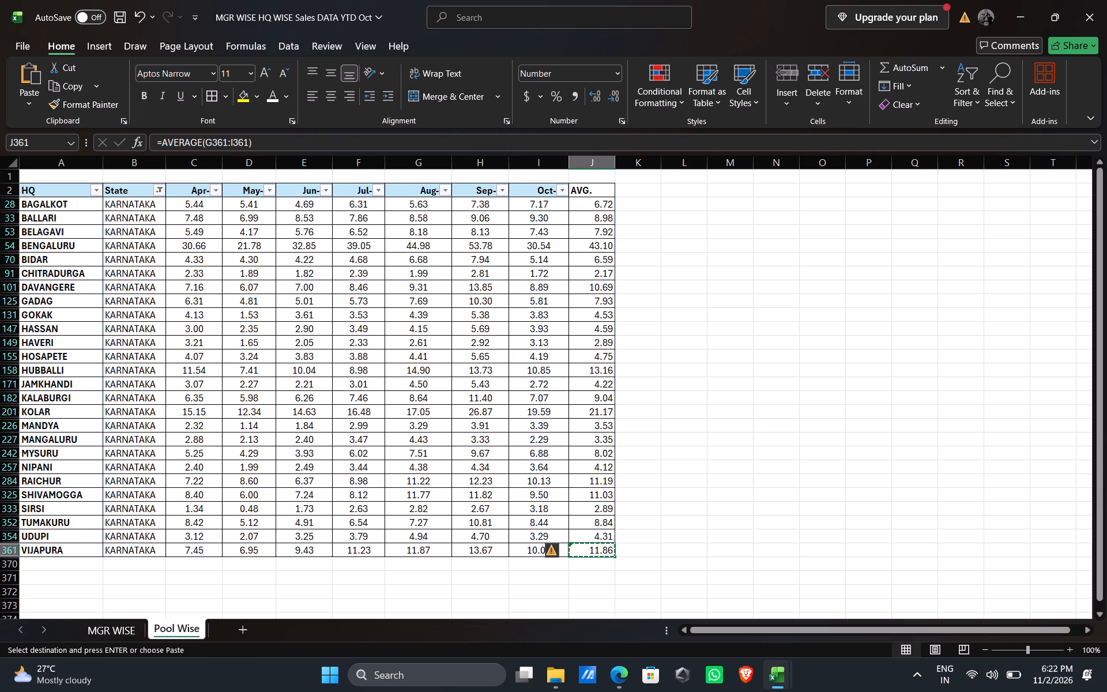
right_click(598, 547)
click(655, 213)
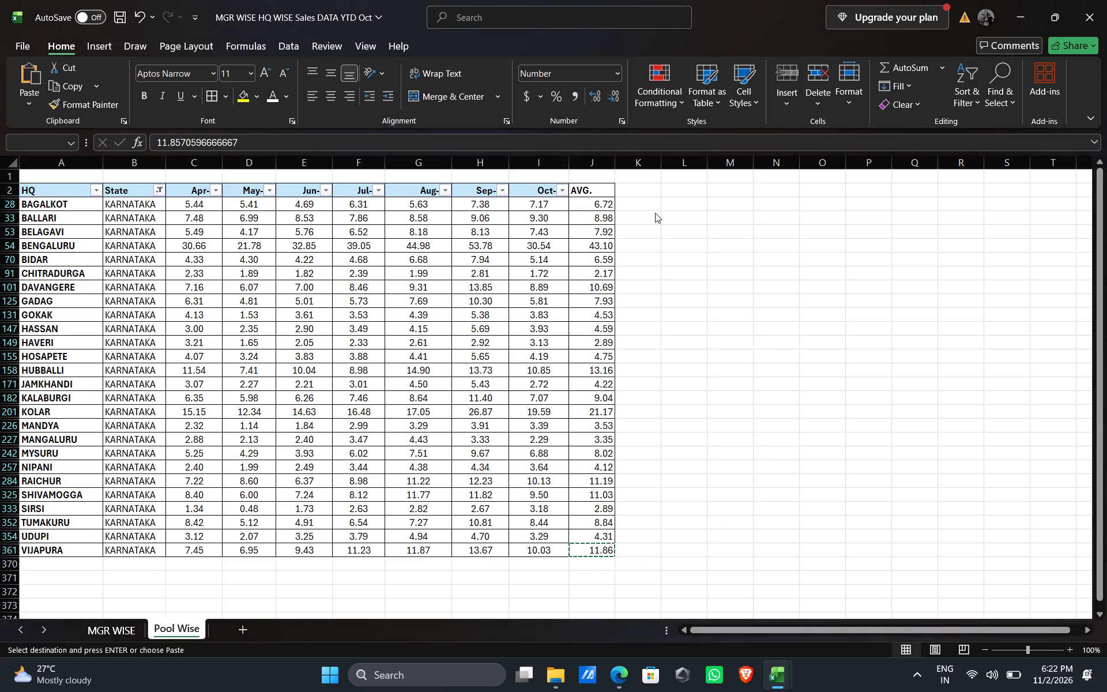
click(729, 360)
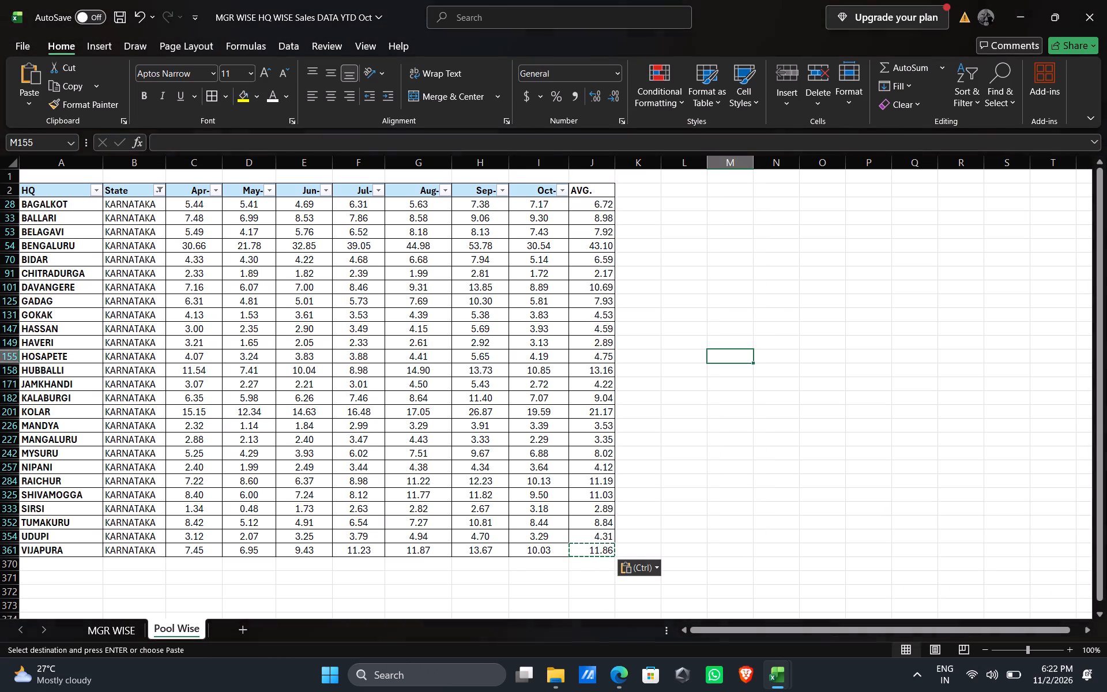
double_click(836, 386)
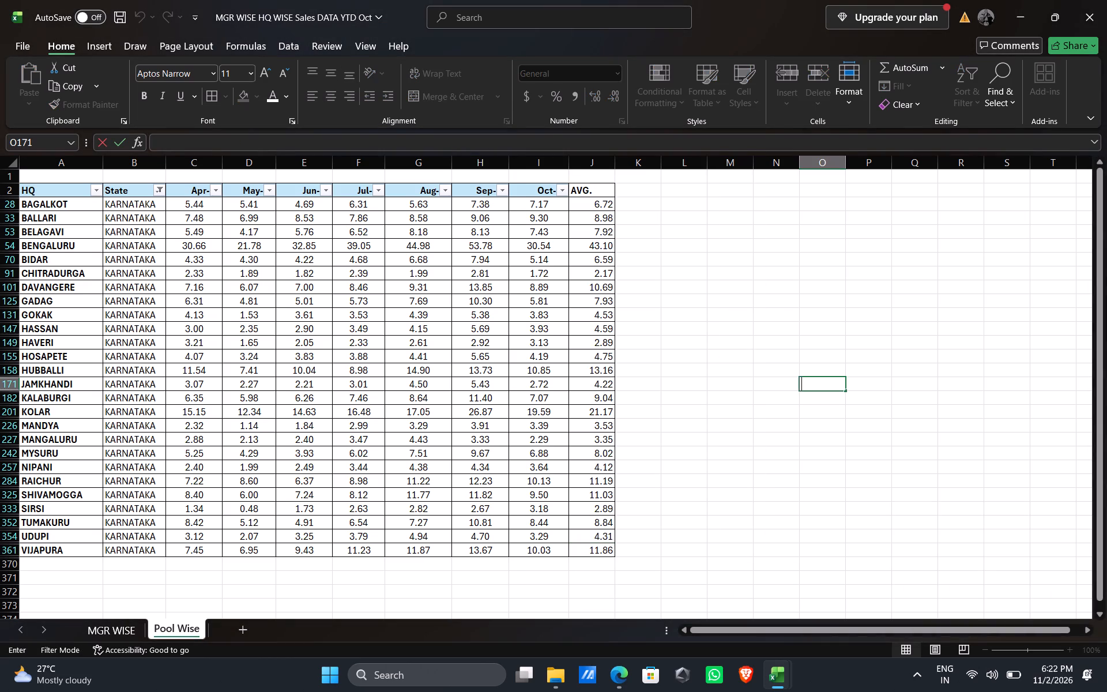
Copy the filtered Karnataka table, from the HQ header through VIJAPURA's AVG., into Sheet1 of the HQ's MGR Wise workbook, starting at A2.
drag(57, 190, 588, 239)
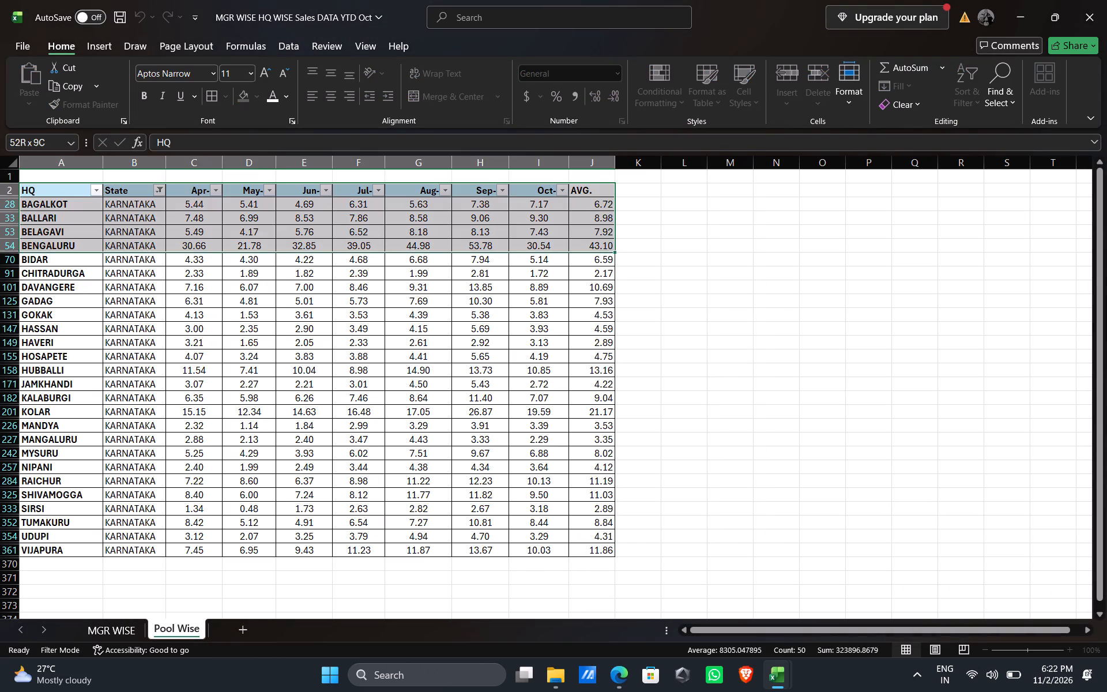
drag(588, 239, 585, 546)
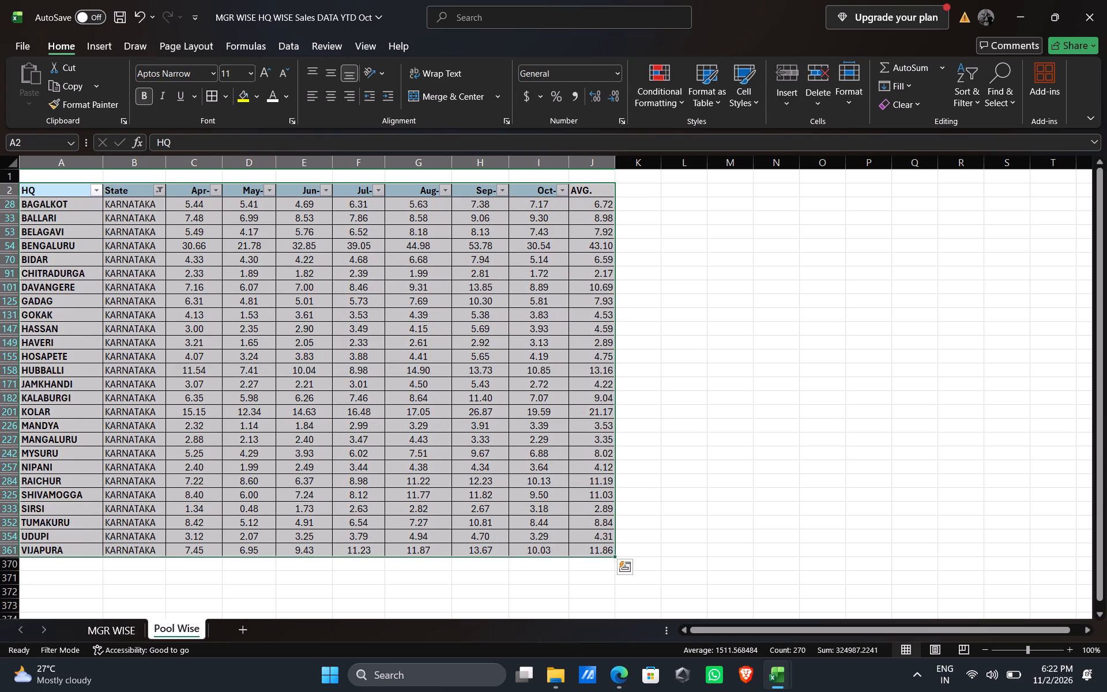
key(ctrl+c)
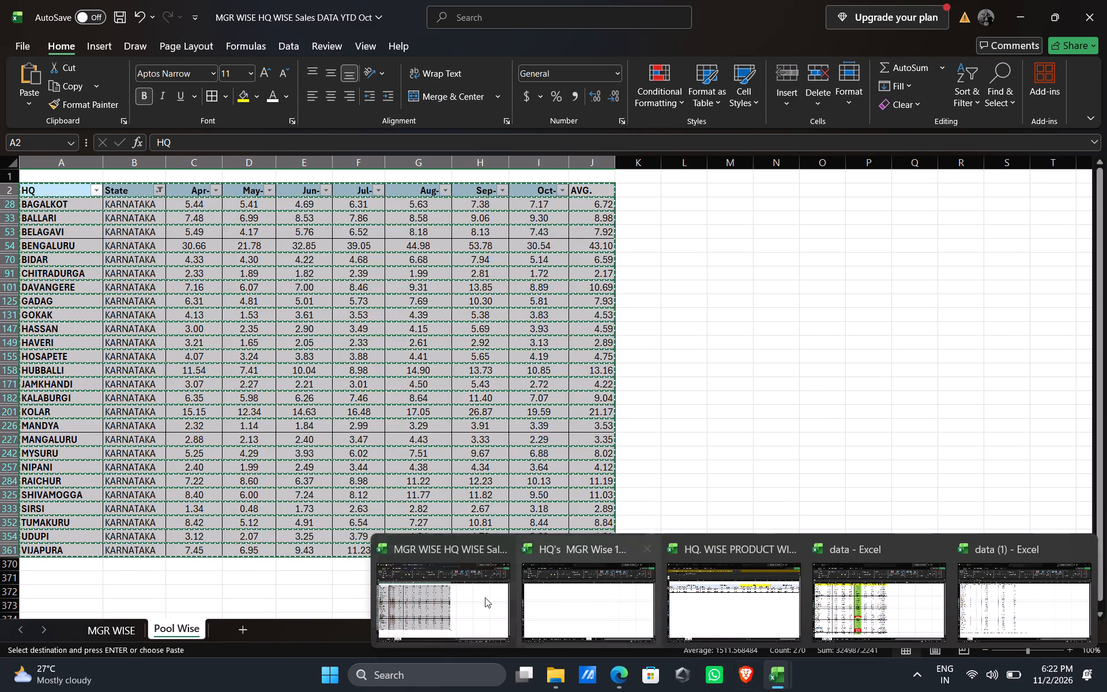
click(549, 601)
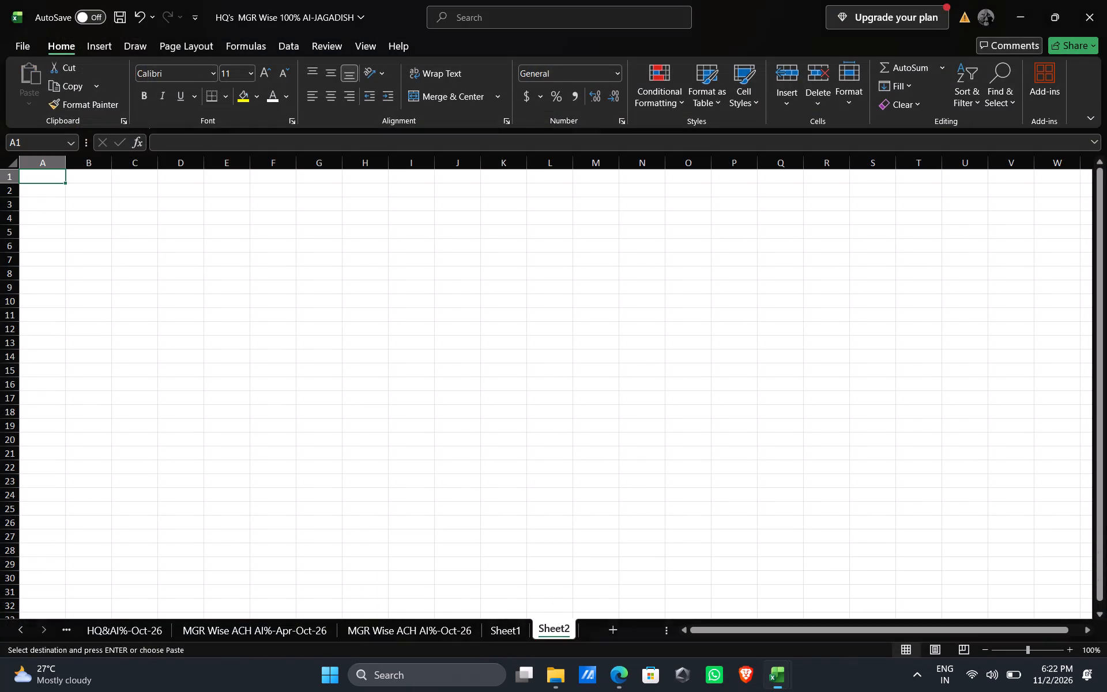
click(517, 625)
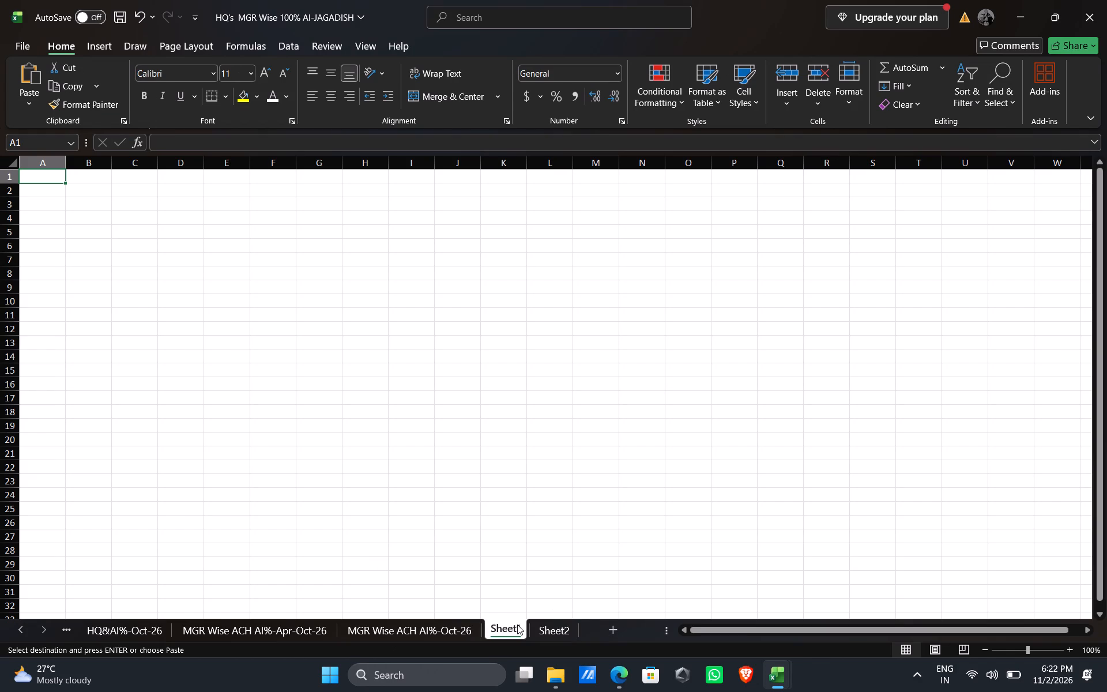
click(52, 191)
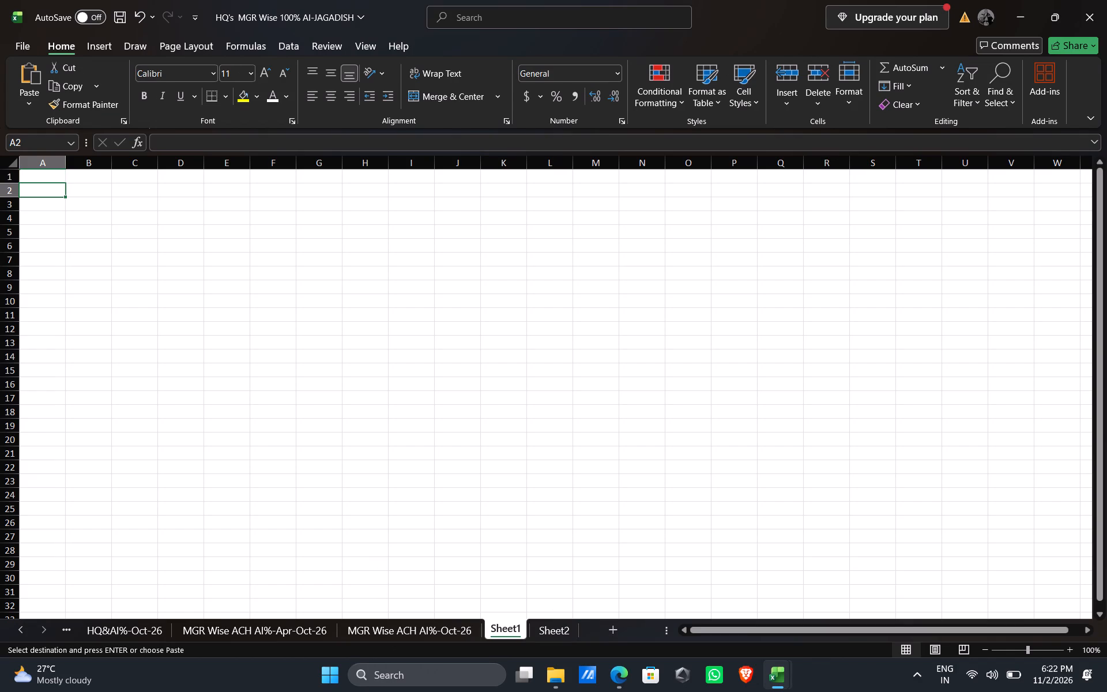
key(ctrl+v)
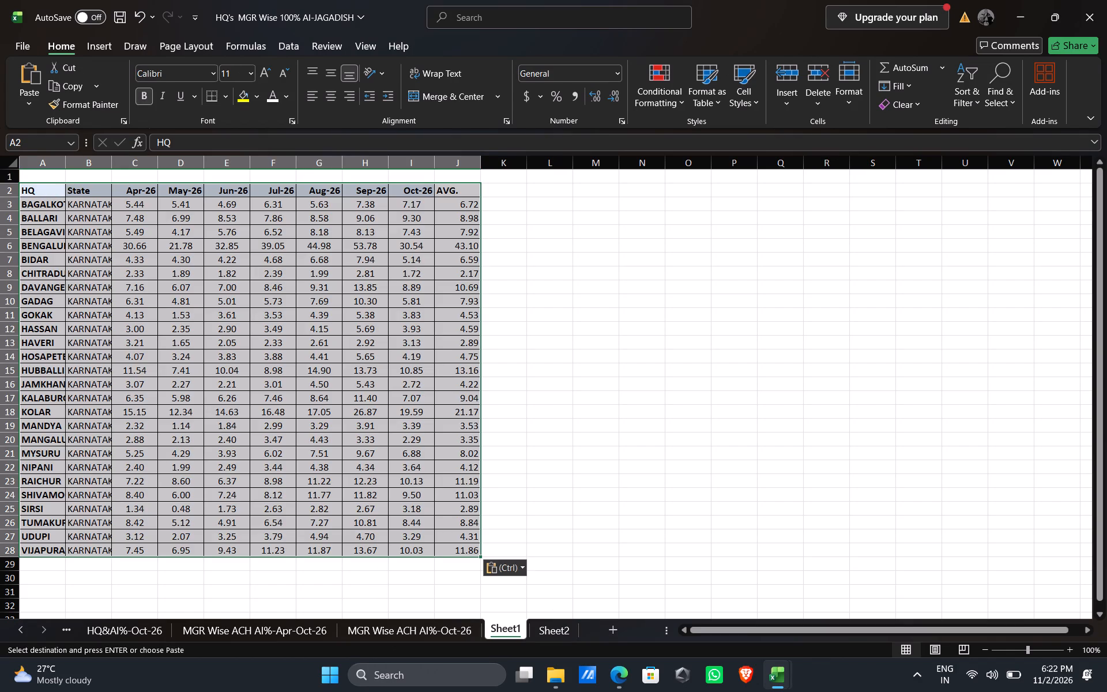
Widen columns A and B of the pasted table so the HQ and State names fit in full.
drag(66, 163, 132, 161)
drag(176, 161, 214, 161)
drag(133, 157, 109, 159)
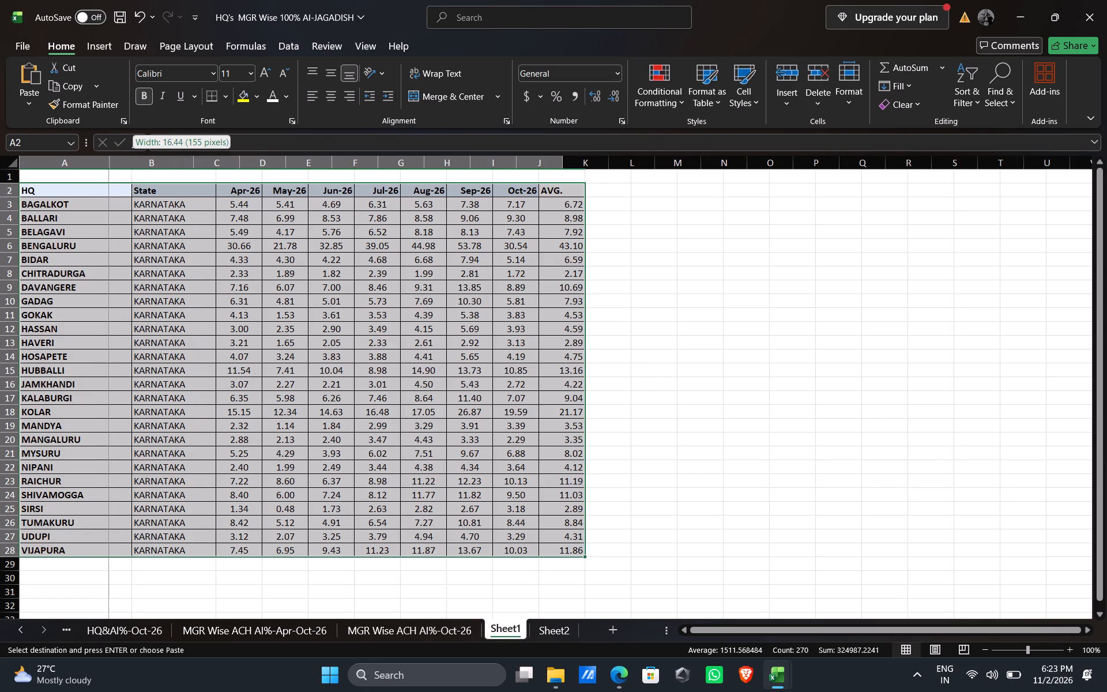
drag(109, 159, 107, 159)
Center the contents of columns C to J, from Apr-26 to AVG., and narrow the State column slightly.
click(137, 164)
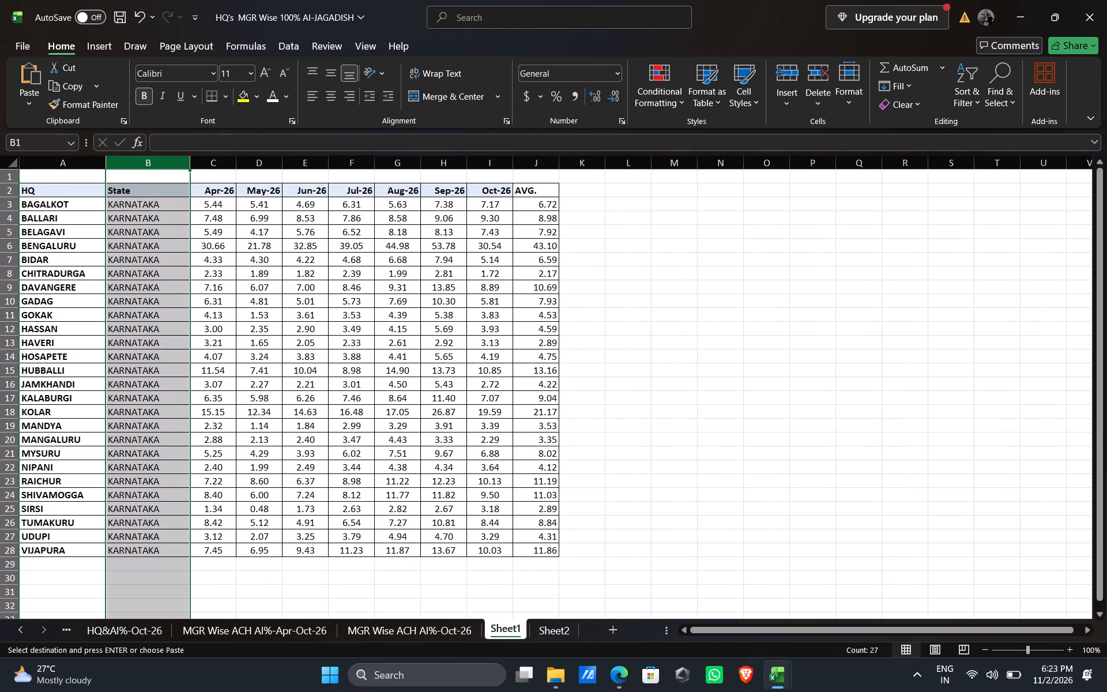
drag(211, 159, 502, 163)
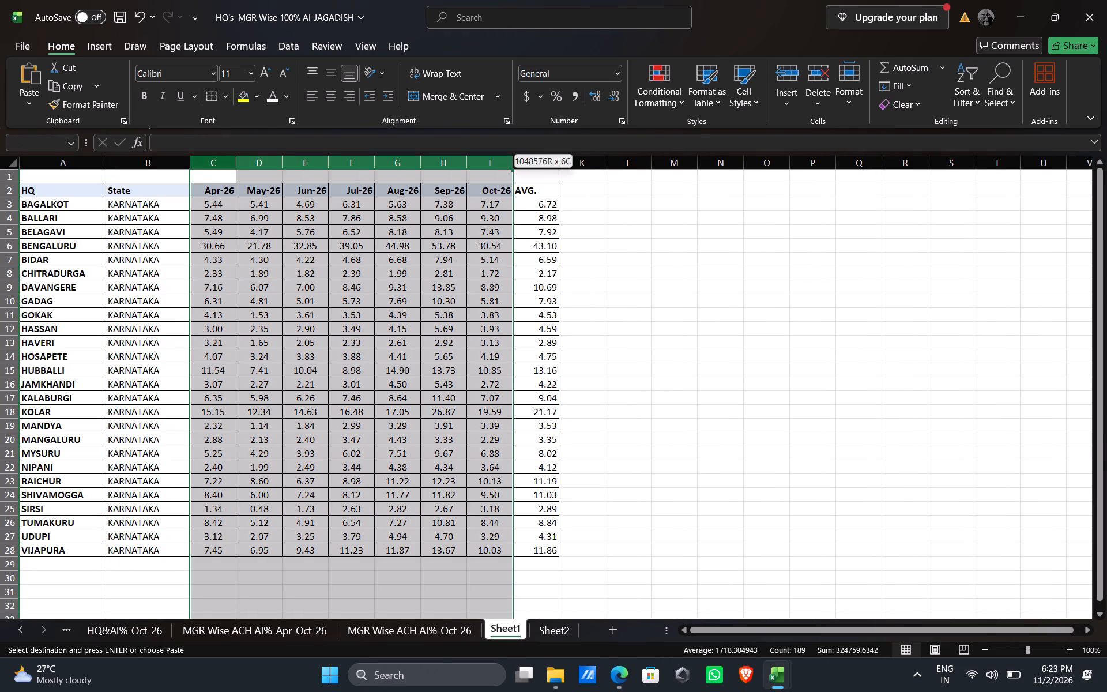
drag(502, 163, 529, 164)
click(333, 97)
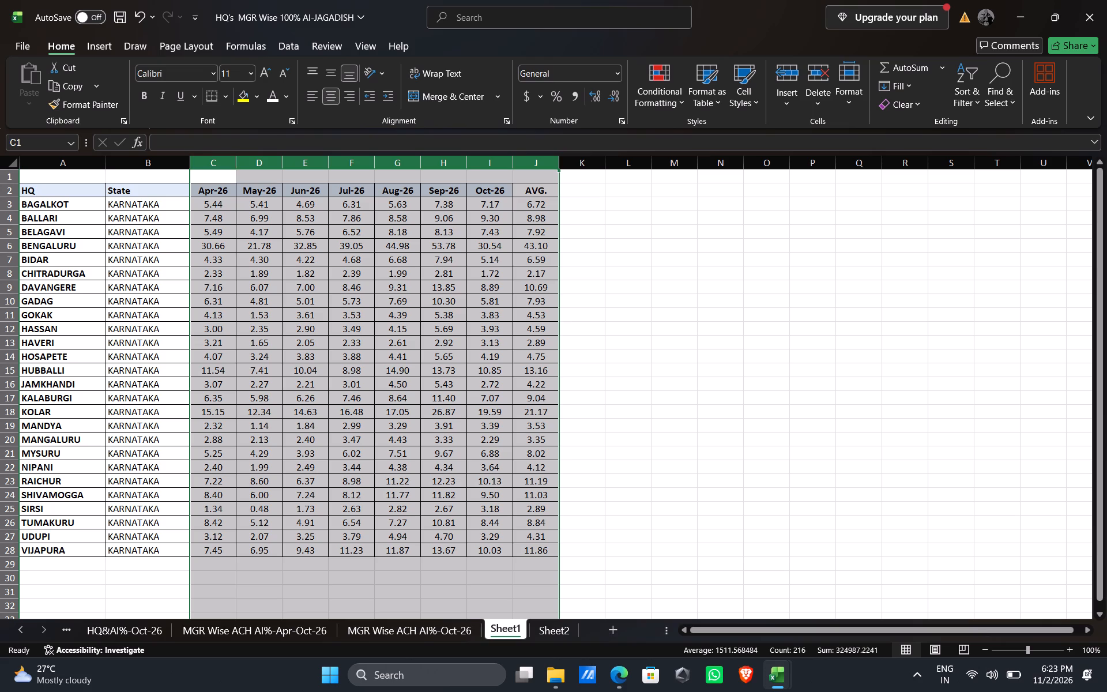
drag(187, 161, 173, 159)
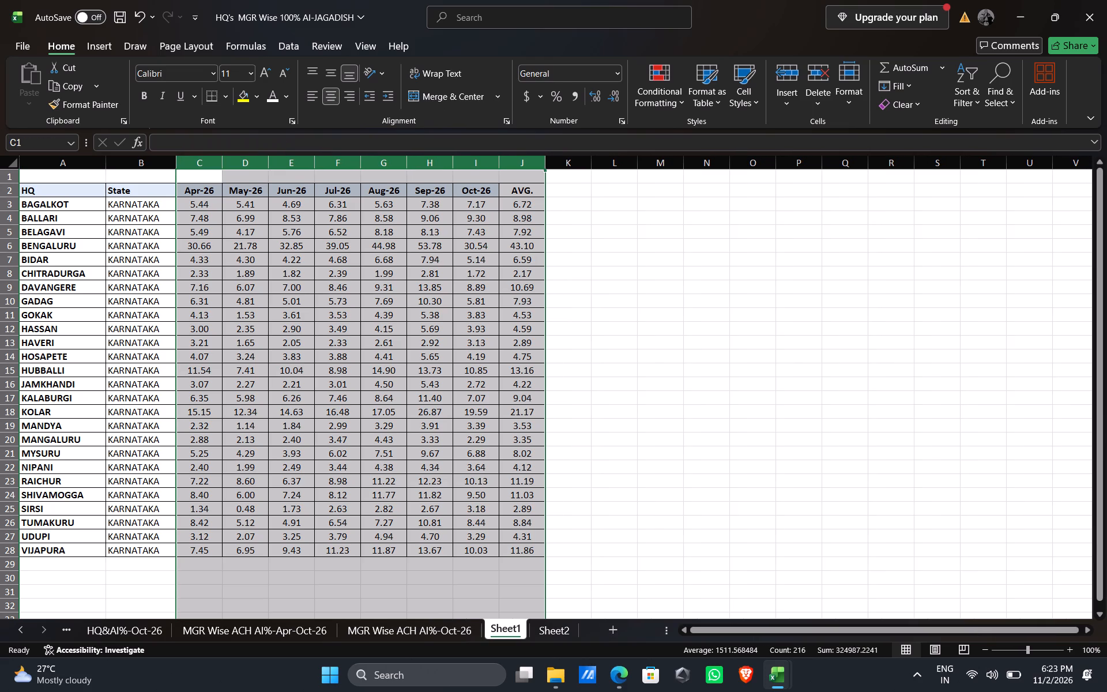
Enter the title "TREND APRIL 26- OCT 26 ACHIEVEMENT :" in cell B1 above the table.
click(149, 177)
text(TREND ACH)
key(BackSpace)
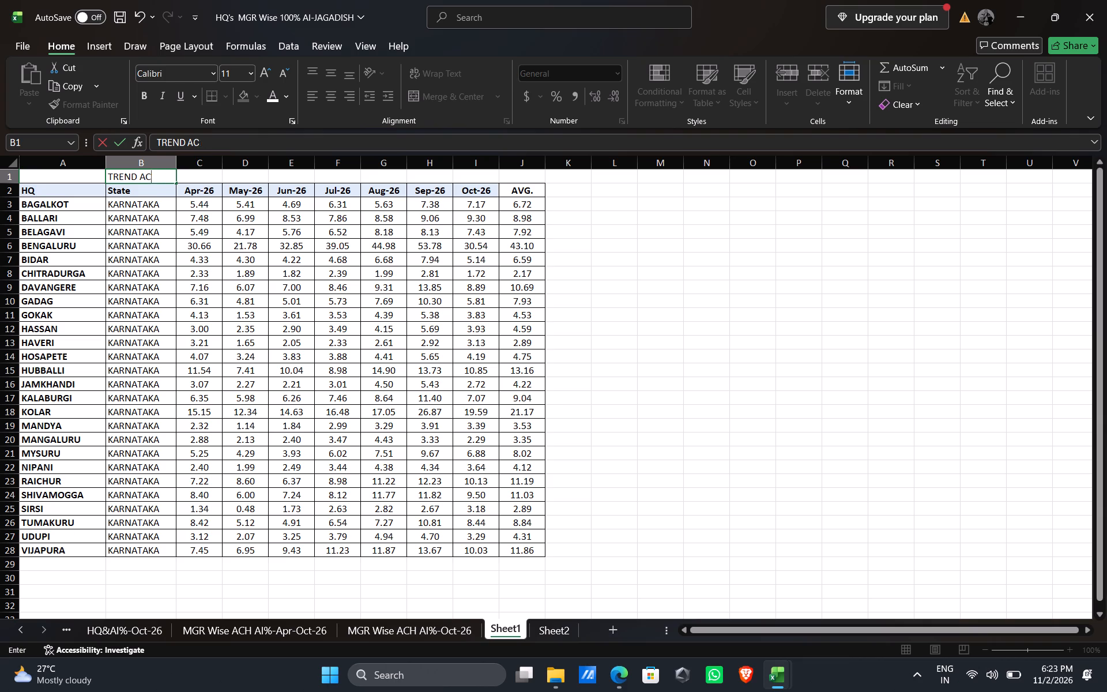
key(BackSpace)
key(BackSpace)
text(APRIL)
key(space)
text(26)
key(minus)
key(space)
text(OCT)
key(space)
text(26)
key(space)
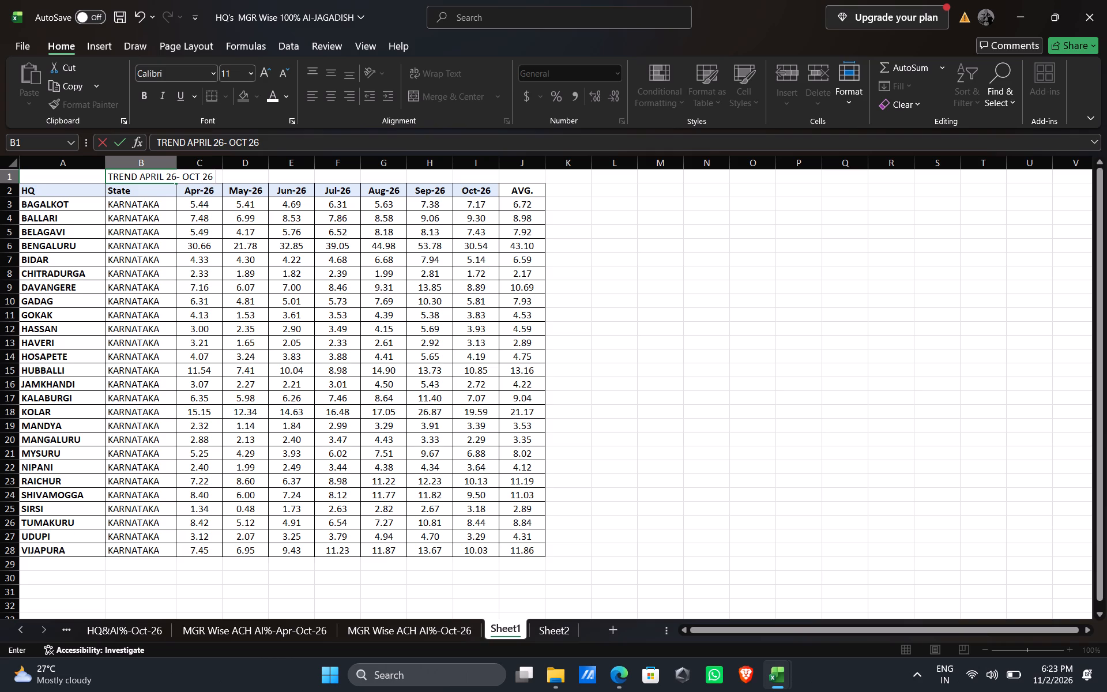
text(ACHIEVMENTT)
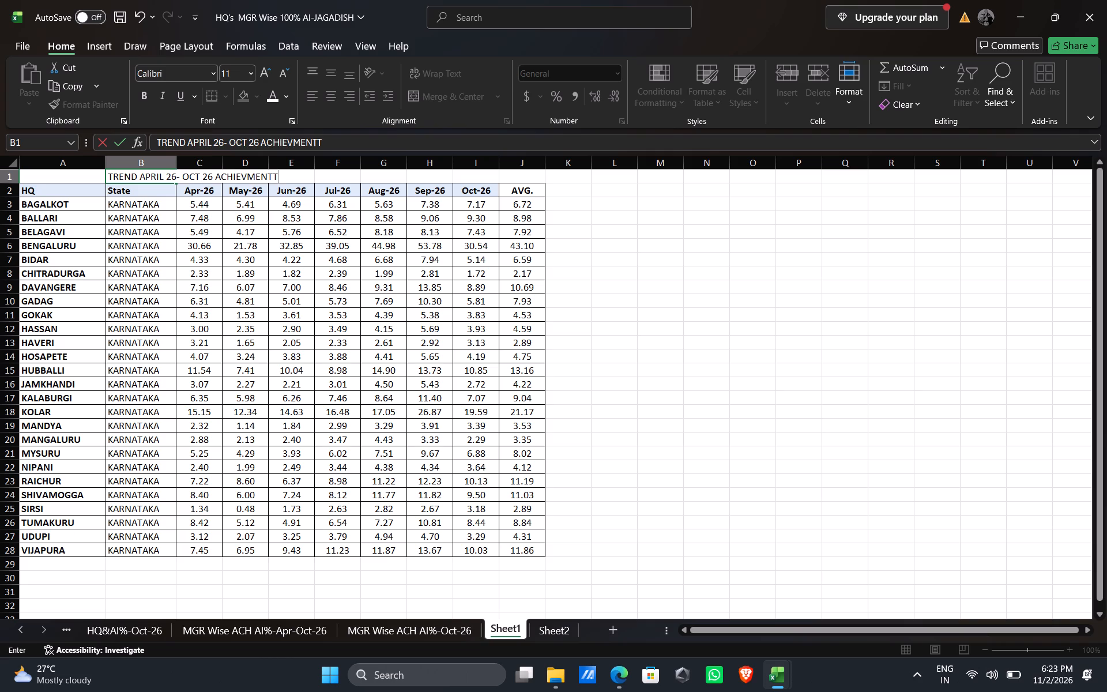
key(BackSpace)
key(BackSpace)
key(BackSpace)
key(BackSpace)
key(BackSpace)
text(EMENT)
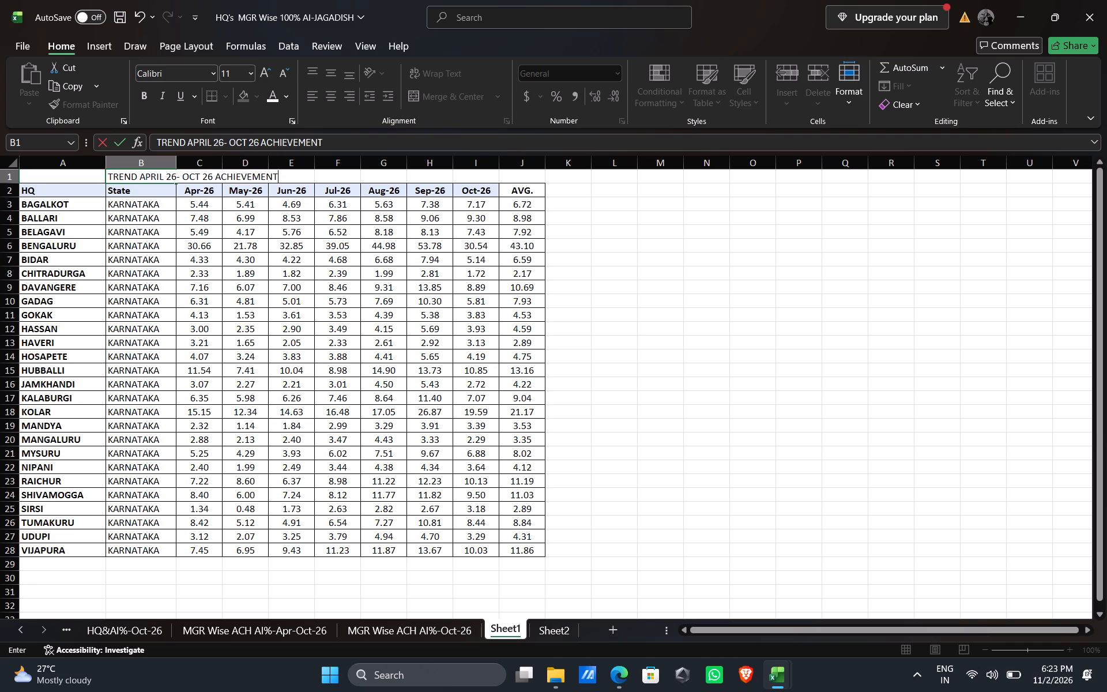
key(space)
text(:)
key(Return)
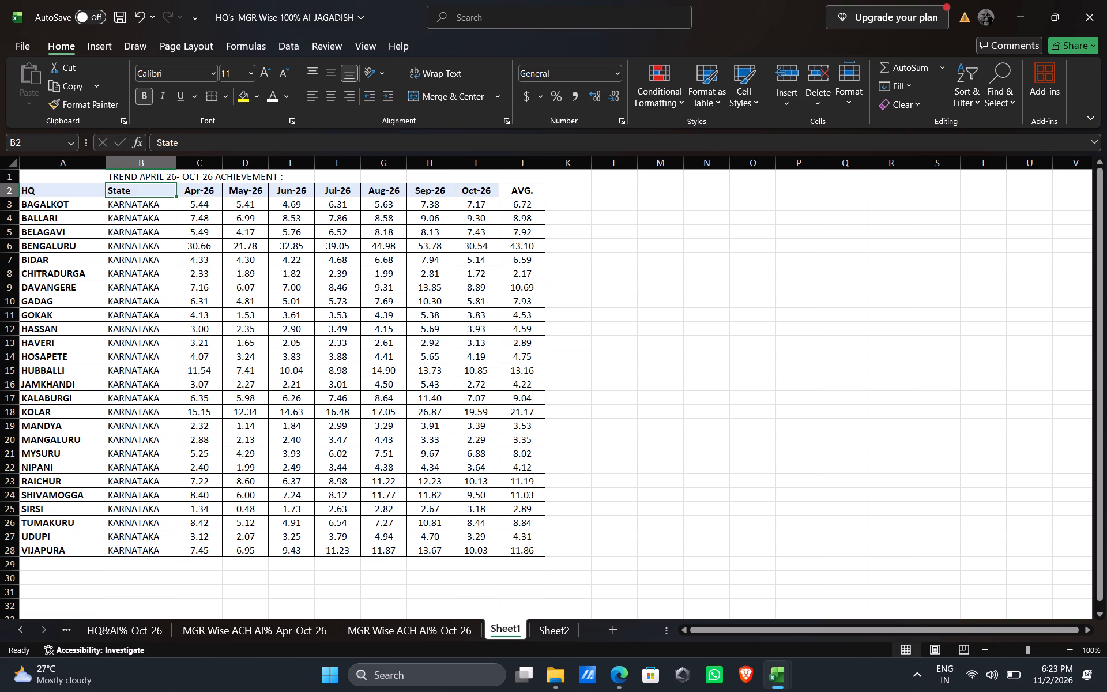
Fill the AVG. header in J2 with the same light blue as the other headers and save the workbook.
click(517, 191)
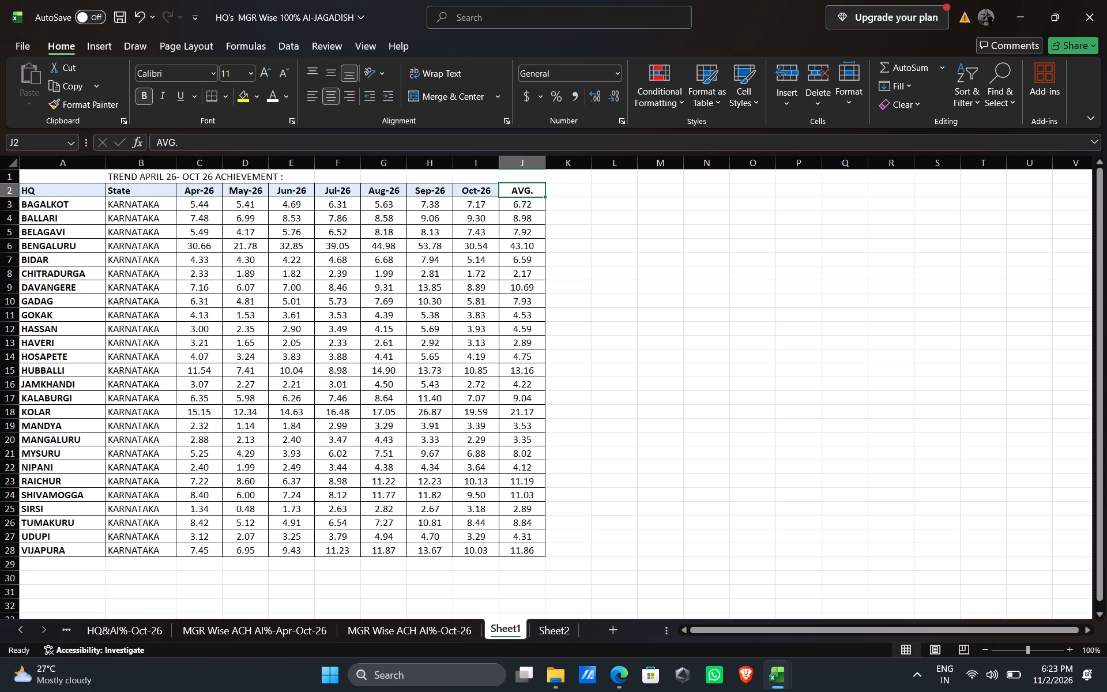
click(259, 98)
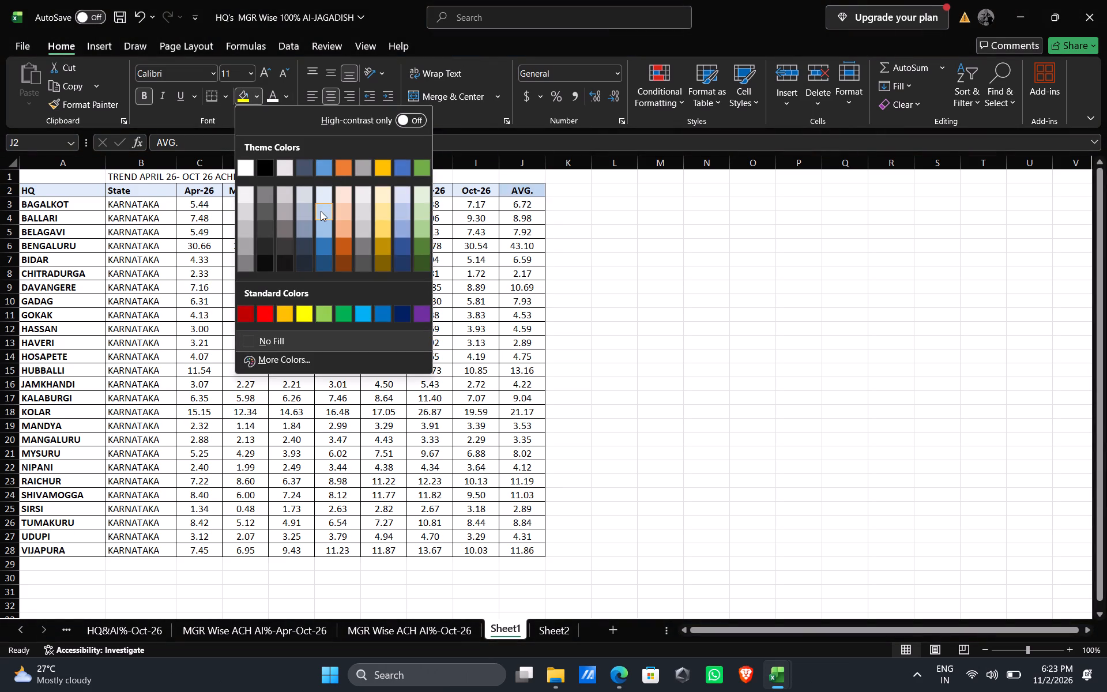
click(321, 199)
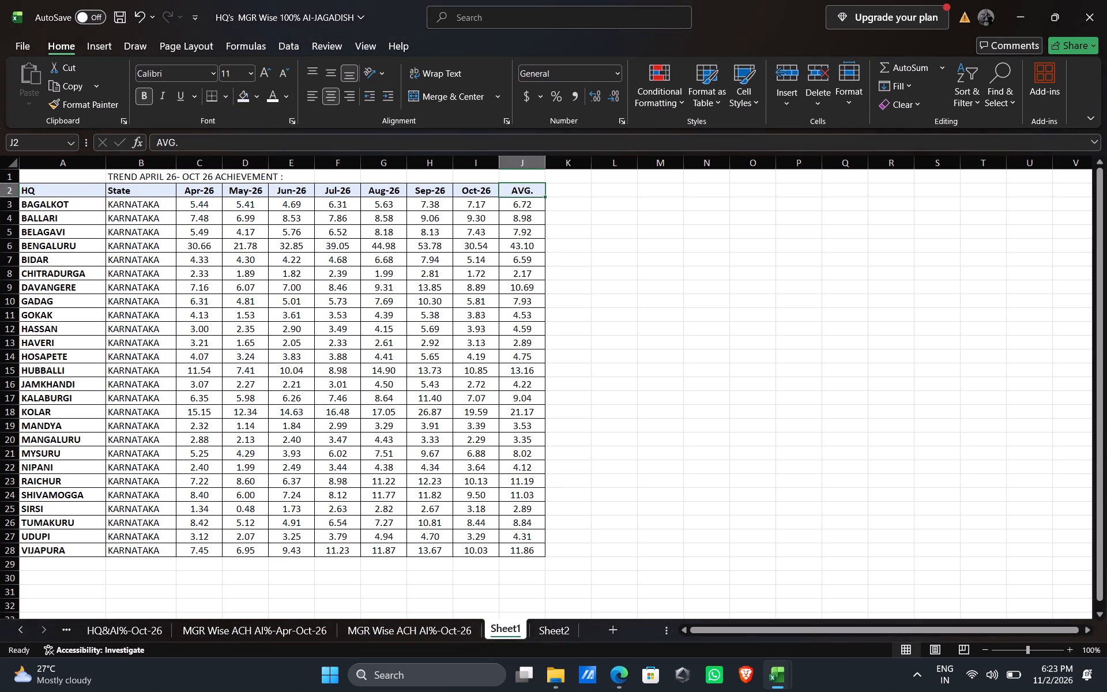
click(605, 243)
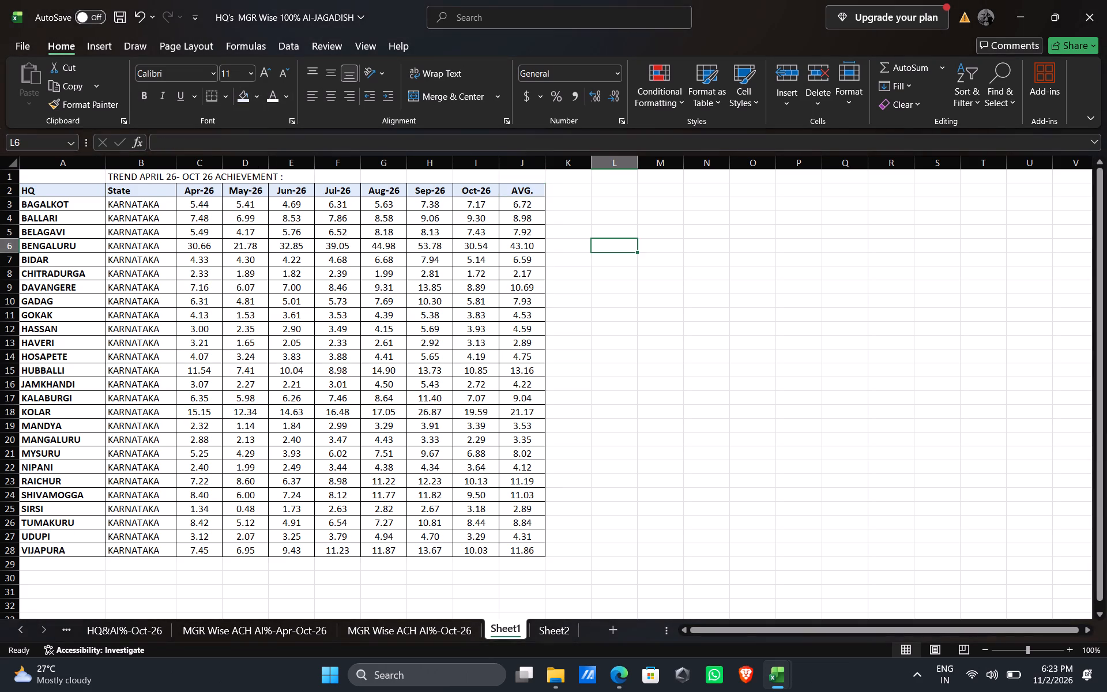
key(ctrl+s)
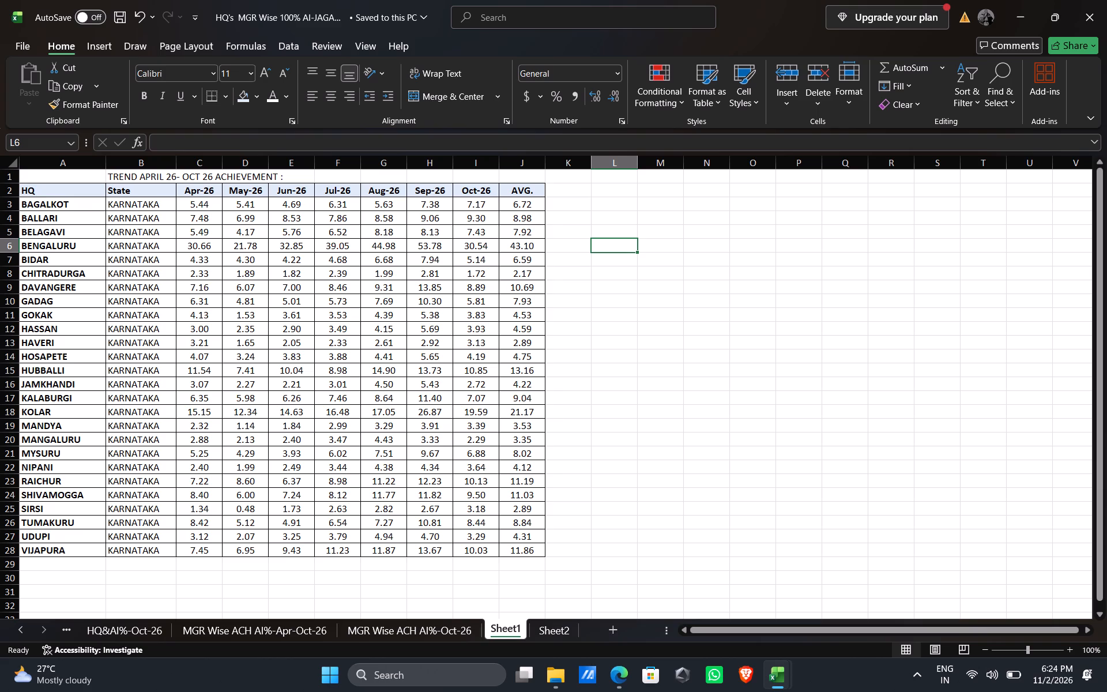
Rename Sheet1 as TREND TERRITORY.
right_click(510, 631)
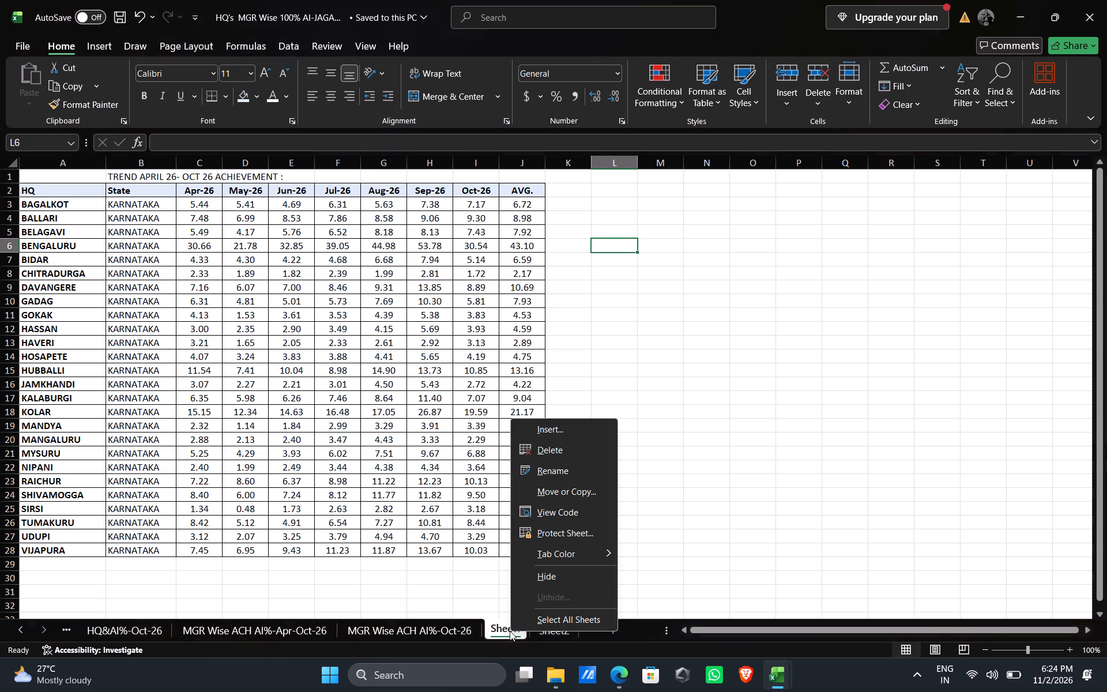
click(553, 469)
text(TREND)
key(space)
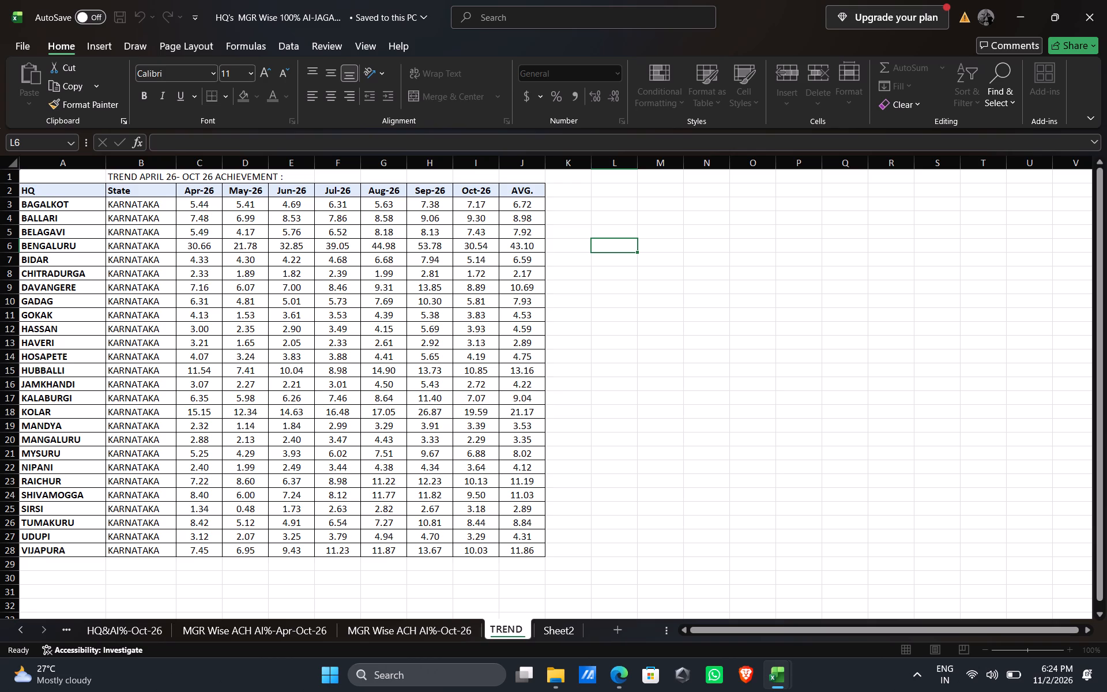
text(TERRIT)
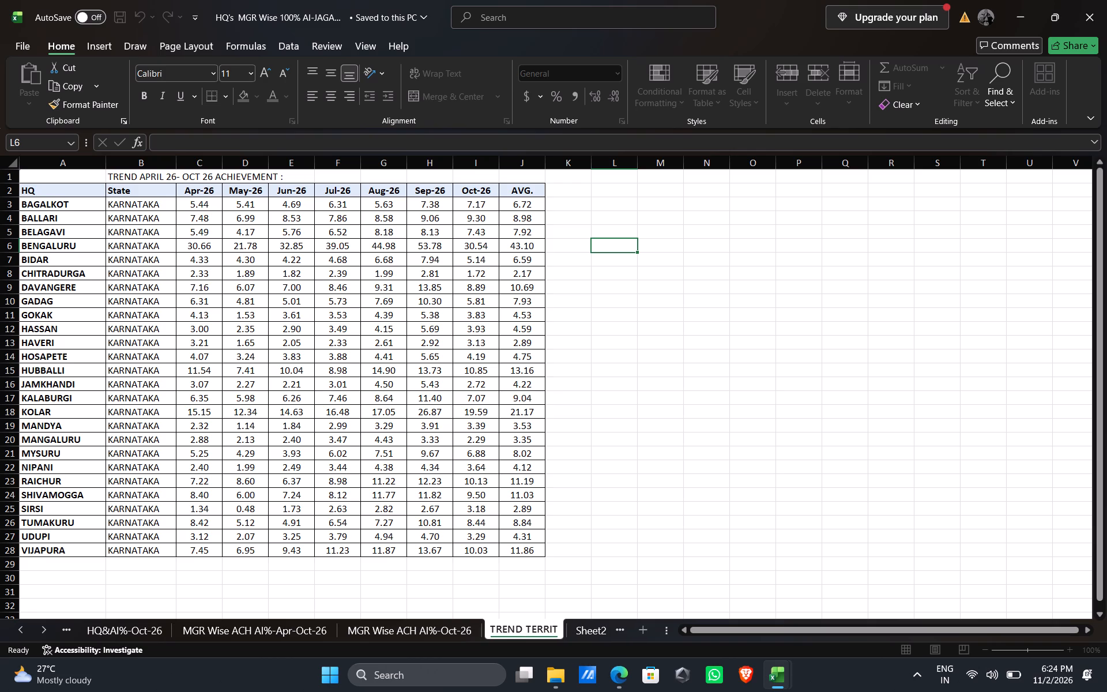
key(BackSpace)
key(BackSpace)
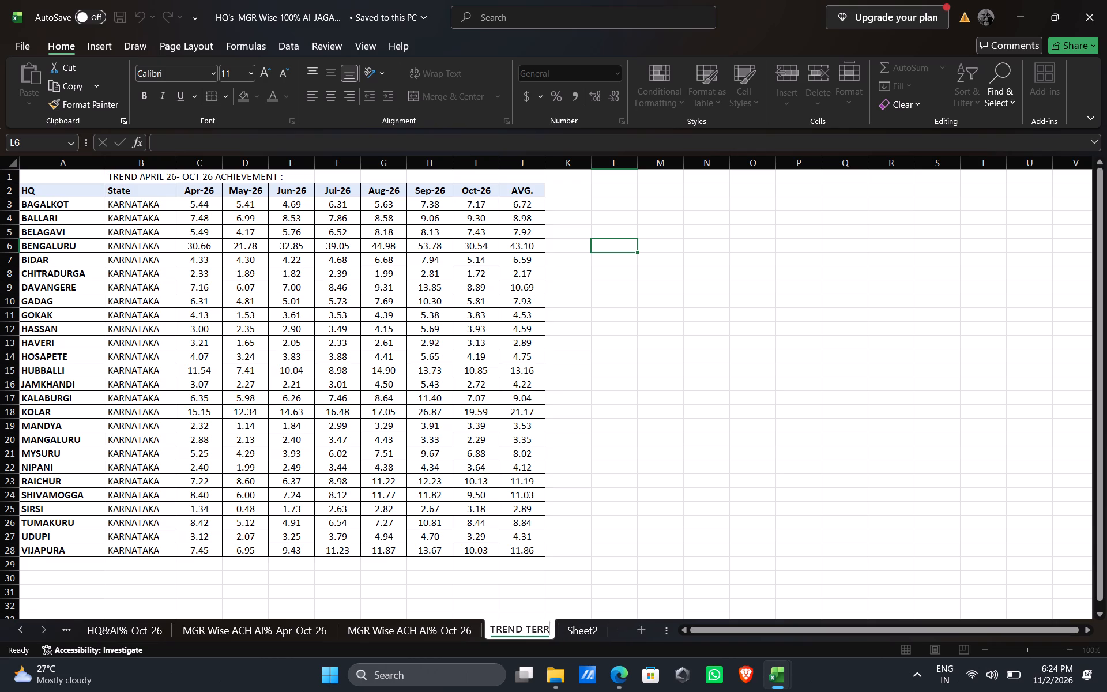
key(BackSpace)
key(i)
key(BackSpace)
text(RITORY)
click(642, 440)
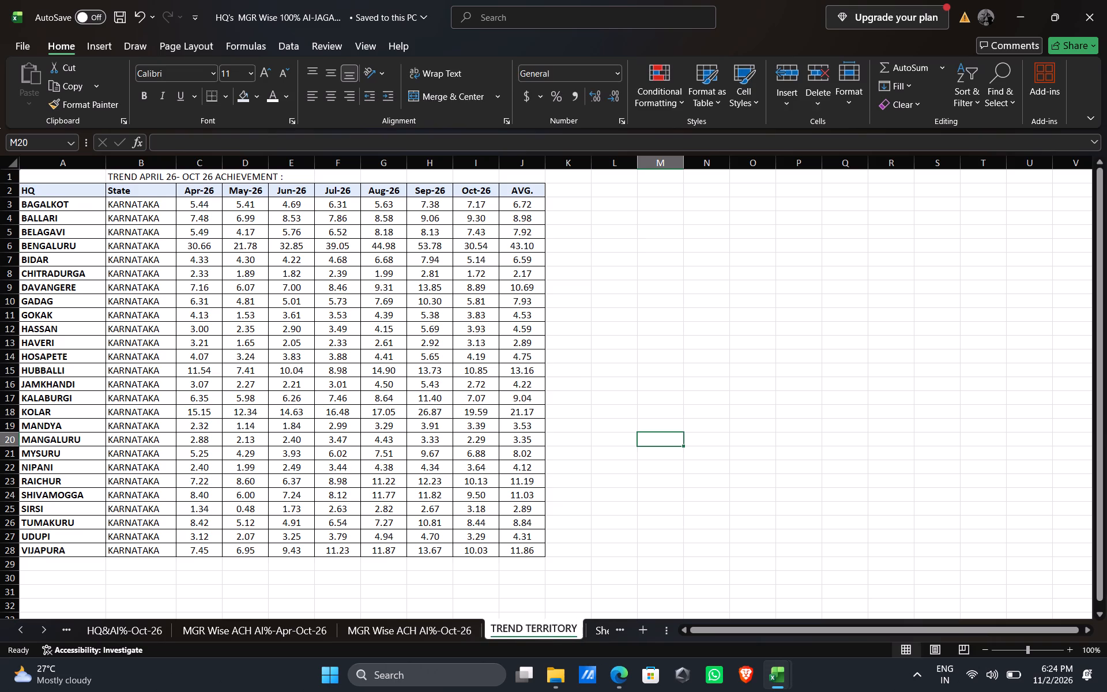
Switch to the MGR WISE sheet of the MGR WISE HQ WISE Sales DATA workbook and enter the header "AVG." in J2.
click(597, 627)
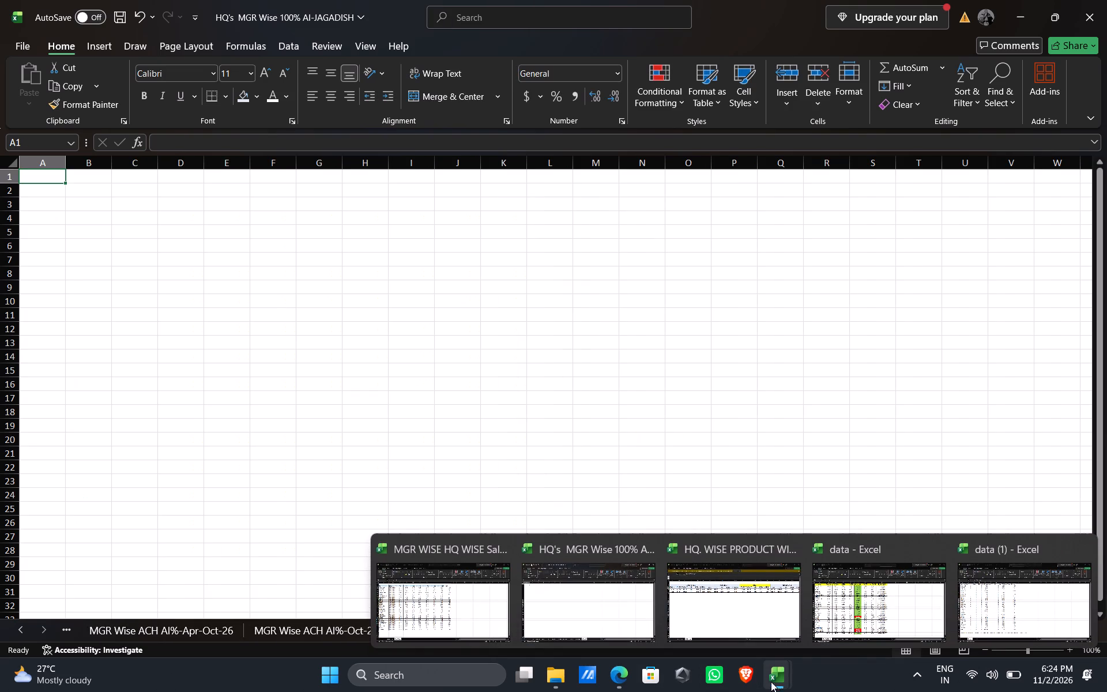
click(460, 592)
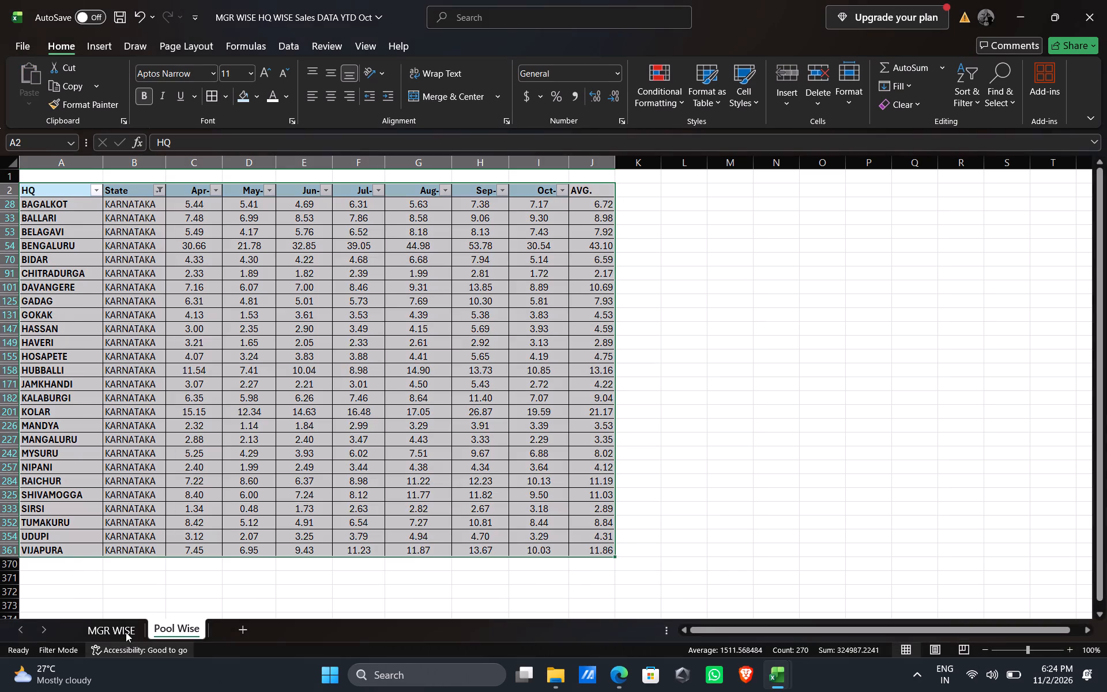
click(122, 630)
click(815, 410)
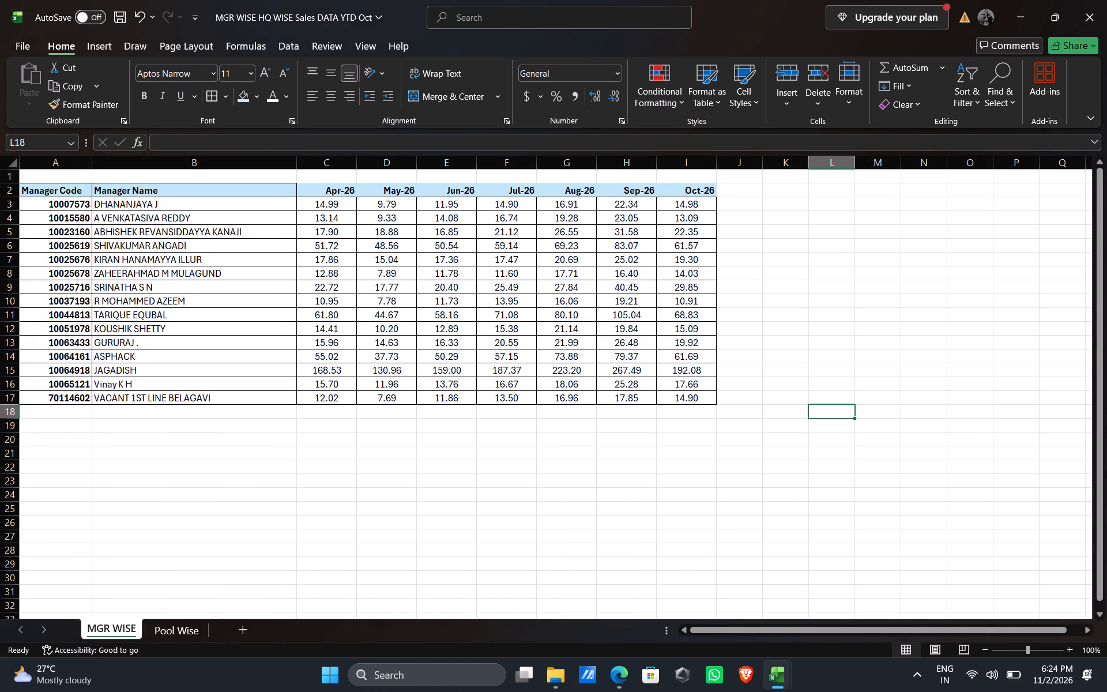
drag(115, 190, 675, 296)
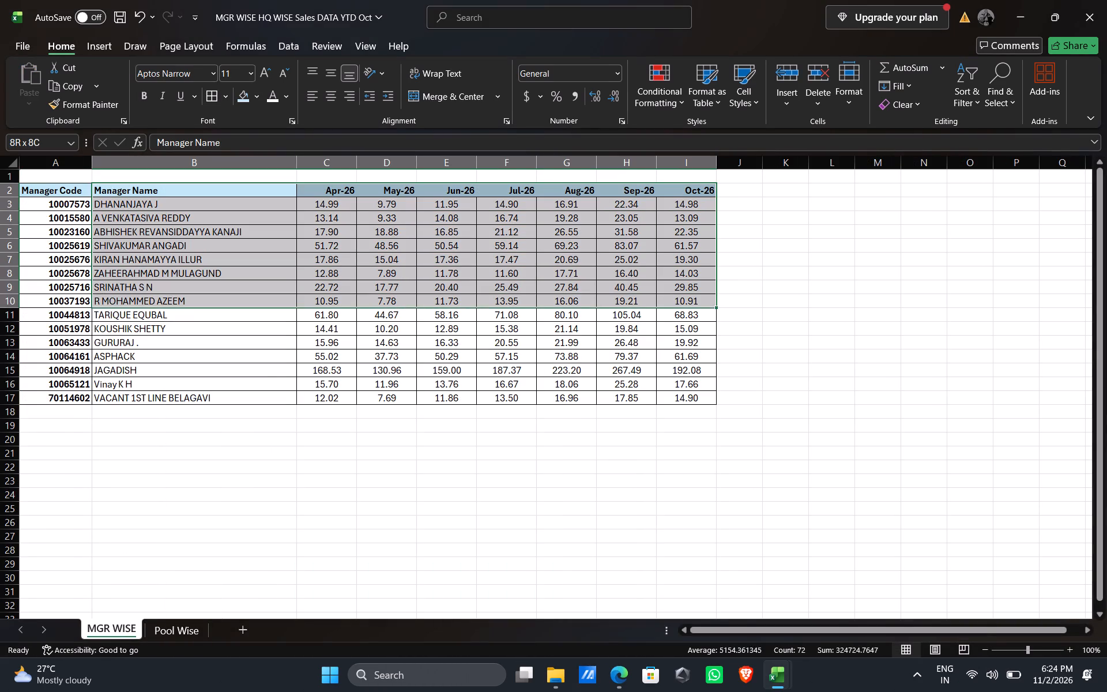
drag(675, 296, 675, 291)
click(734, 187)
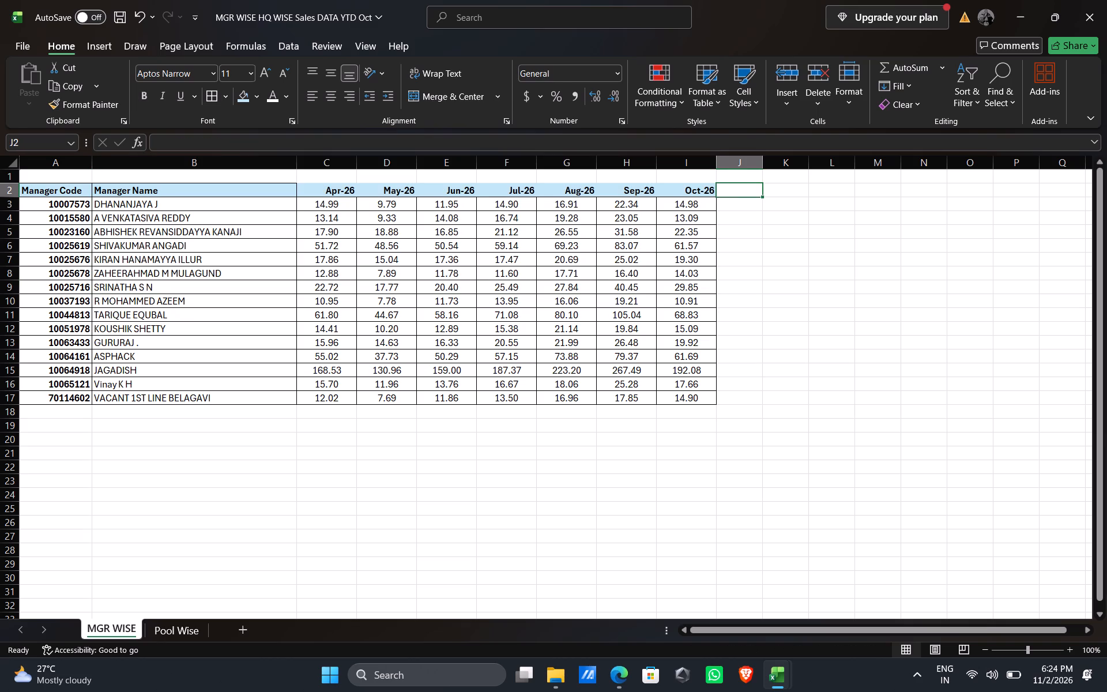
text(AVG)
key(period)
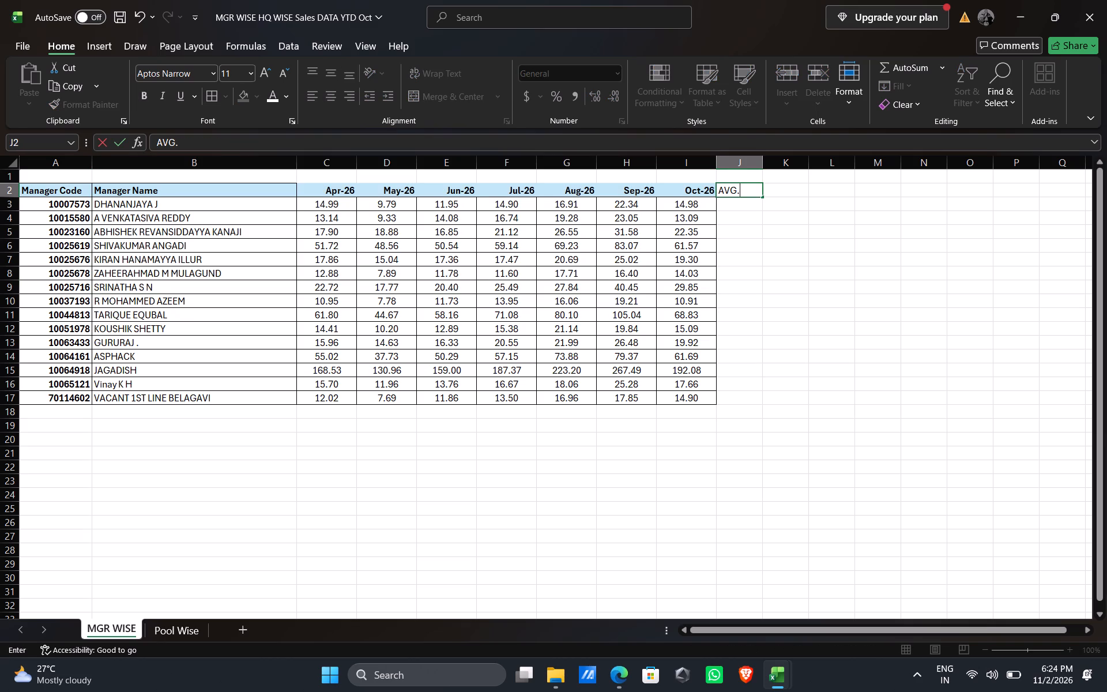
key(Down)
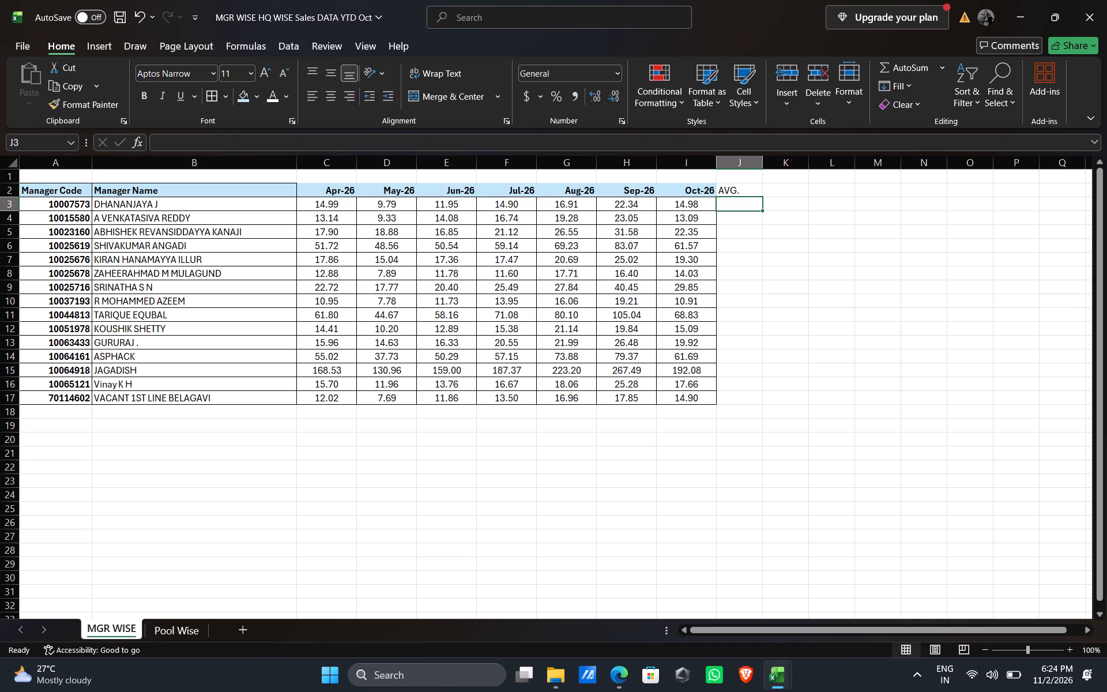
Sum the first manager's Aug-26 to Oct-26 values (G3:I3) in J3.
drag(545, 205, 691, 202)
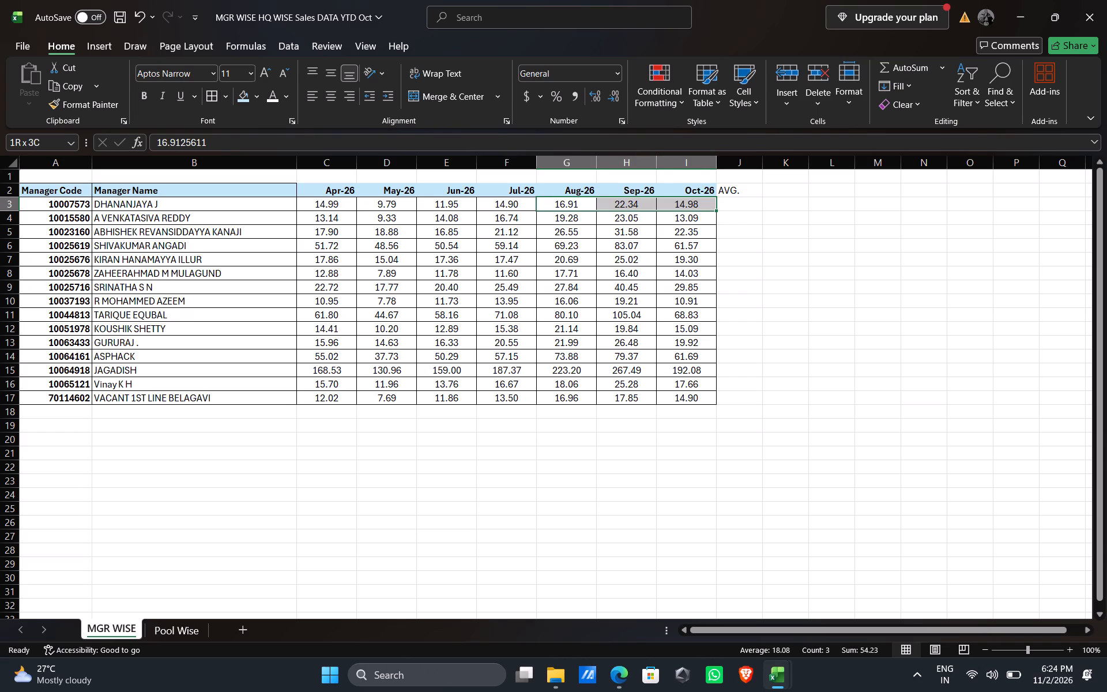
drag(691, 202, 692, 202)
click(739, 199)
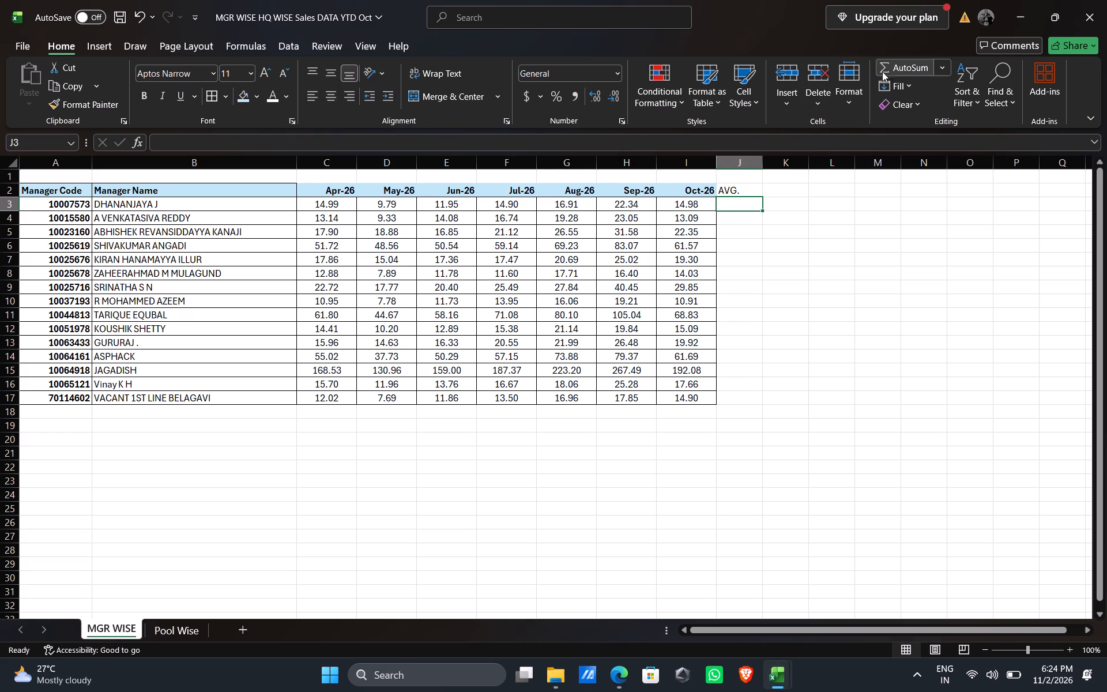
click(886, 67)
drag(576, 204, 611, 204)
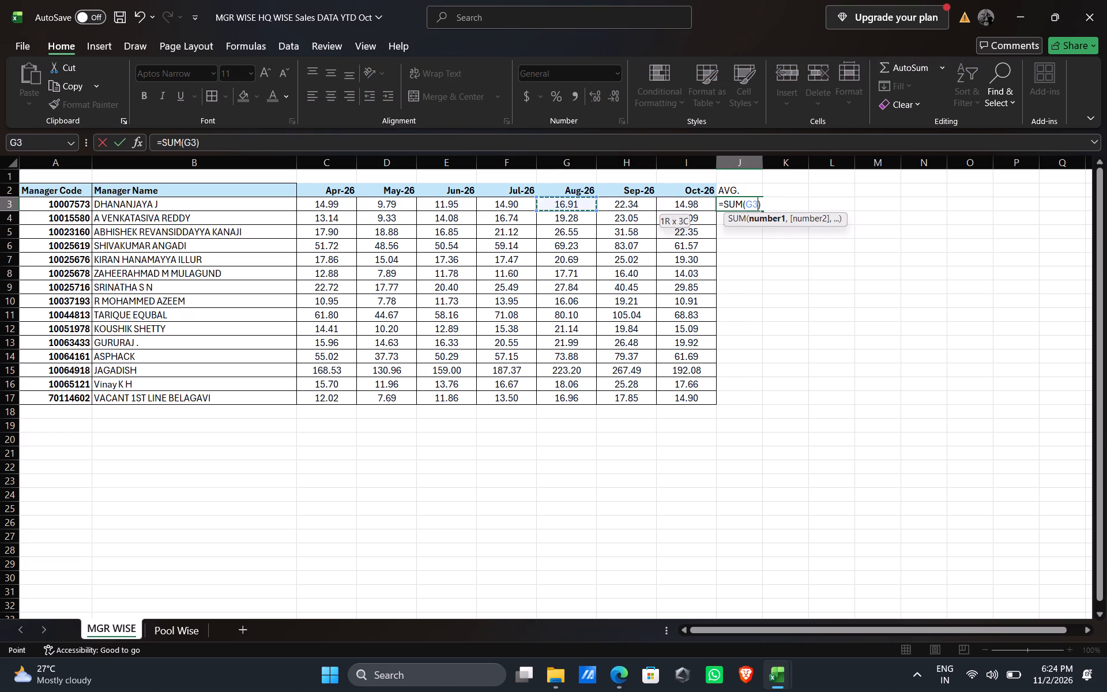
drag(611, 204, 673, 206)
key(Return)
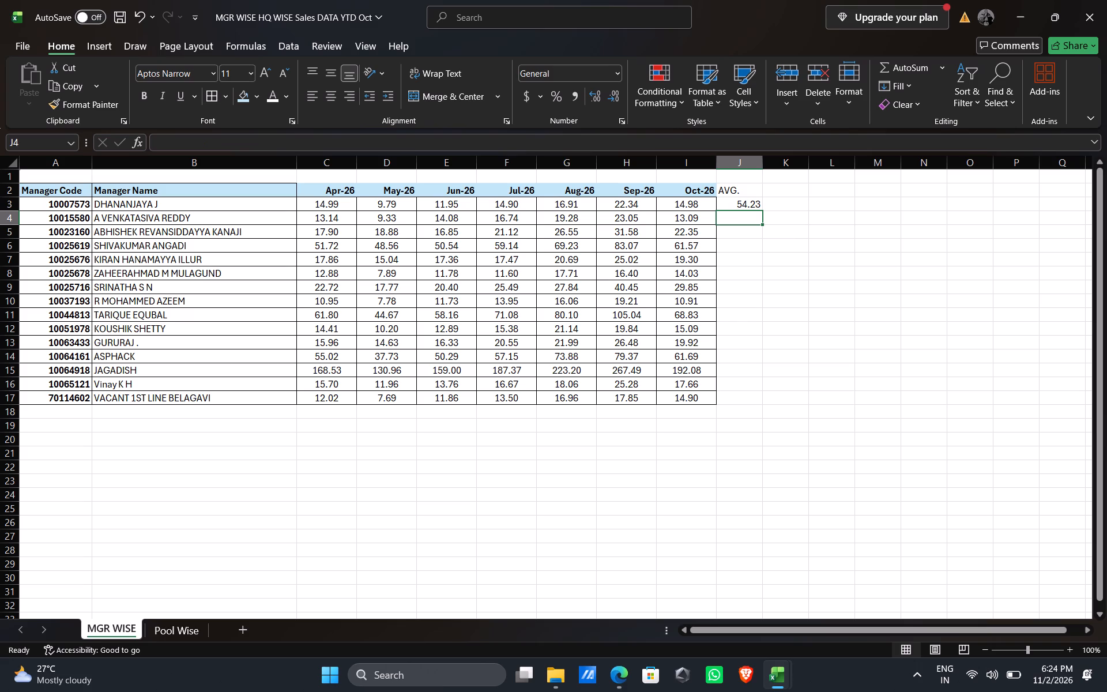
Enter the average of Aug-26 to Oct-26, =AVERAGE(G3:I3), in J3 and fill it down to J17.
click(736, 204)
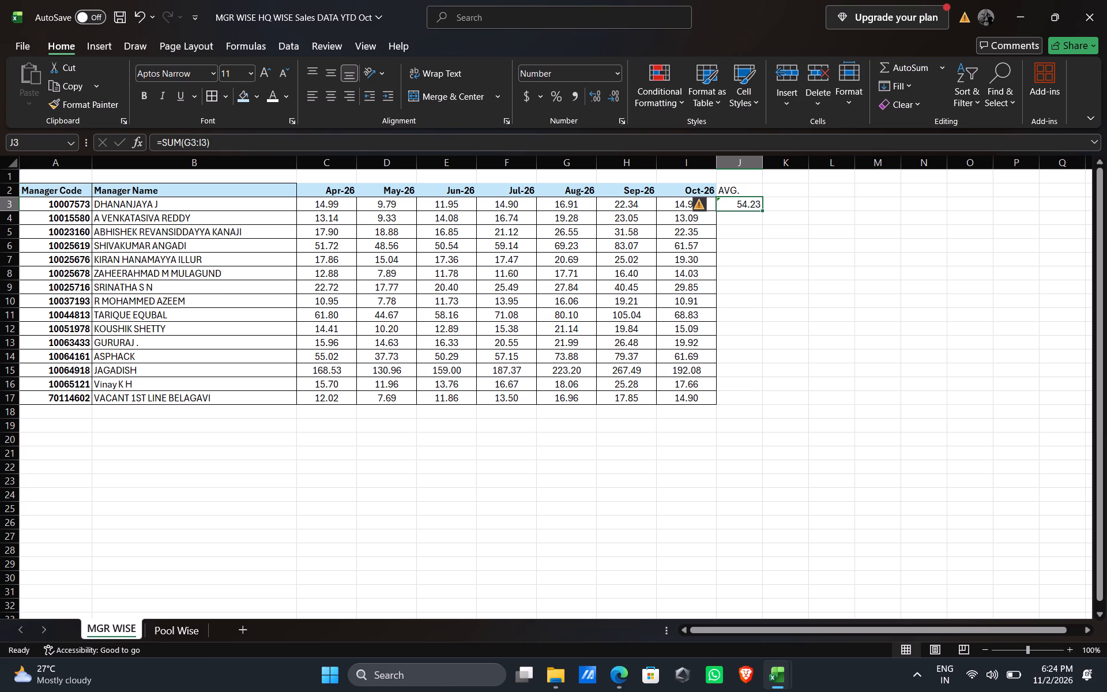
click(943, 69)
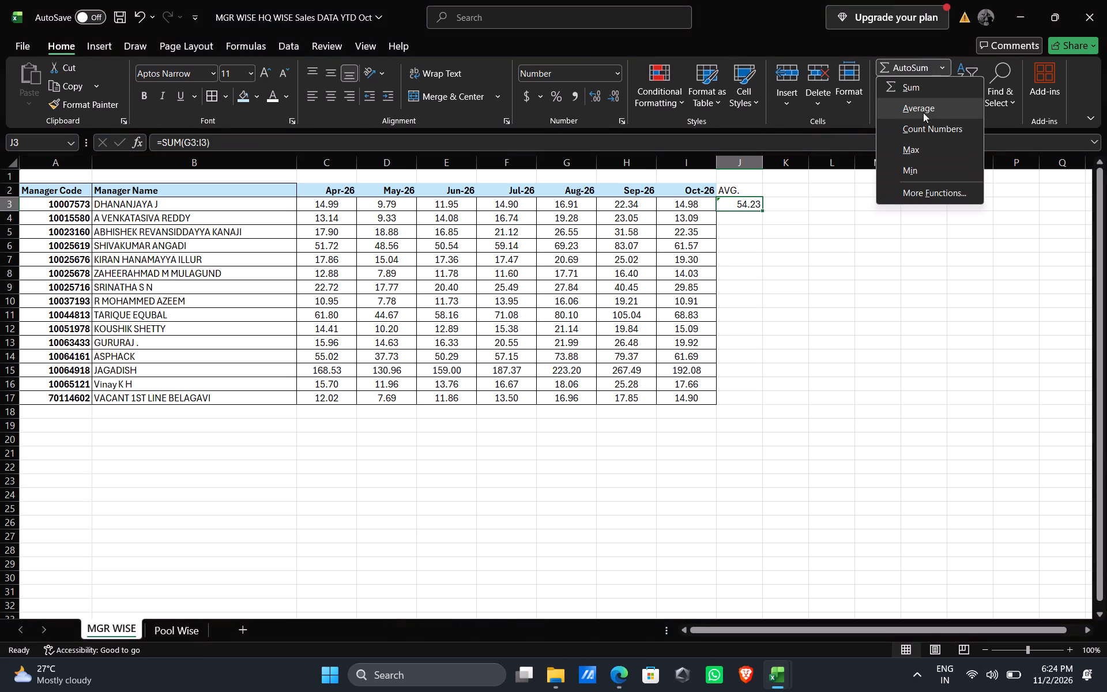
click(923, 112)
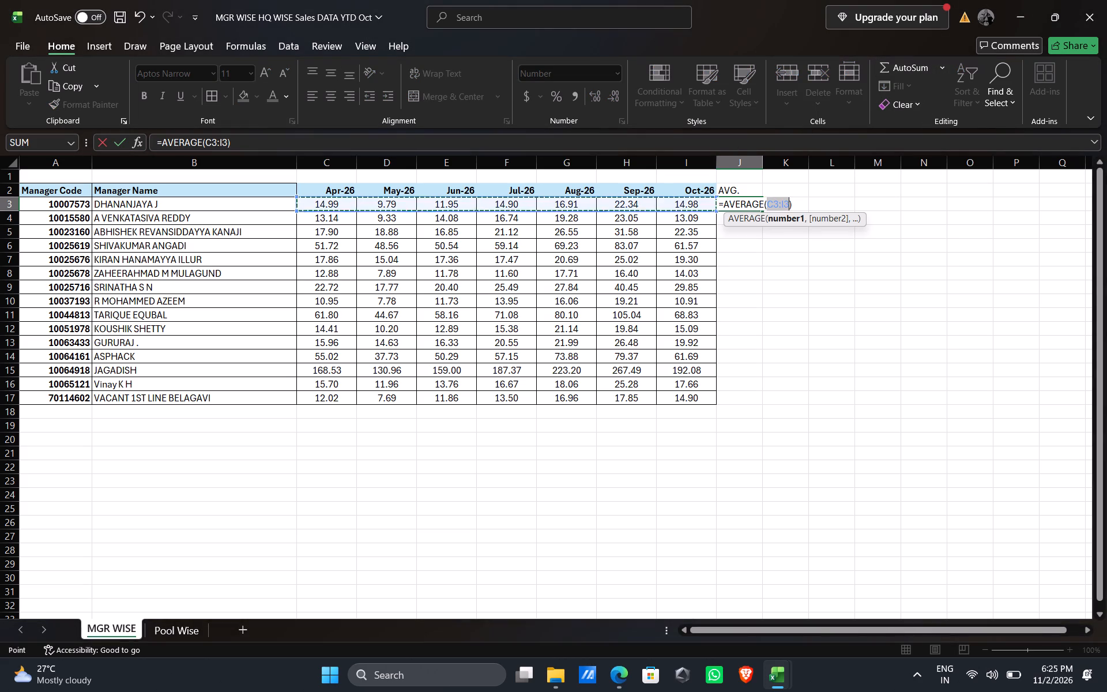
drag(567, 204, 668, 206)
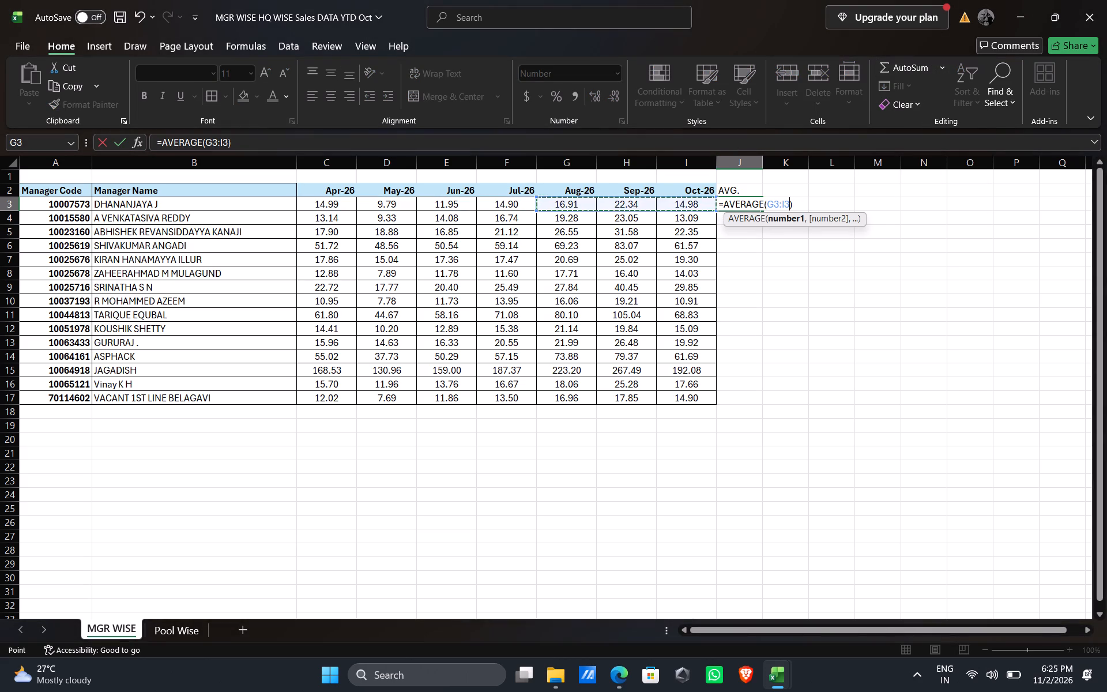
key(Return)
key(Up)
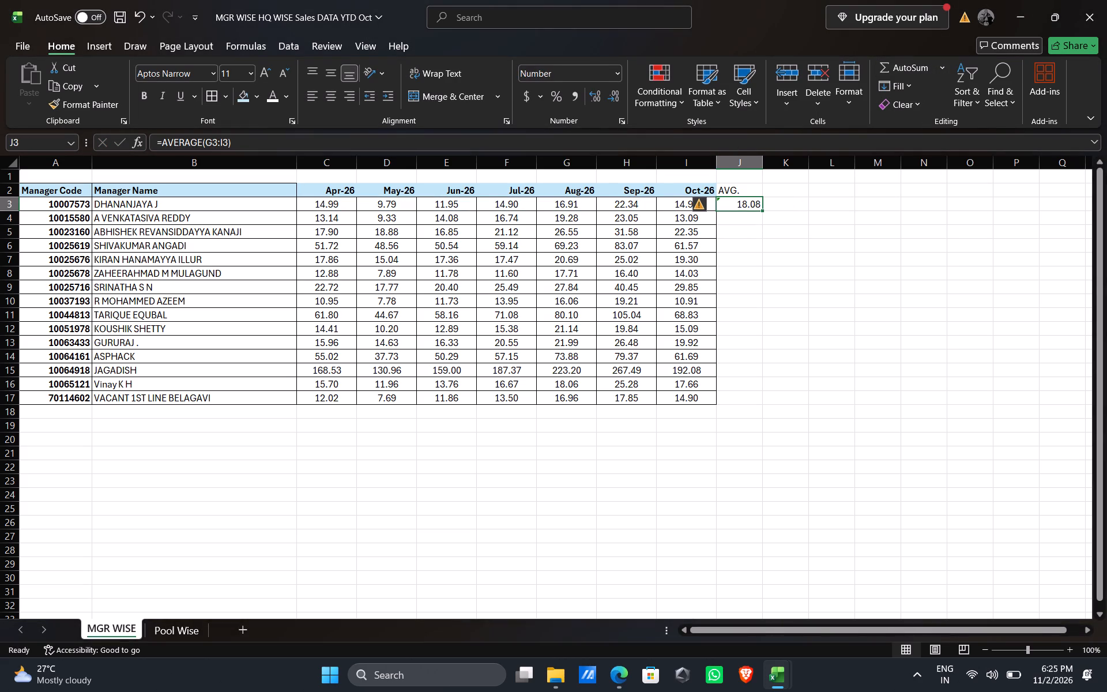
drag(762, 210, 757, 399)
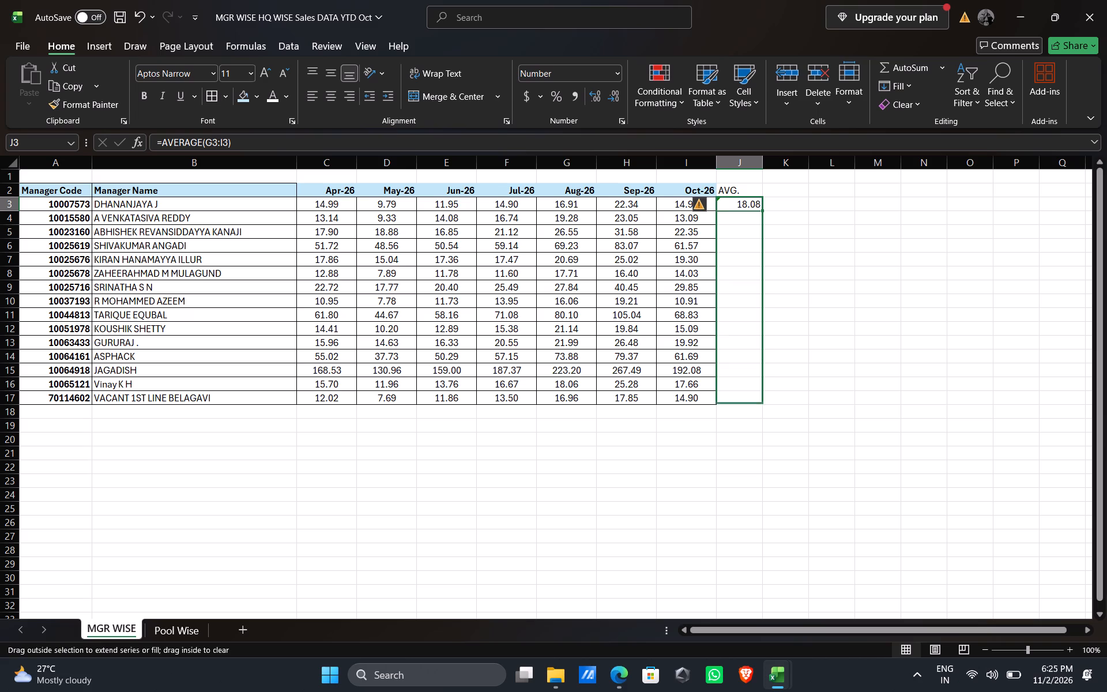
drag(757, 399, 757, 402)
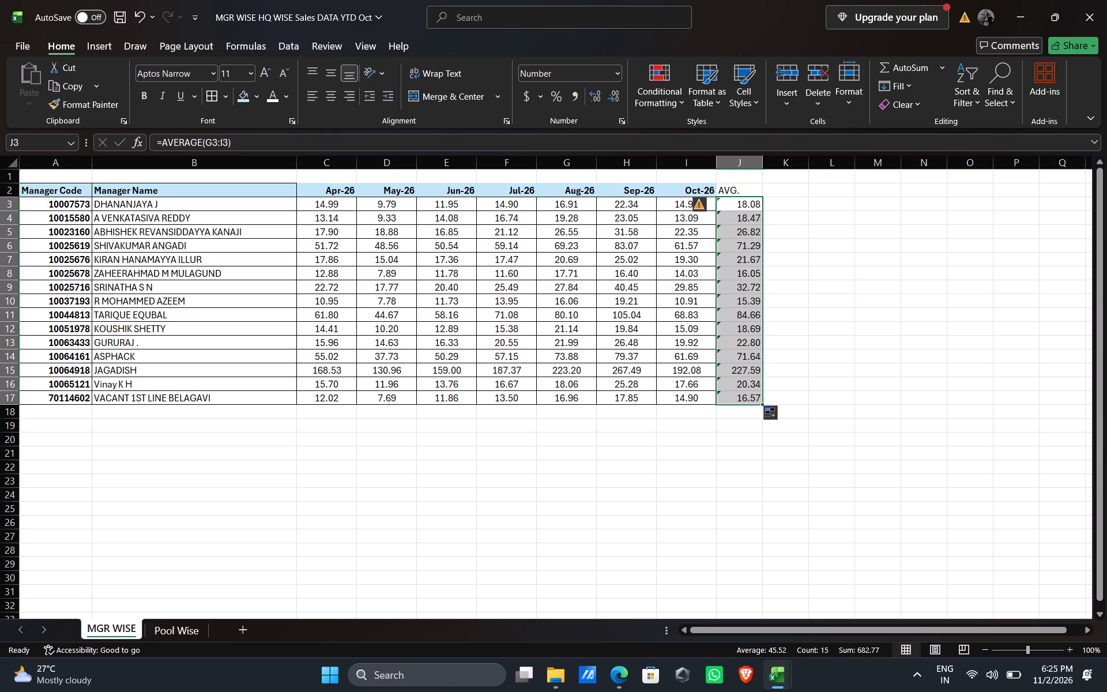
Move the manager record in row 15 to the bottom of the table by copying it to row 18 and deleting the original row.
click(10, 368)
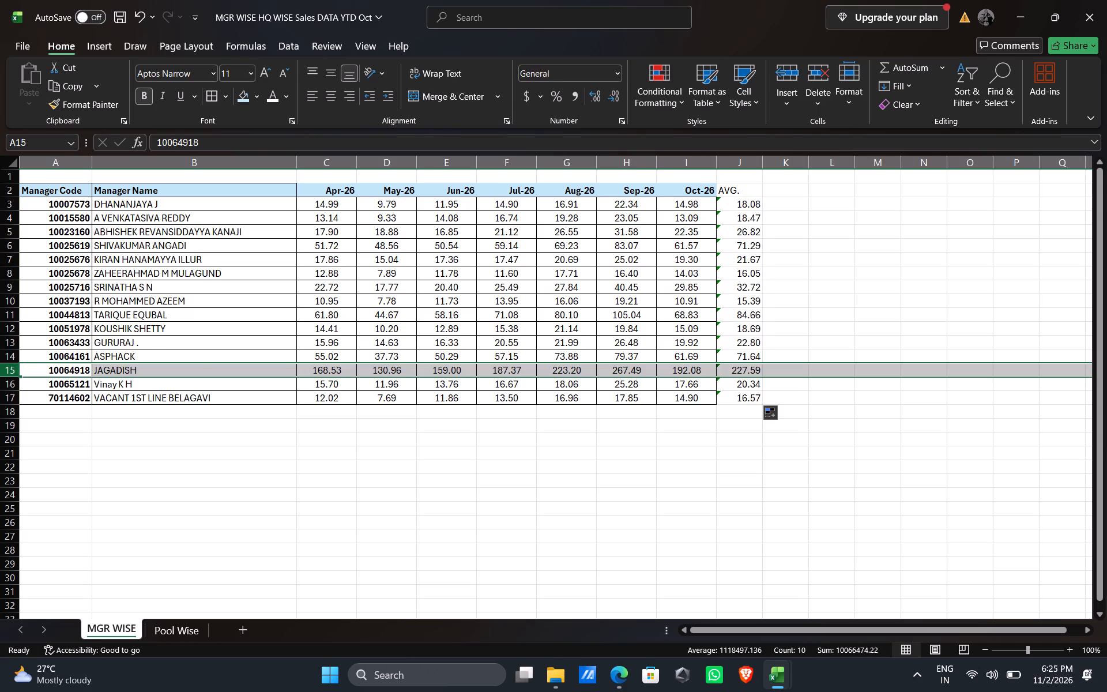
key(ctrl+c)
click(36, 412)
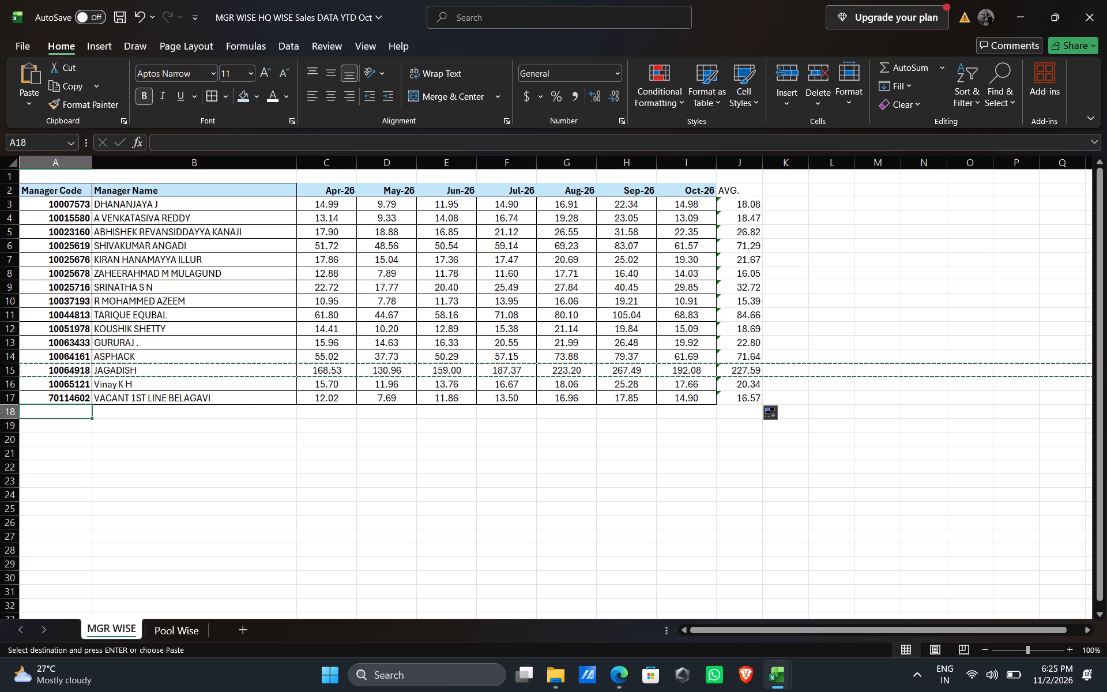
key(ctrl+v)
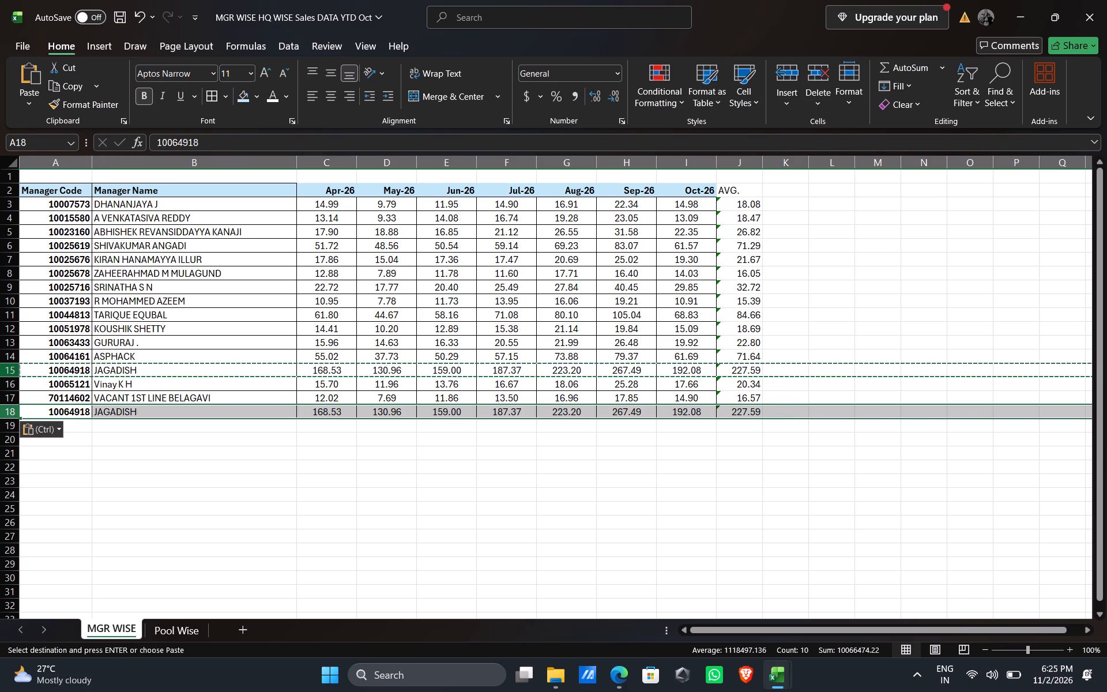
click(9, 370)
right_click(9, 370)
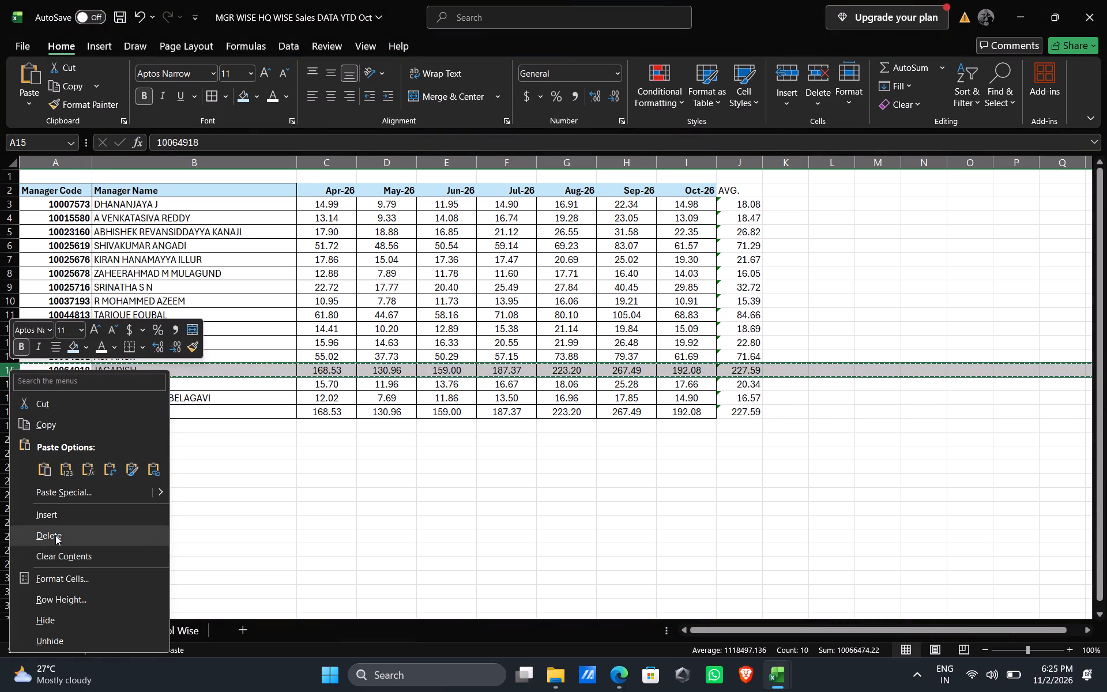
click(55, 537)
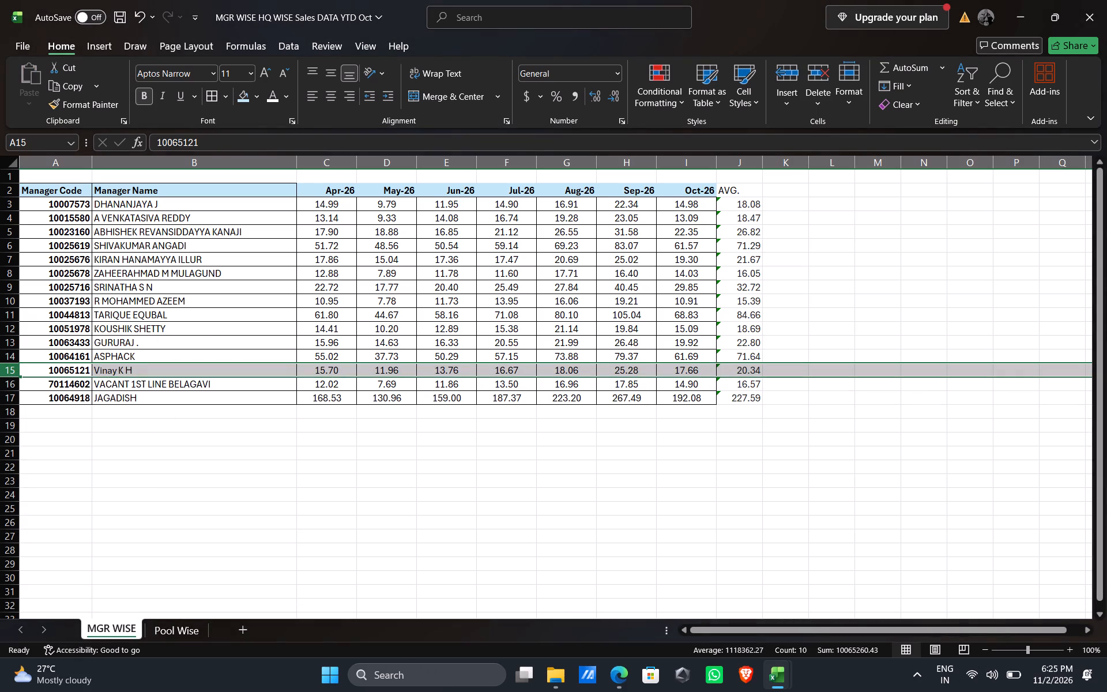
Apply borders to the whole manager table, A2:J17, and centre its contents horizontally.
click(125, 191)
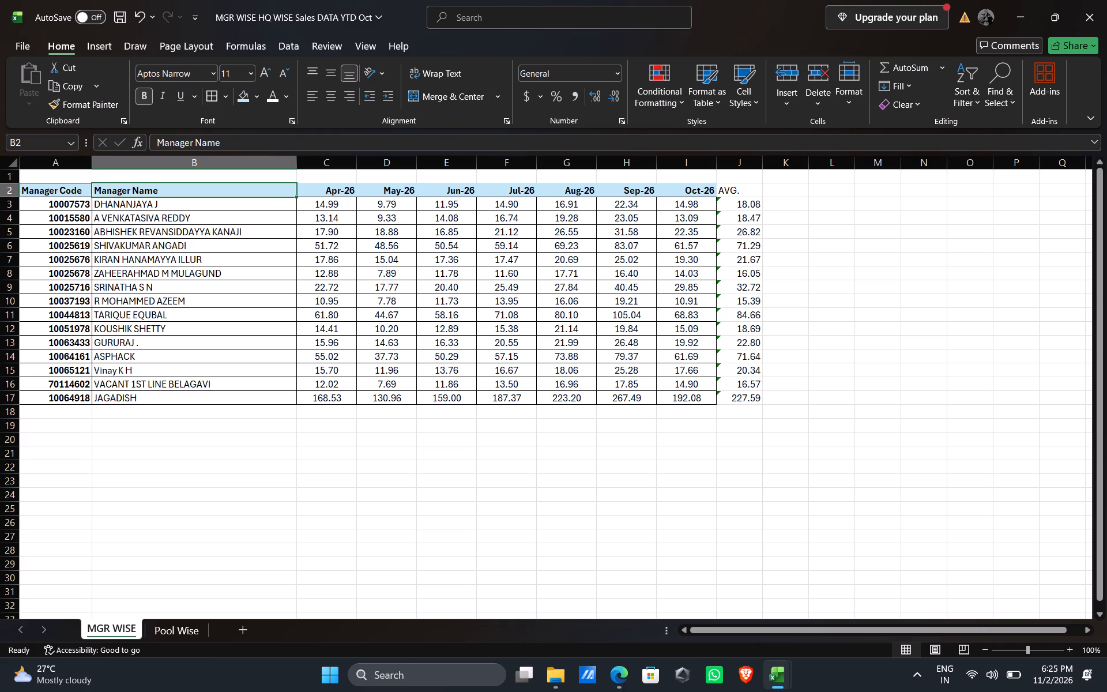
drag(66, 191, 744, 391)
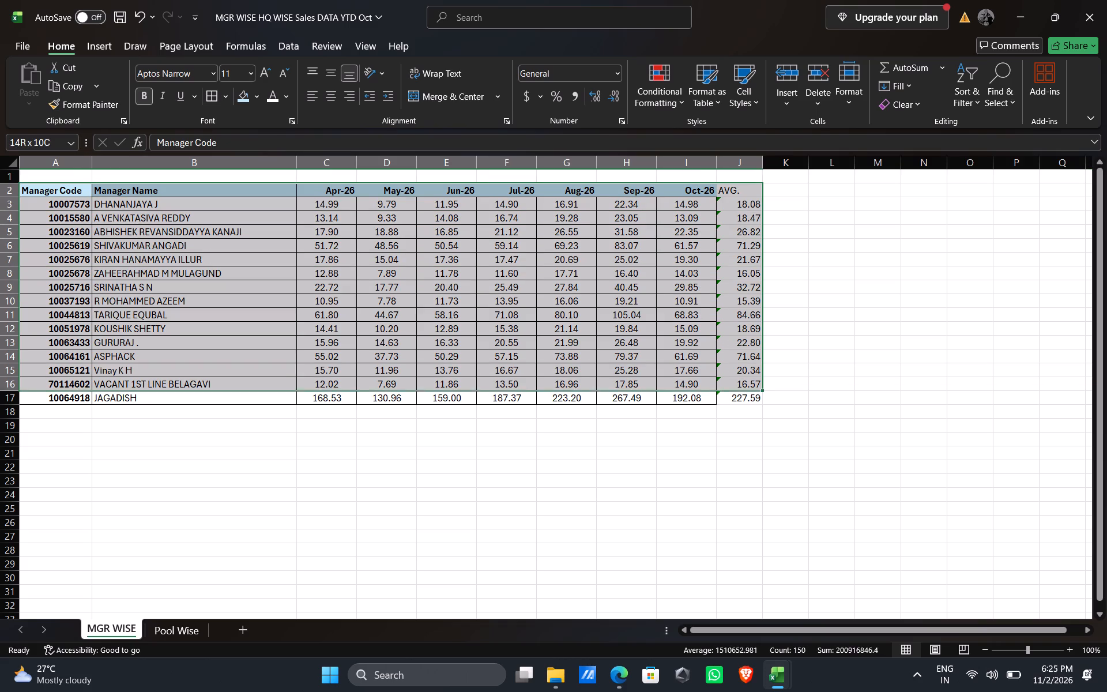
drag(744, 391, 745, 396)
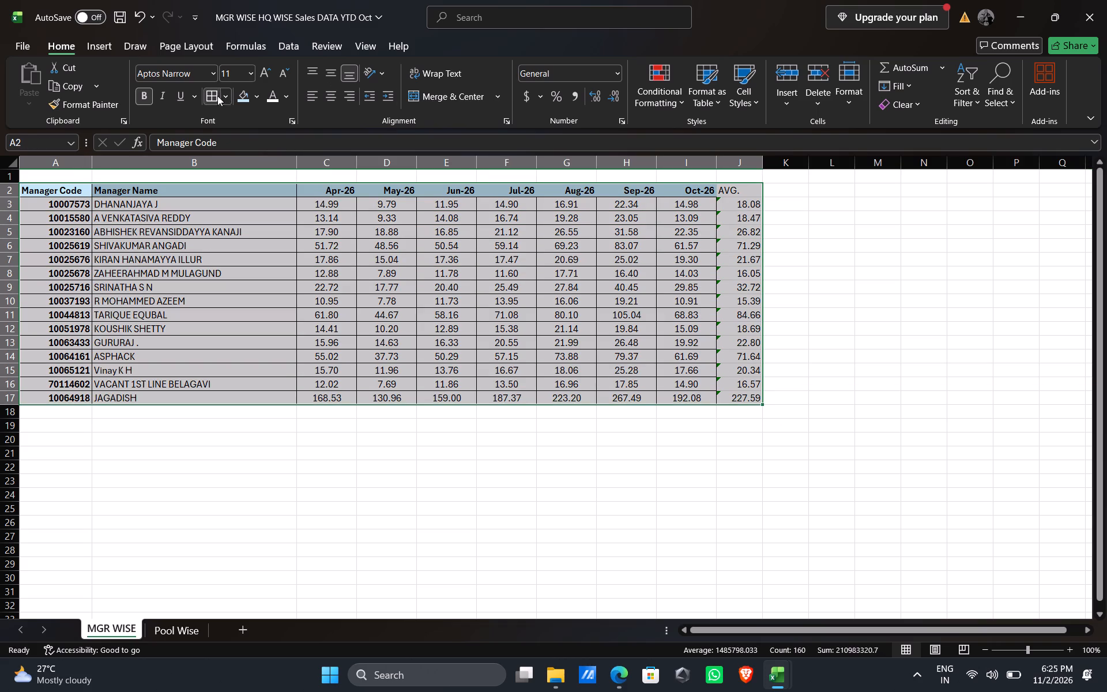
click(215, 96)
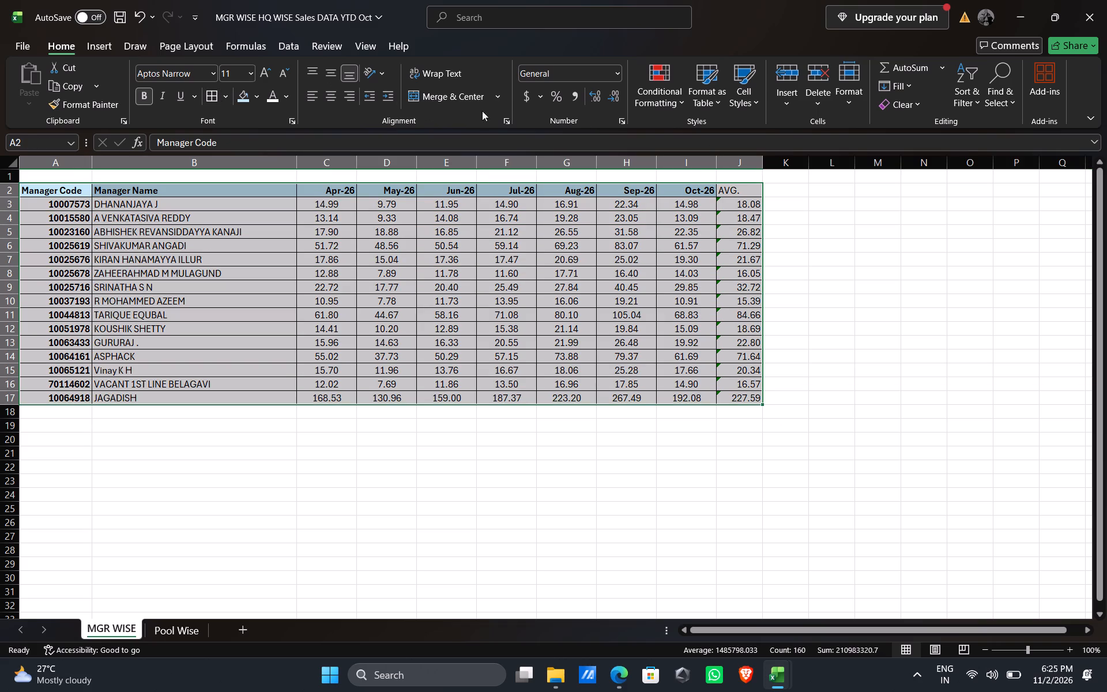
click(333, 97)
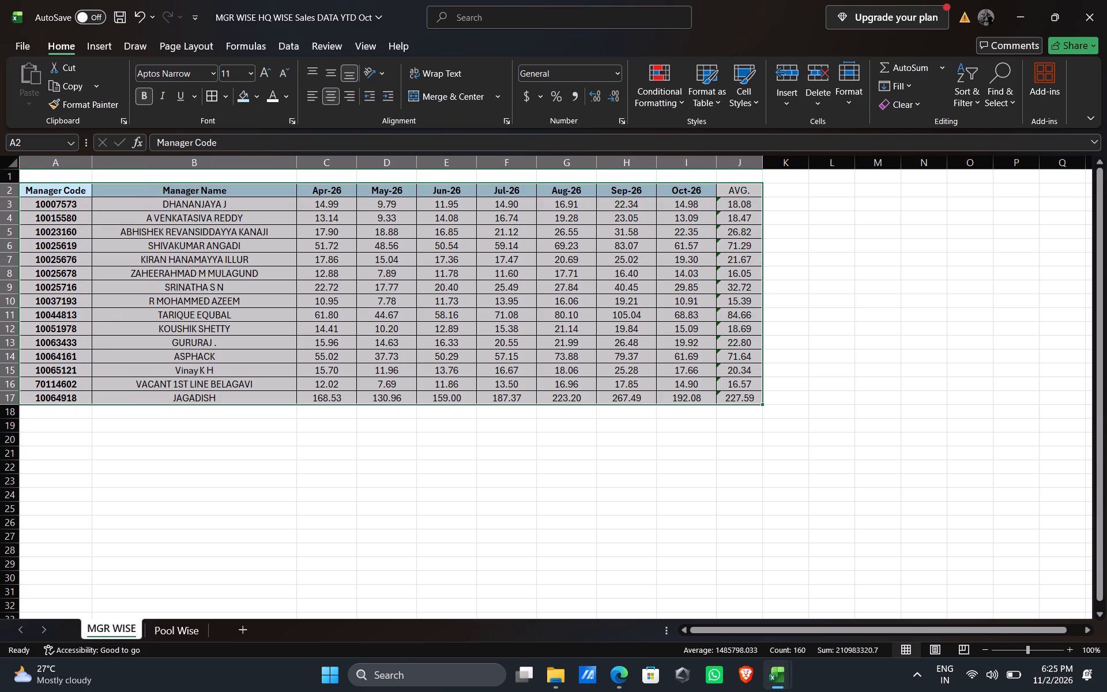
Format the AVG. header in J2 as bold with the light-blue fill used by the other headers.
click(745, 188)
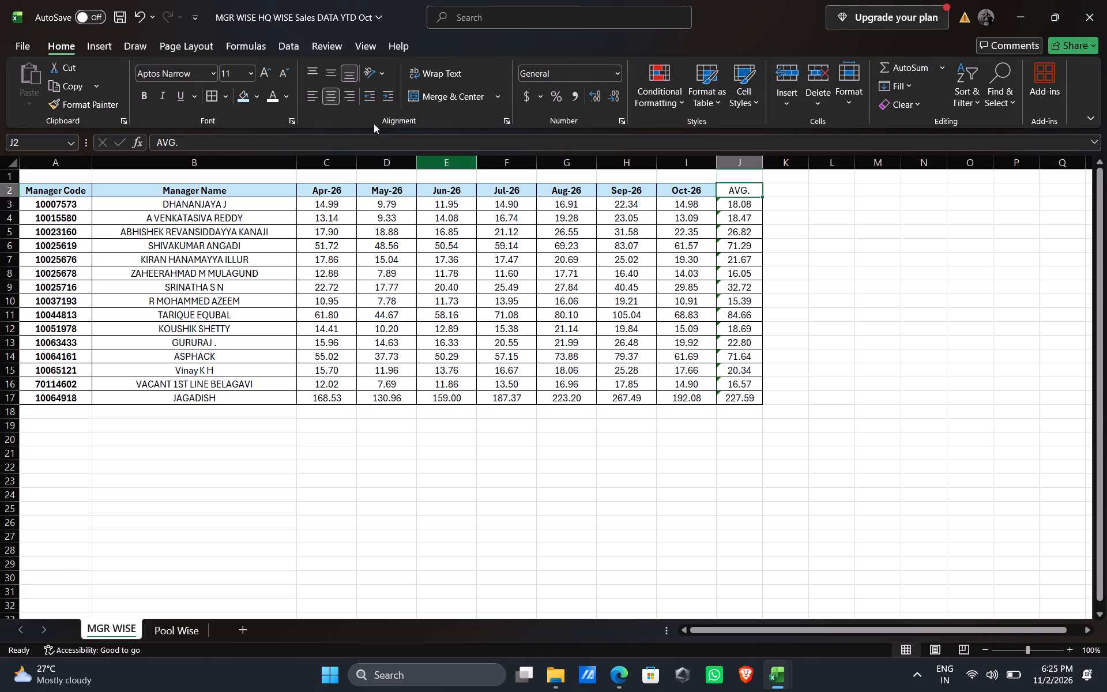
click(242, 97)
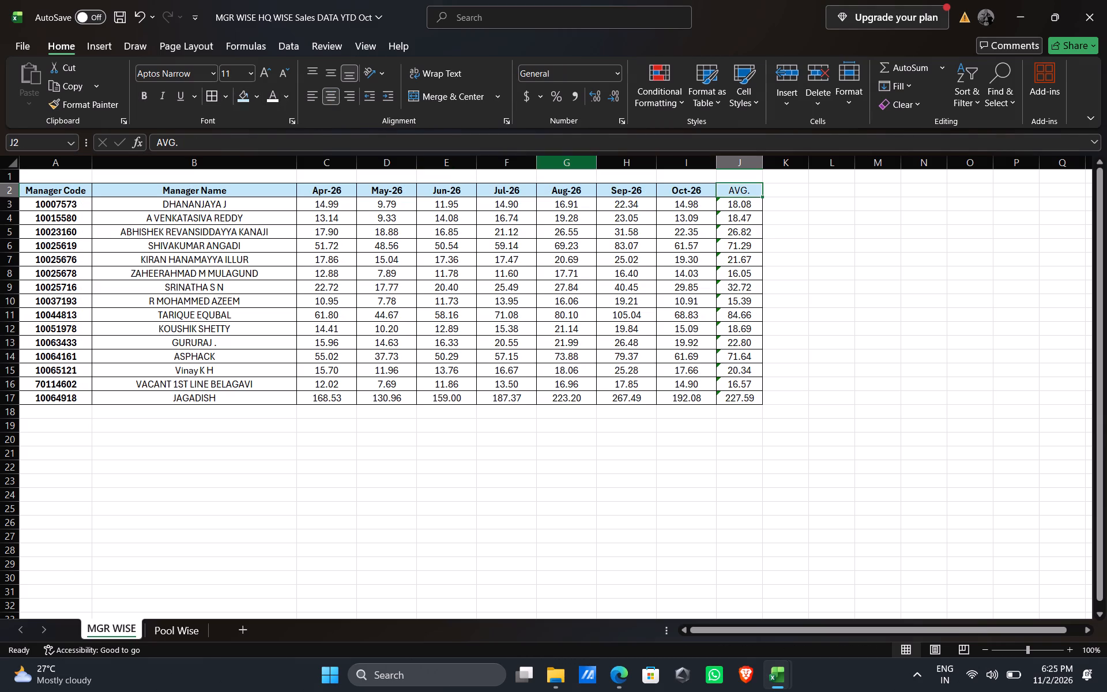
click(142, 94)
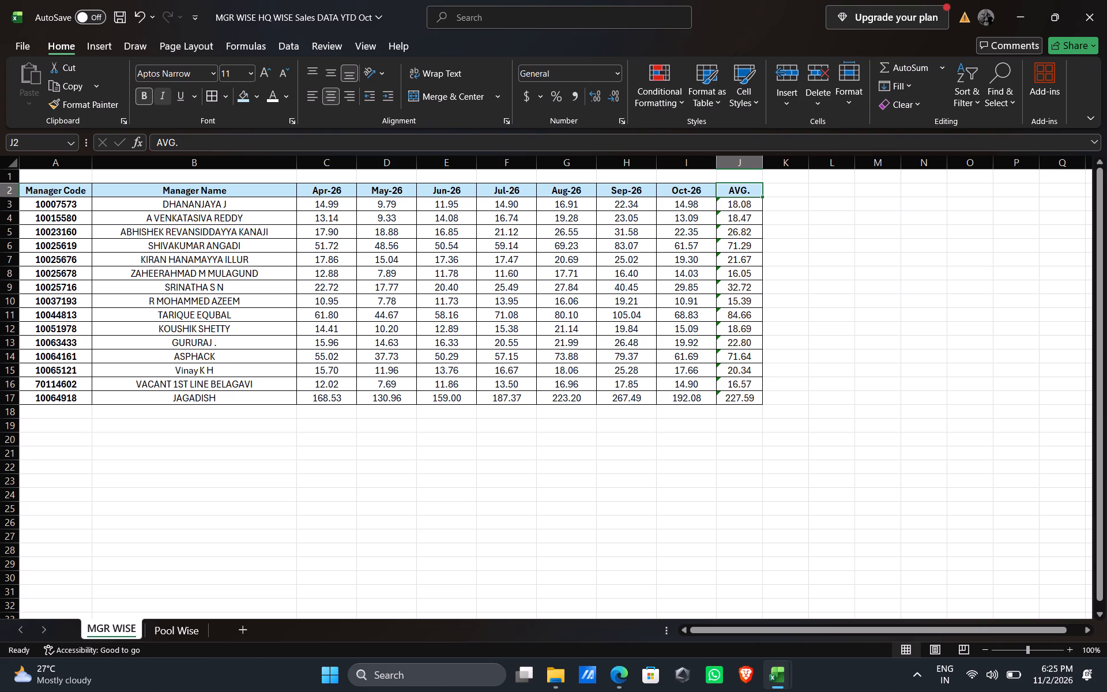
Replace the average formulas in J3:J17 with their values by copying and pasting them in place as values.
drag(744, 202, 741, 394)
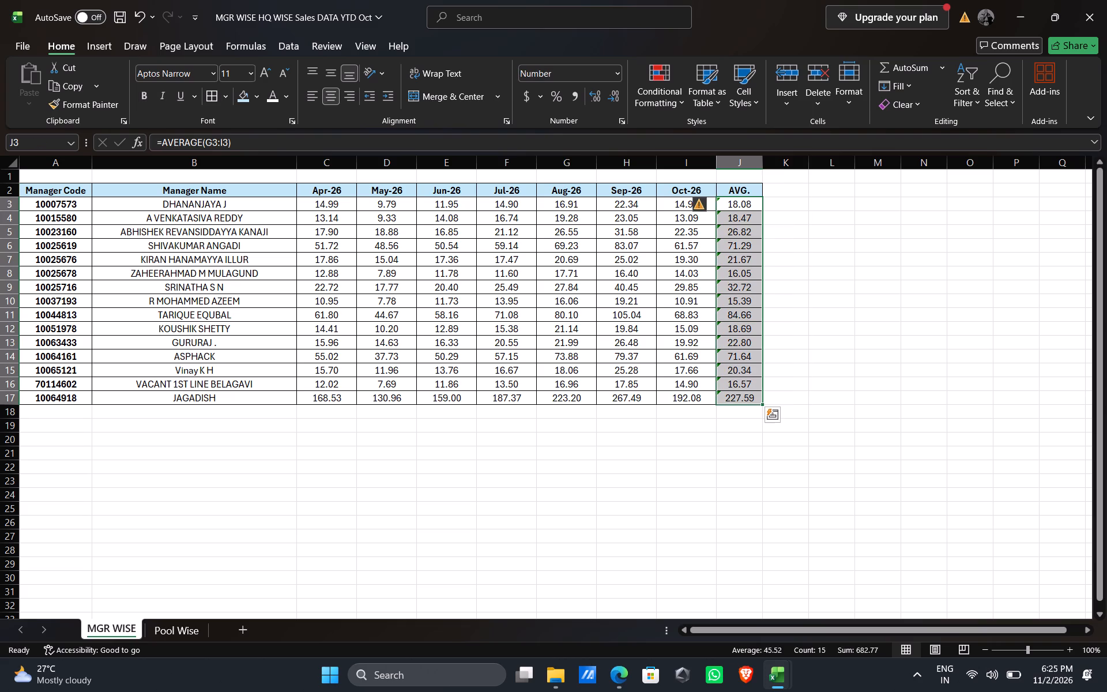
key(ctrl+c)
right_click(741, 394)
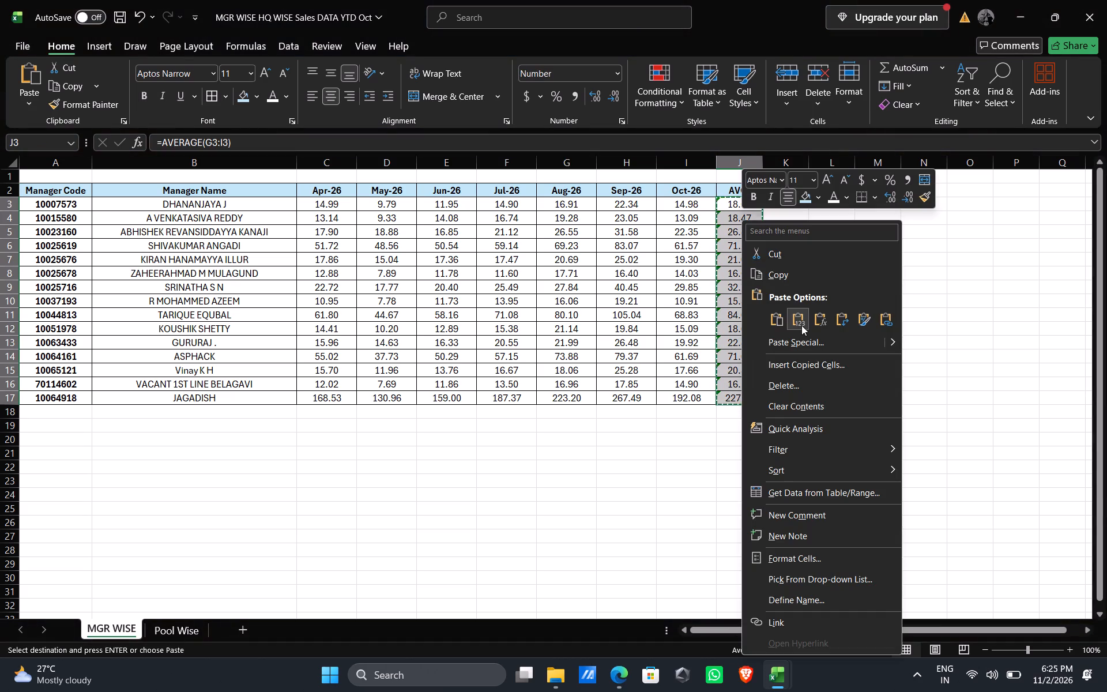
click(799, 319)
click(863, 266)
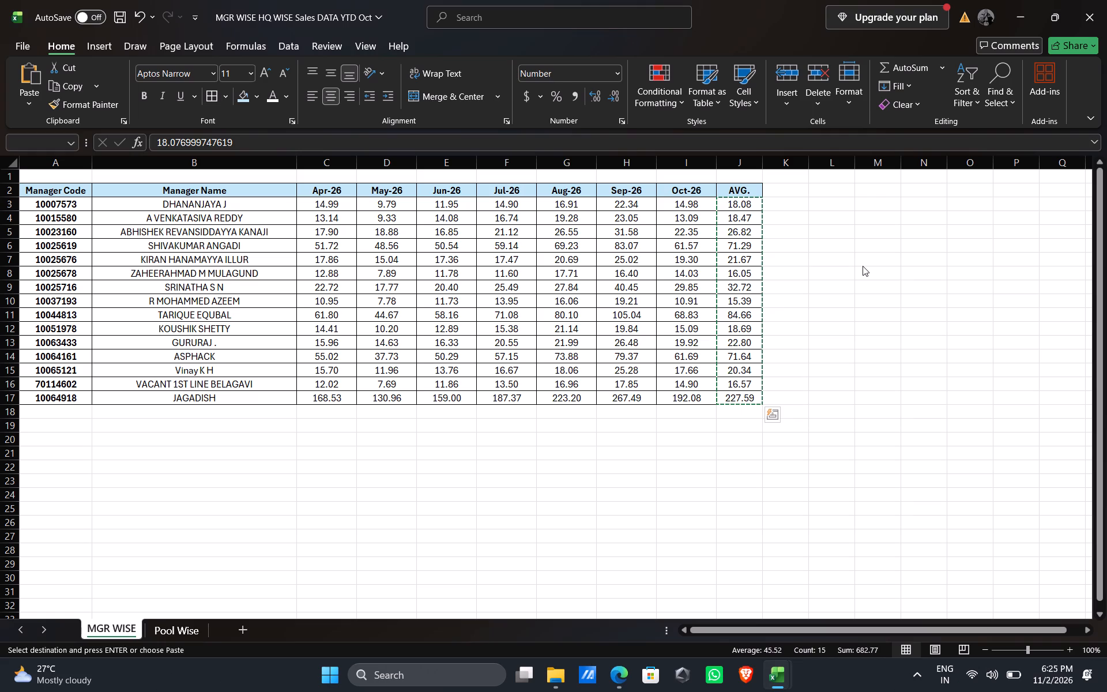
click(863, 266)
Copy the table B2:J17 and paste it at A2 on Sheet2 of the HQ's MGR Wise 100% AI workbook.
drag(147, 190, 576, 201)
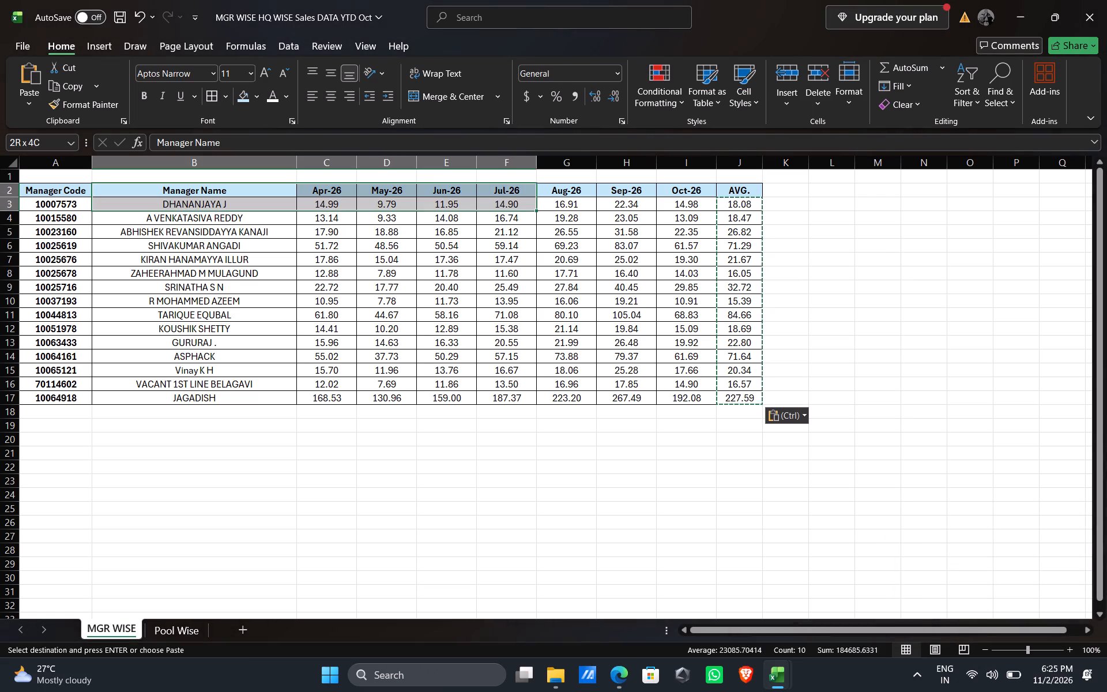
drag(576, 201, 741, 394)
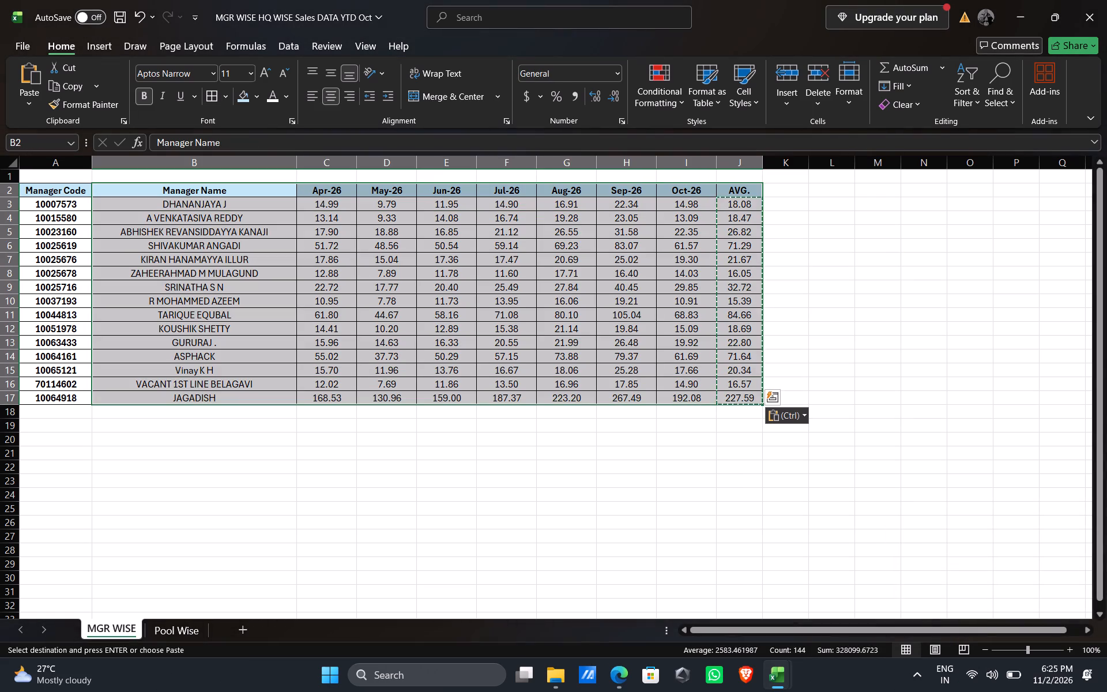
key(ctrl+c)
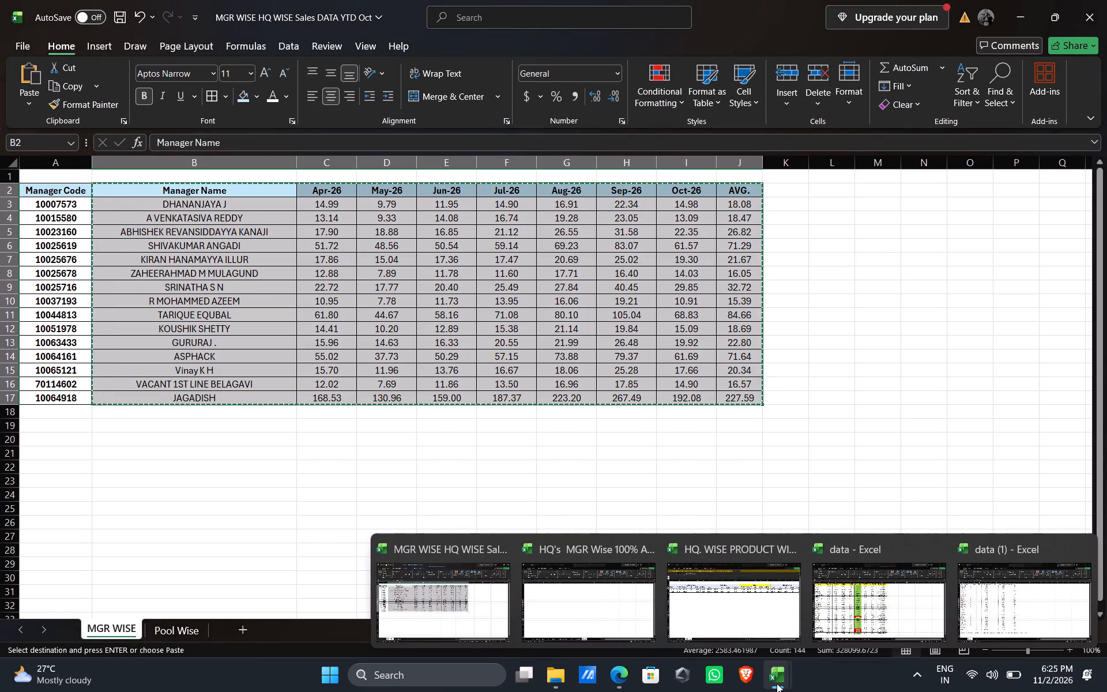
click(577, 608)
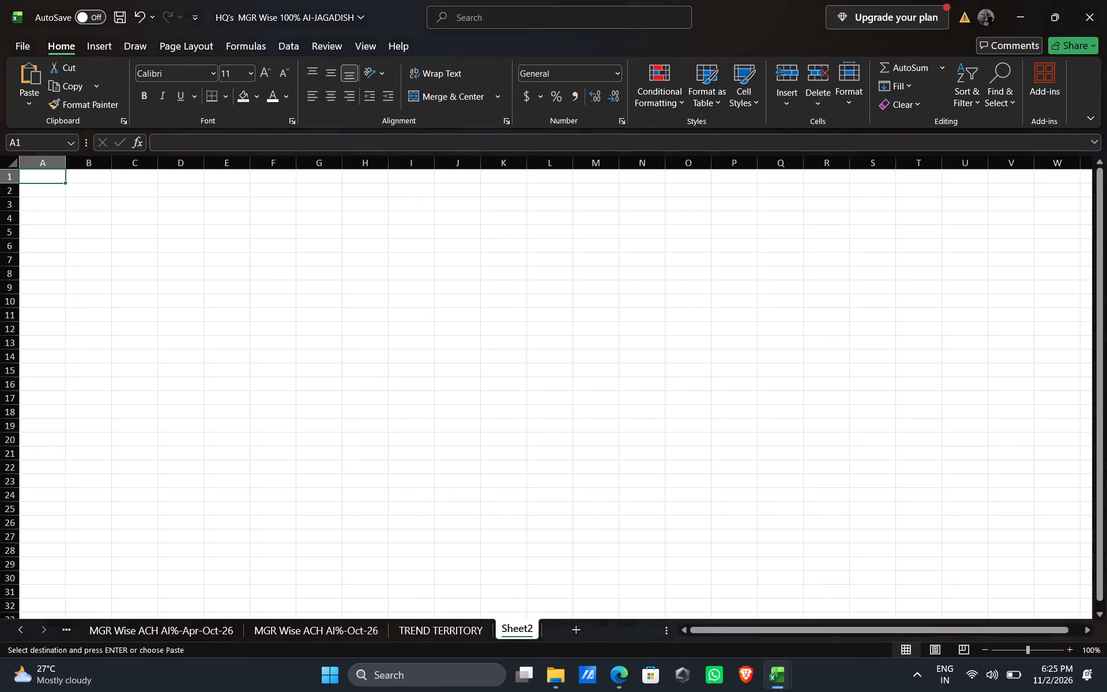
click(47, 190)
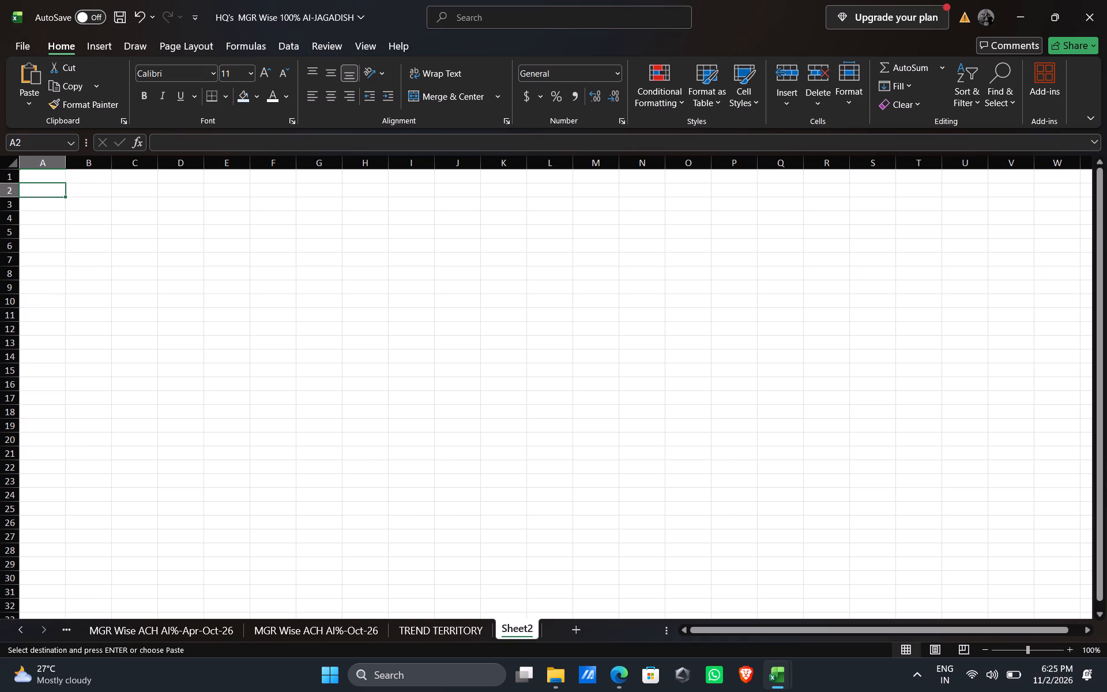
key(ctrl+v)
Widen column A to fit the full manager names and make columns B to I equally wider.
drag(65, 163, 101, 163)
drag(101, 163, 146, 164)
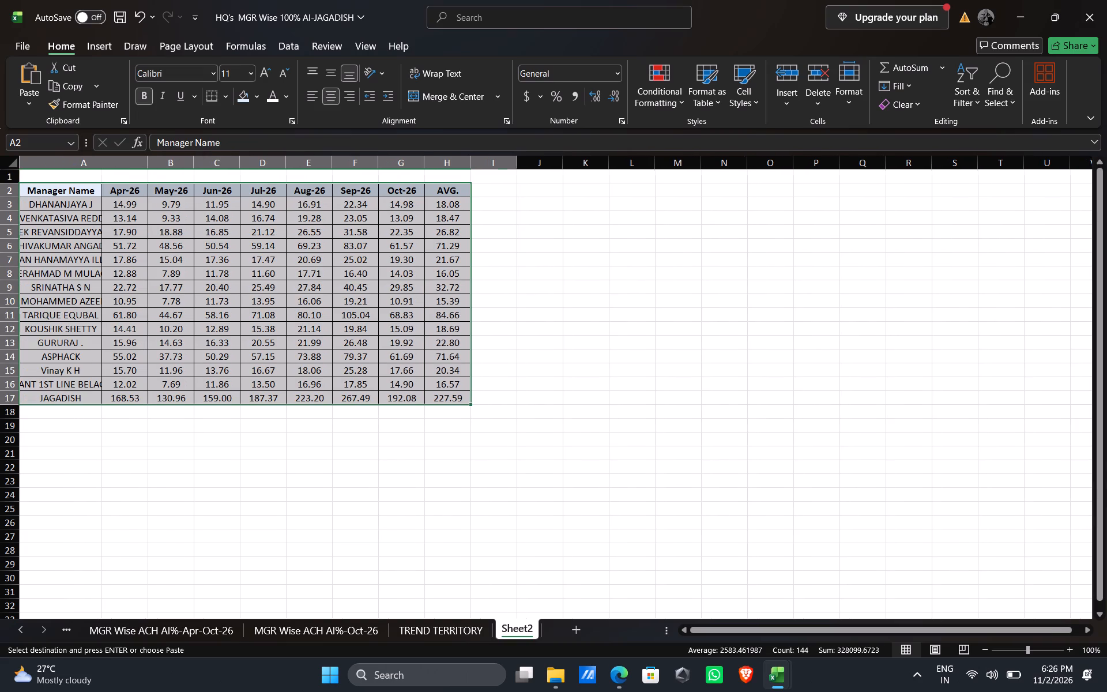
drag(146, 164, 179, 165)
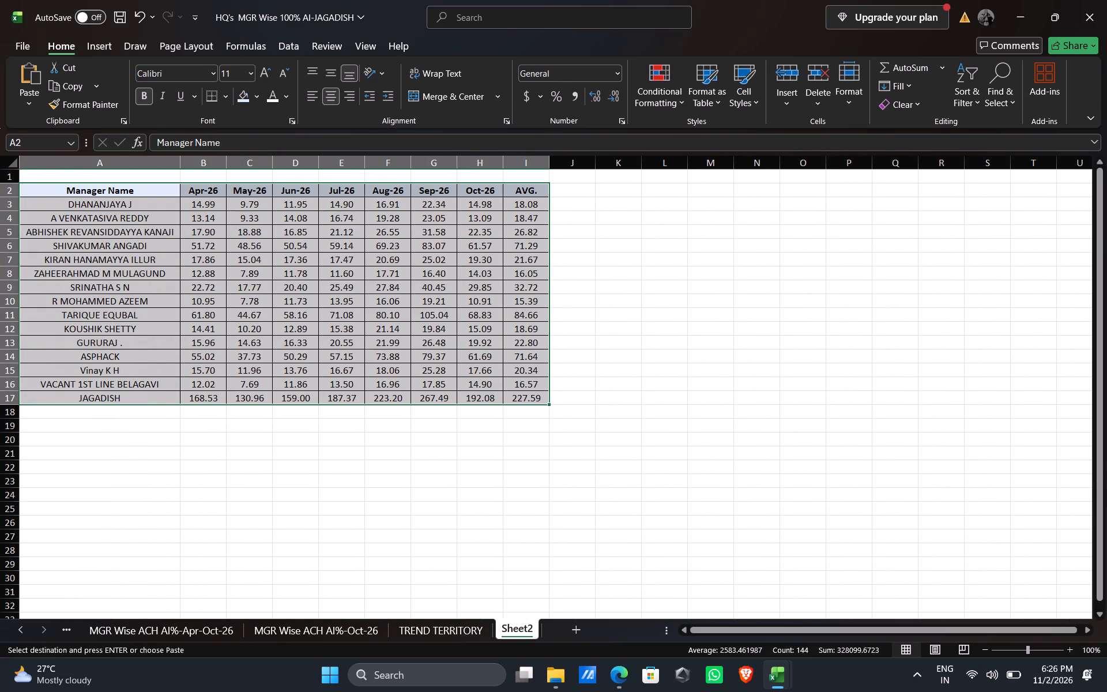
drag(179, 165, 195, 164)
drag(220, 166, 521, 156)
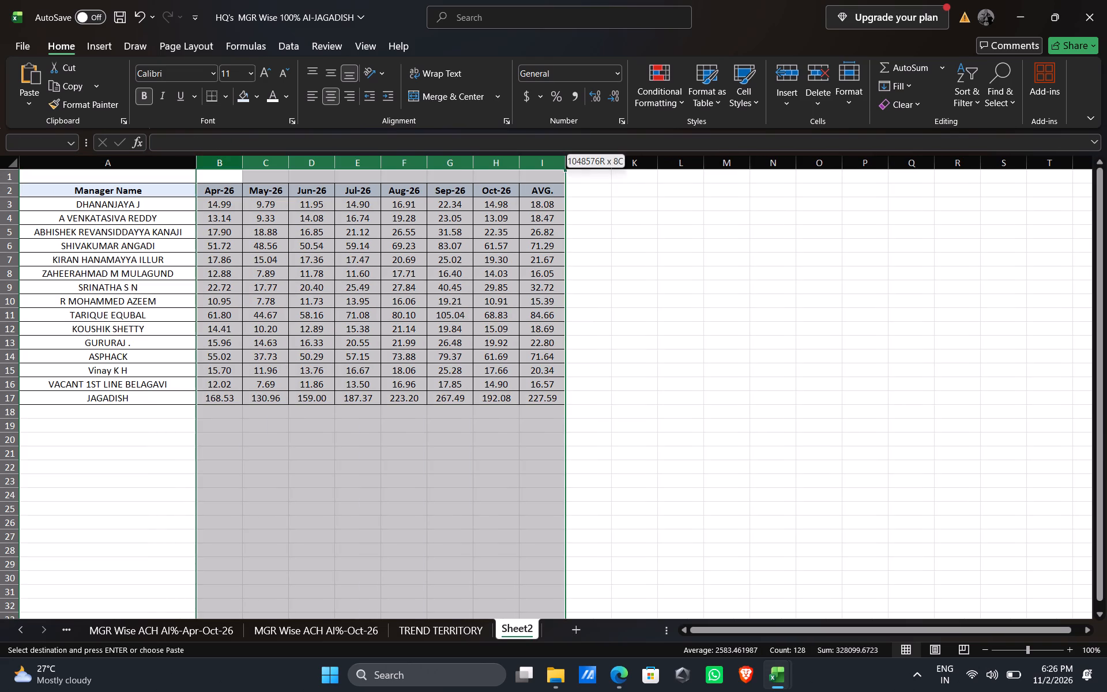
drag(521, 156, 536, 157)
drag(565, 161, 577, 161)
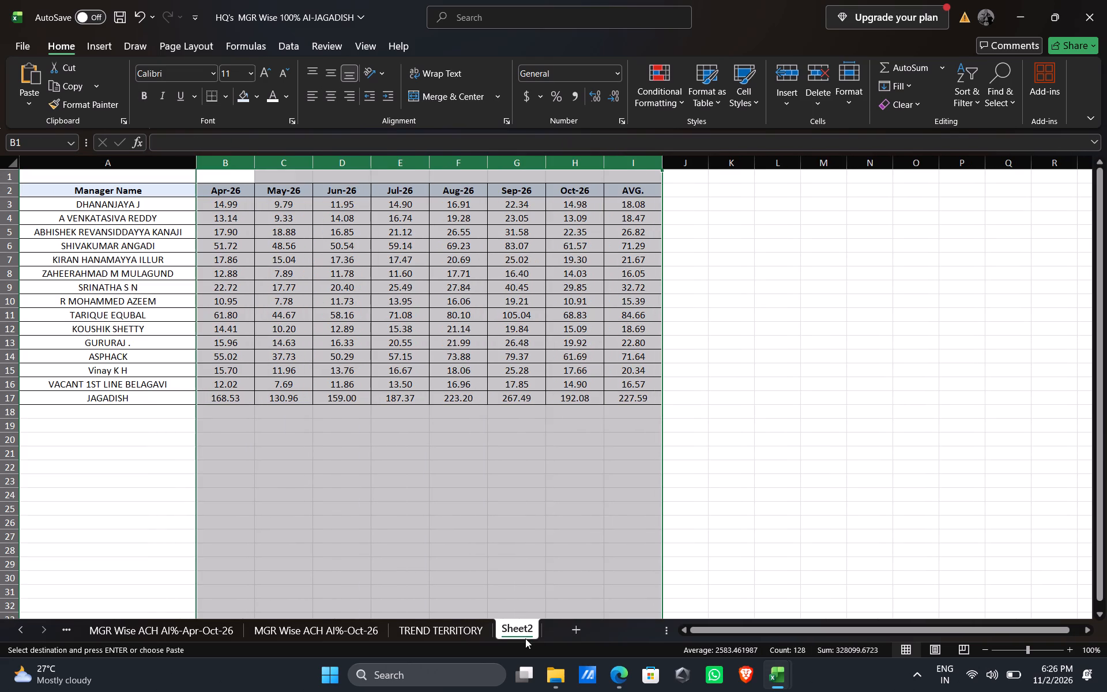
Rename Sheet2 as MGR TREND and save the workbook.
right_click(522, 630)
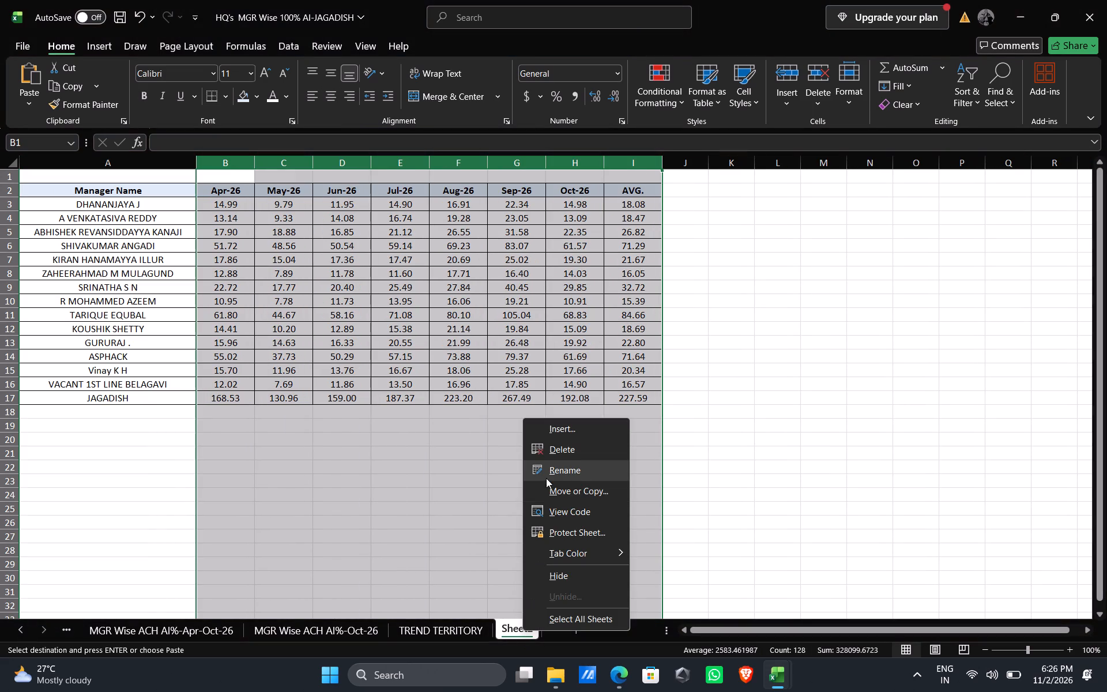
click(546, 478)
text(MGR TRE)
text(ND)
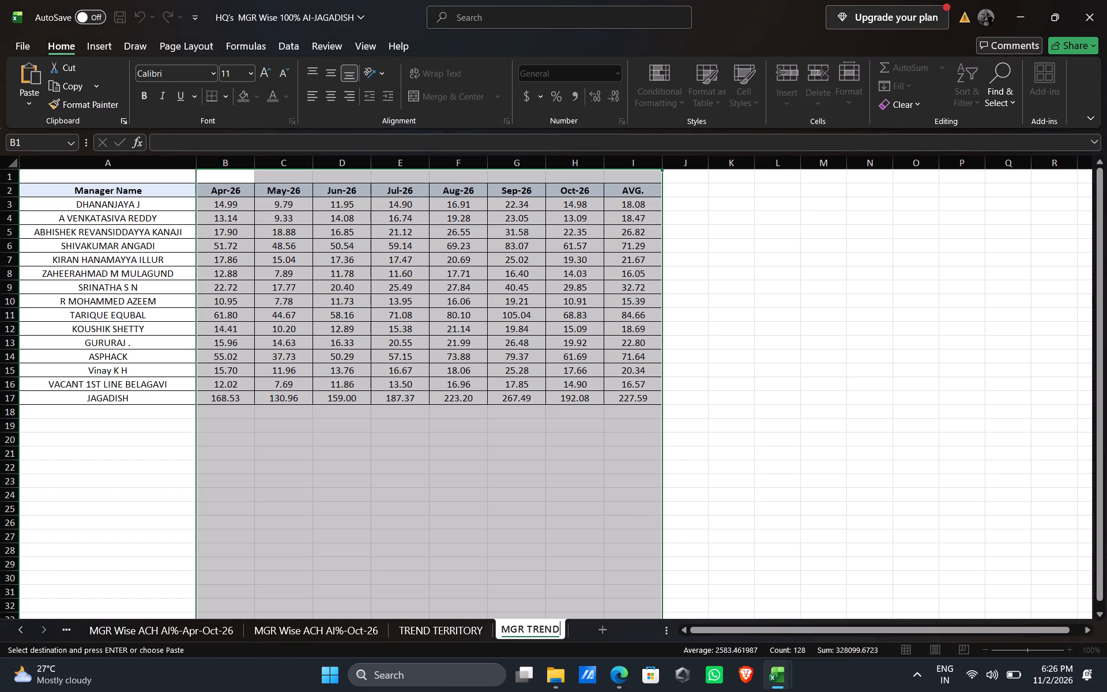
click(706, 467)
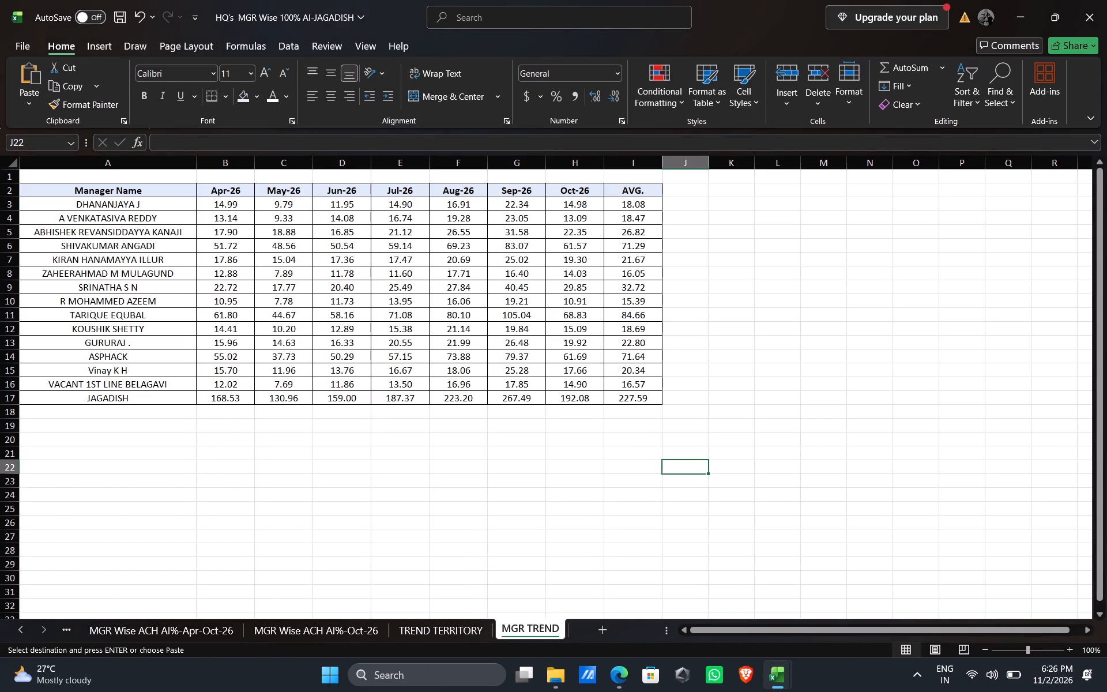
key(ctrl+s)
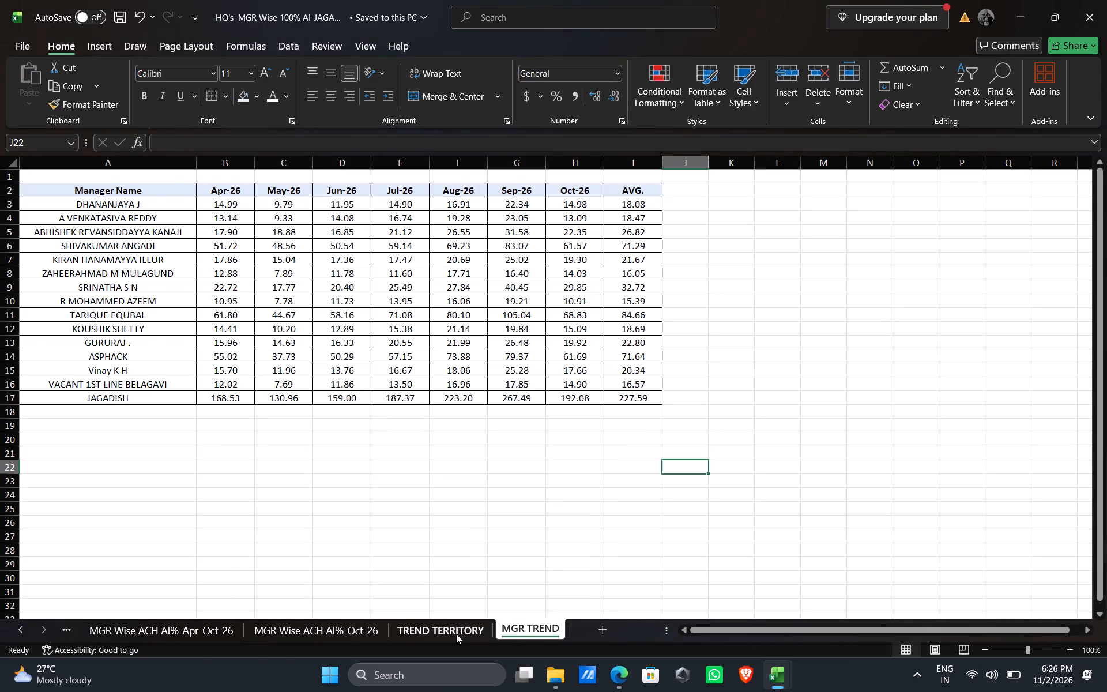
Review the TREND TERRITORY, manager-wise ACH AI% and HQ AI% sheets of the workbook.
click(456, 634)
click(361, 622)
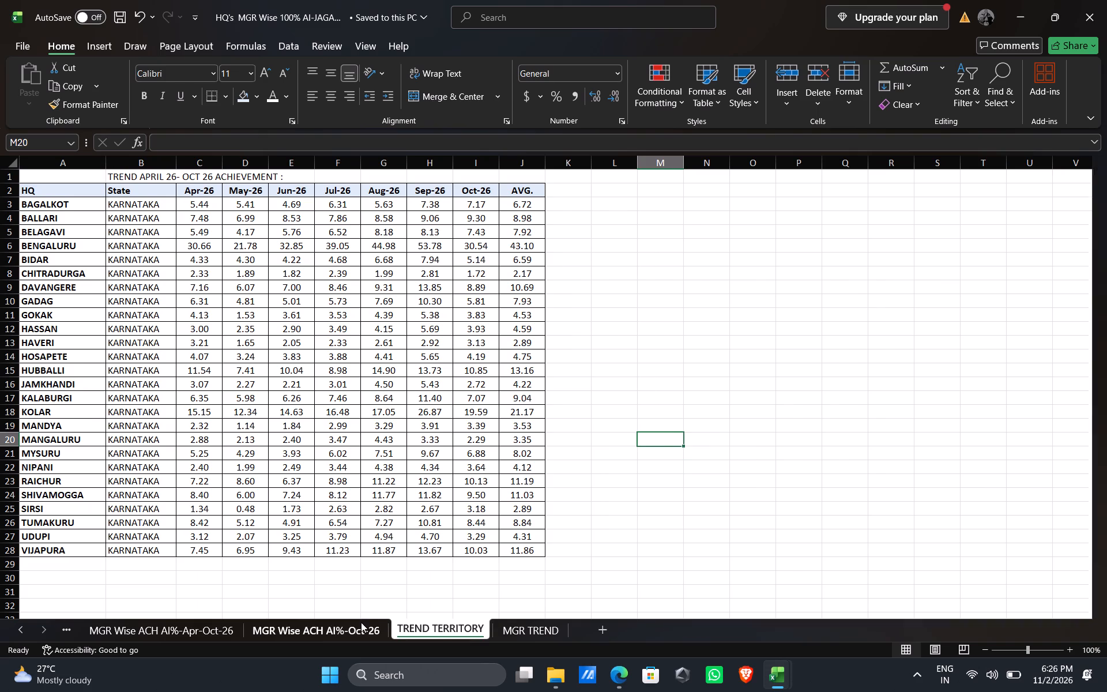
click(202, 626)
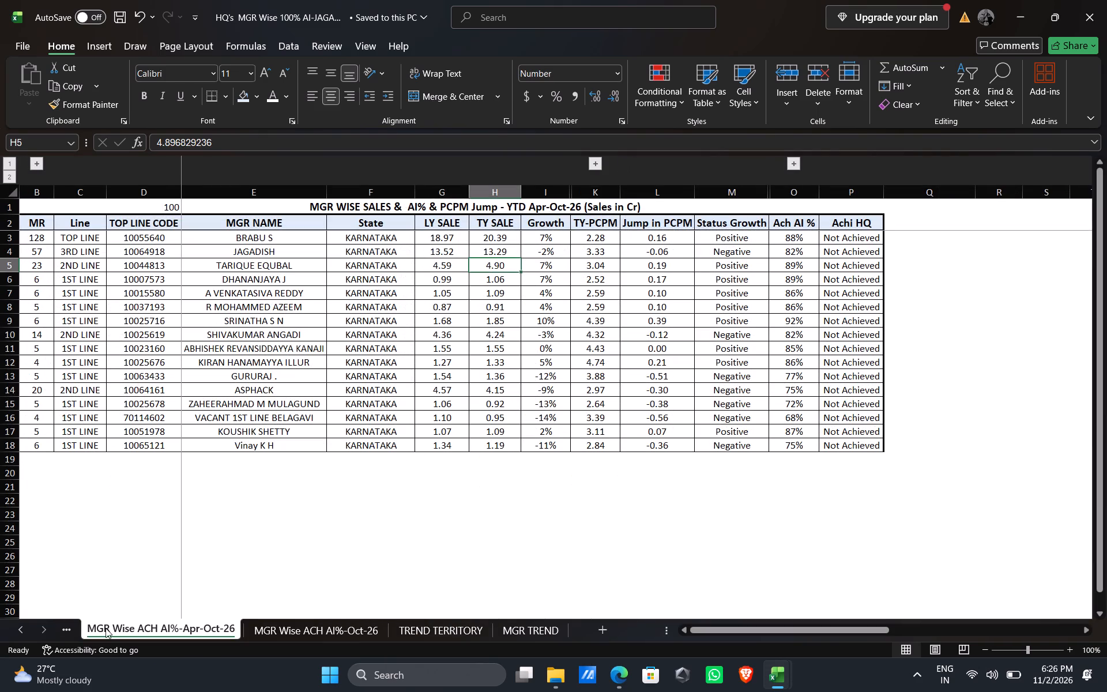
triple_click(18, 628)
click(18, 628)
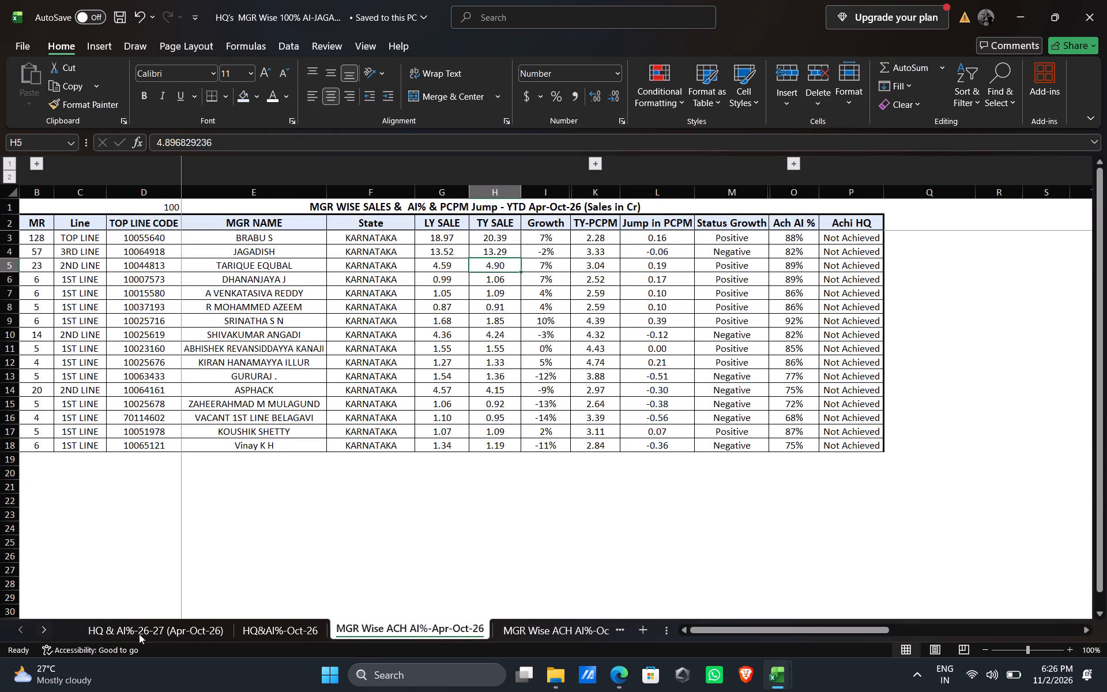
click(146, 634)
click(243, 634)
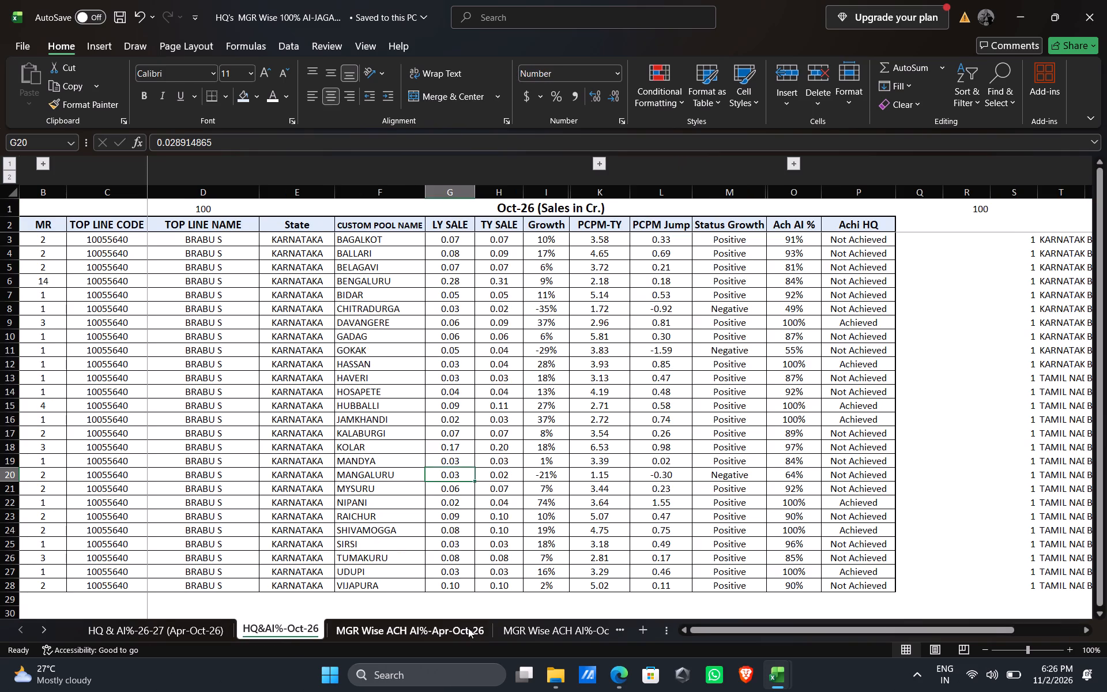
click(570, 629)
Insert a new blank sheet after the MGR Wise ACH AI%-Oct-26 sheet.
triple_click(48, 631)
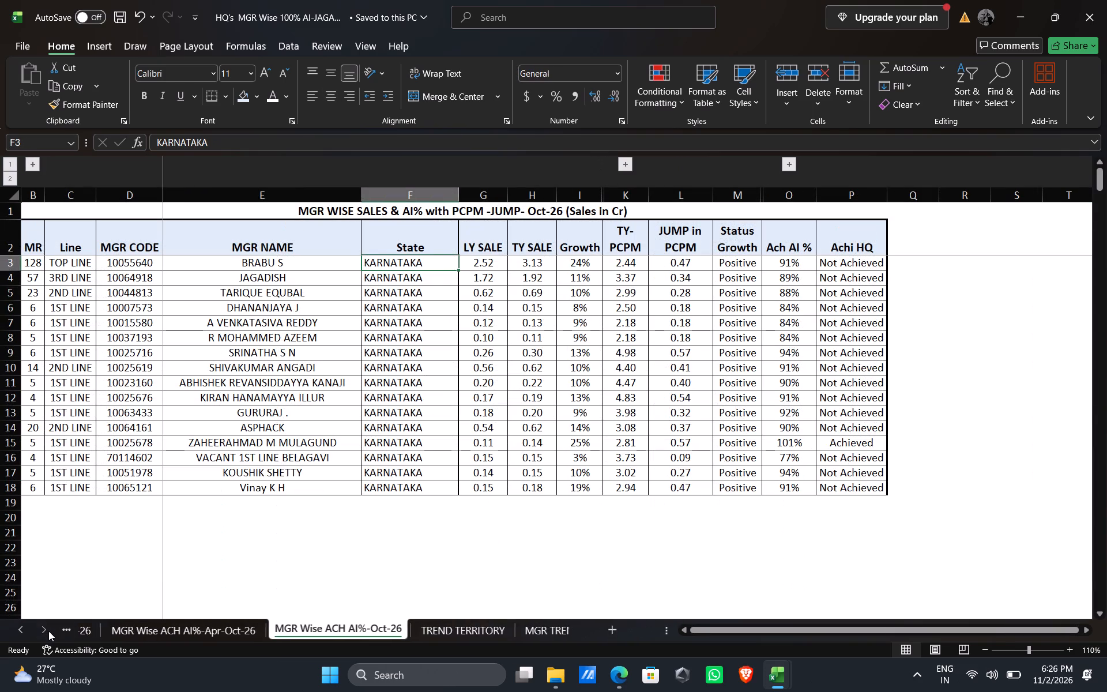
double_click(48, 631)
click(601, 631)
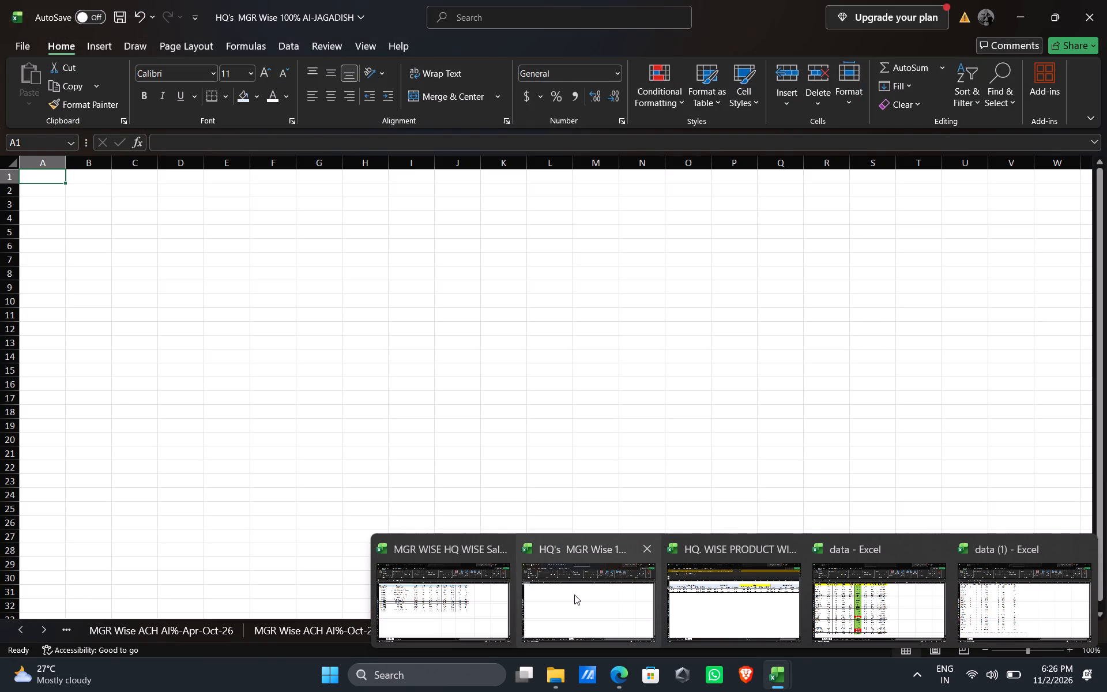
Switch to the MGR WISE HQ WISE Sales DATA workbook, save it and close it.
click(439, 593)
click(884, 291)
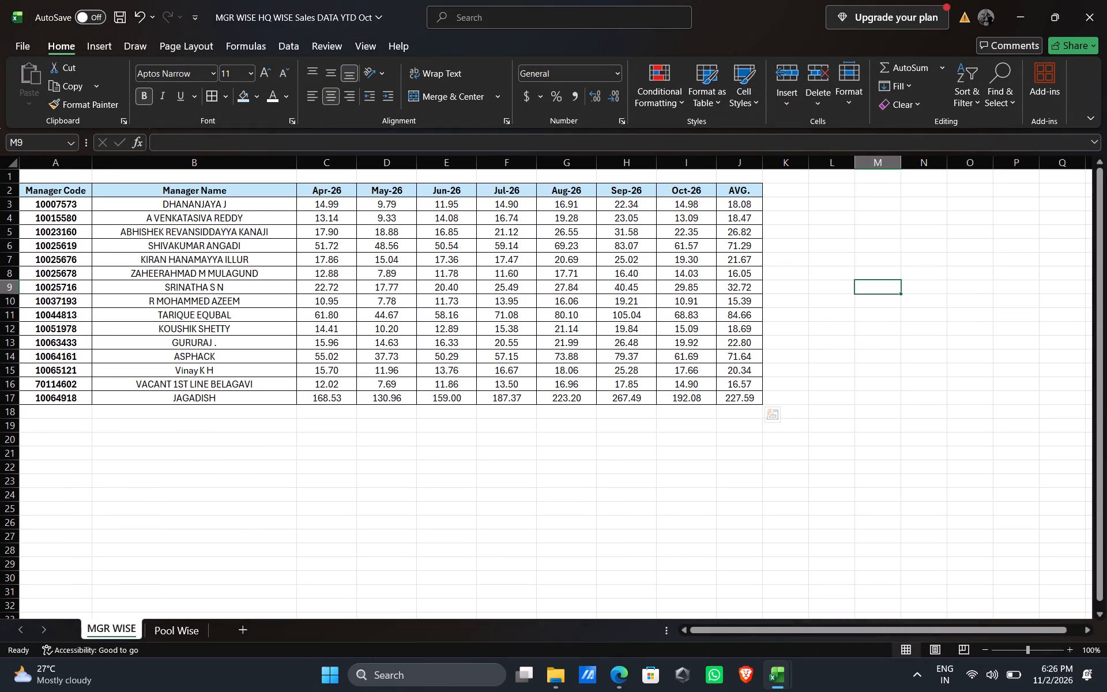
key(ctrl+s)
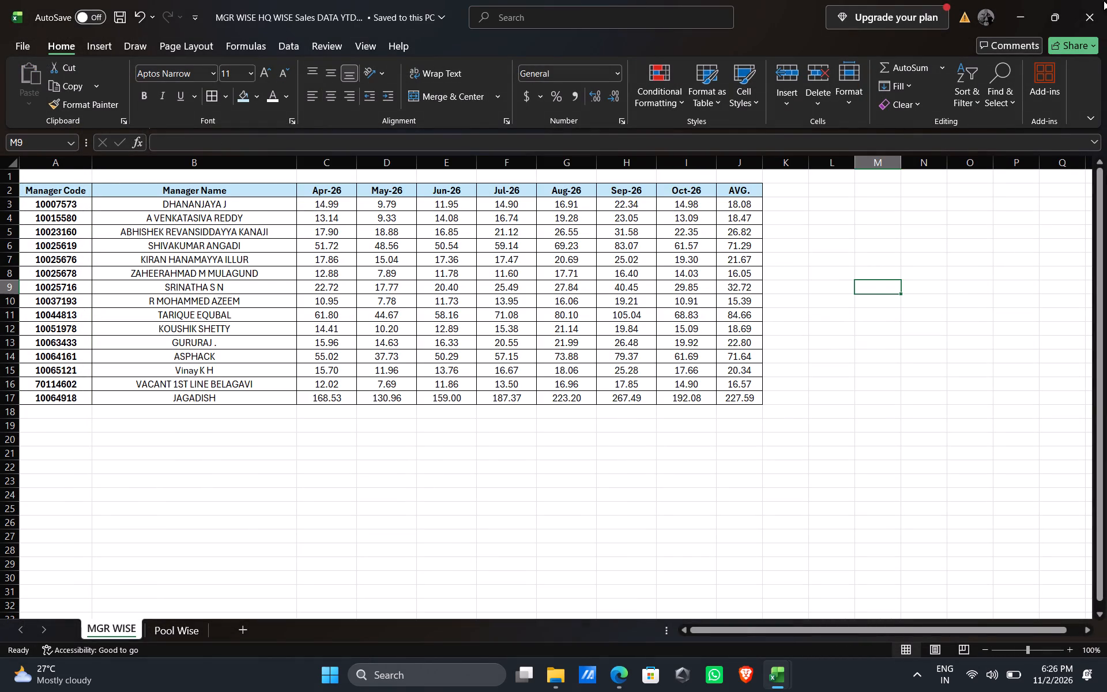
click(1096, 3)
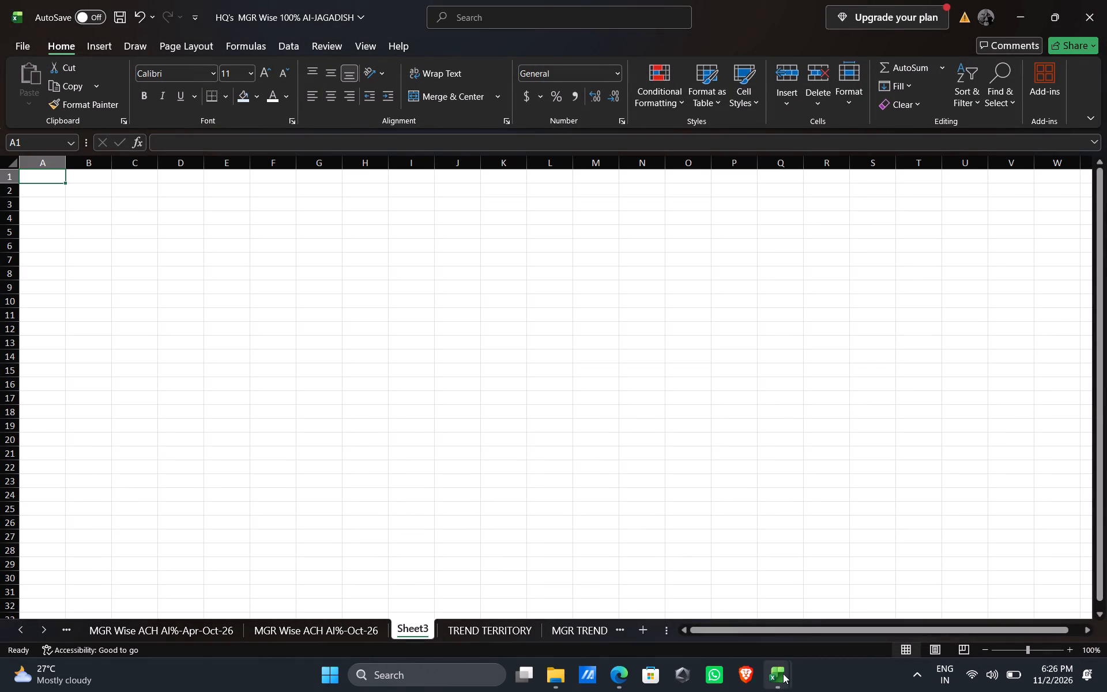
Switch to the HQ. WISE PRODUCT WISE State Wise Sales Growth workbook and show its QTY sheet.
click(710, 612)
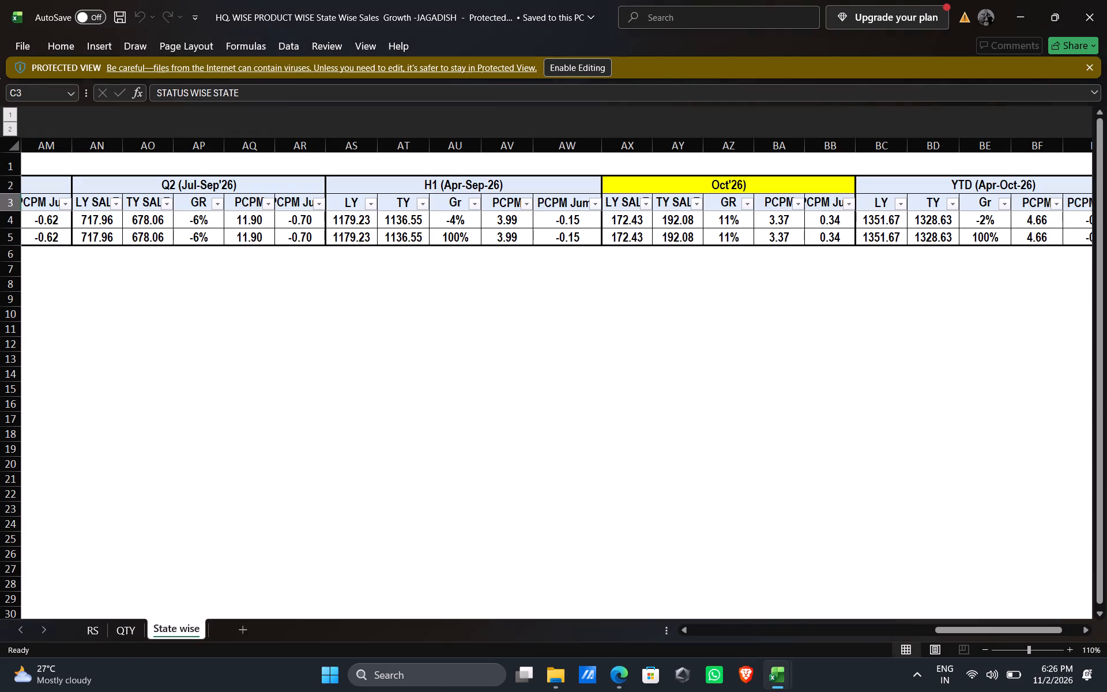
click(123, 633)
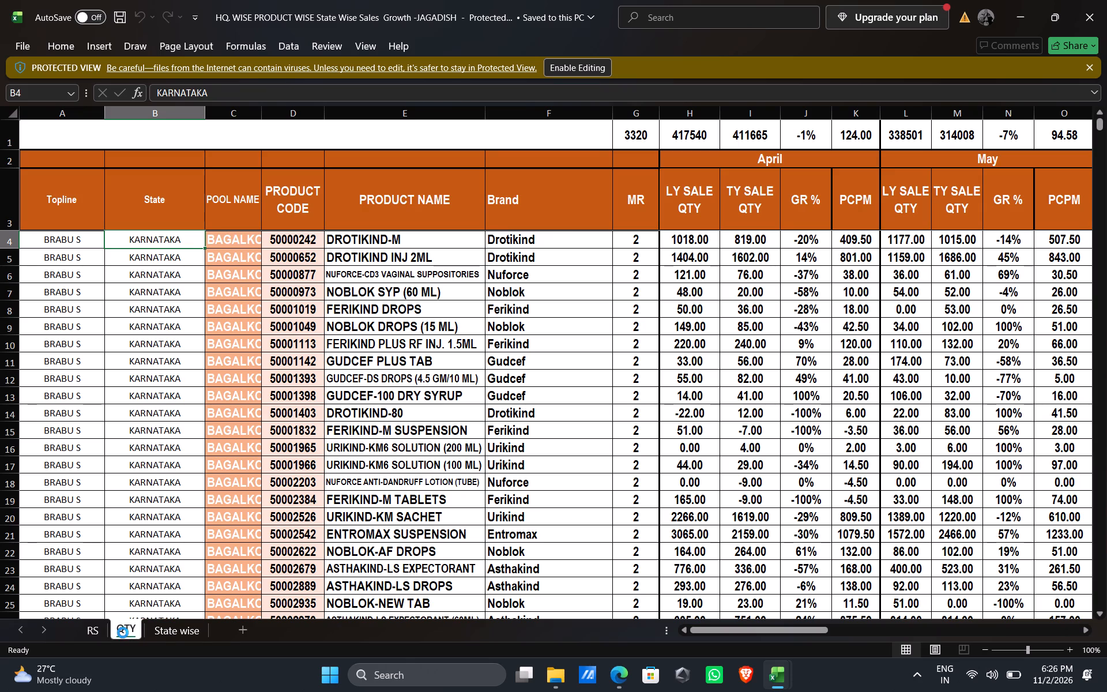
Enable editing of the HQ. WISE PRODUCT WISE State Wise Sales Growth workbook.
click(564, 61)
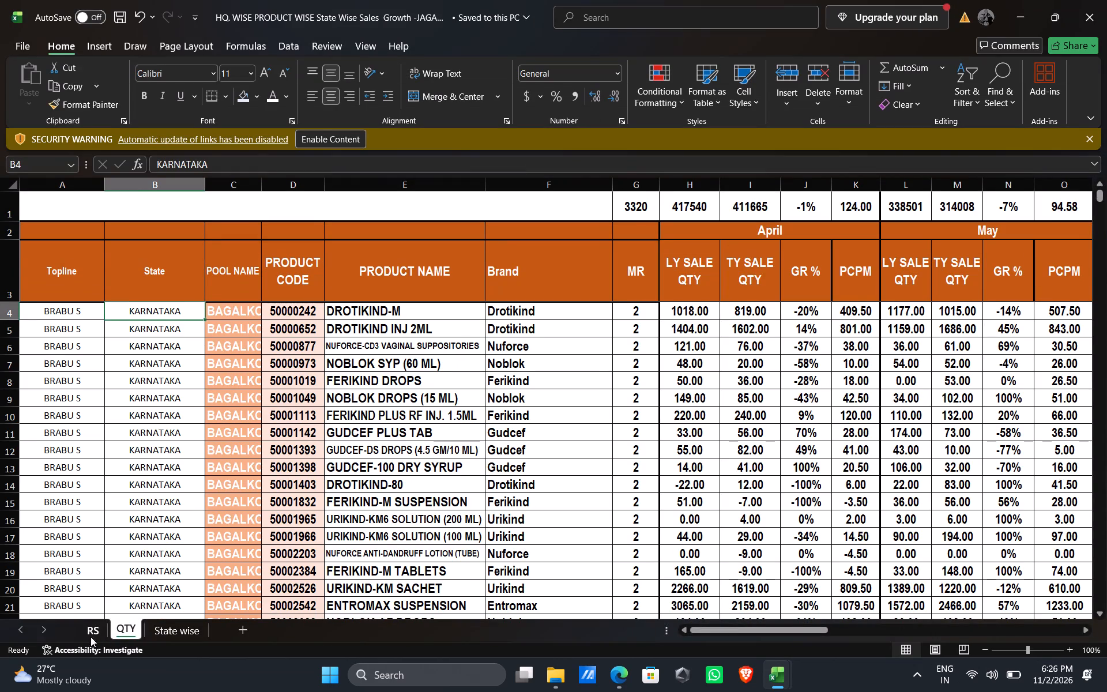
Look through the RS, State wise and QTY sheets, ending on the RS sheet.
click(89, 631)
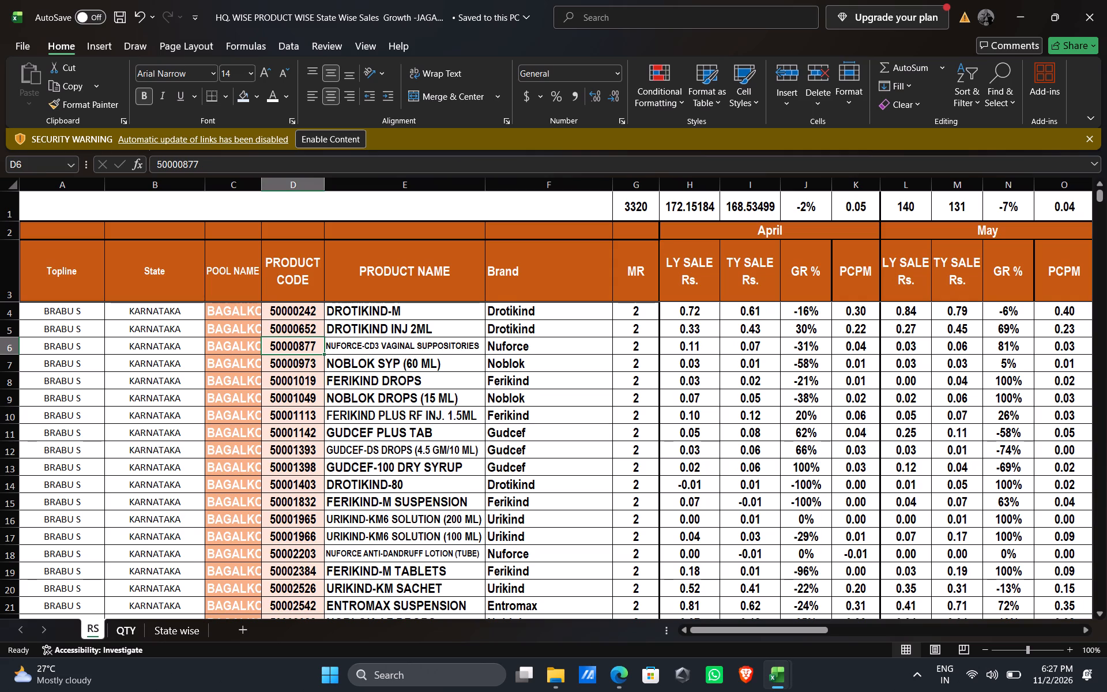
click(196, 630)
click(132, 629)
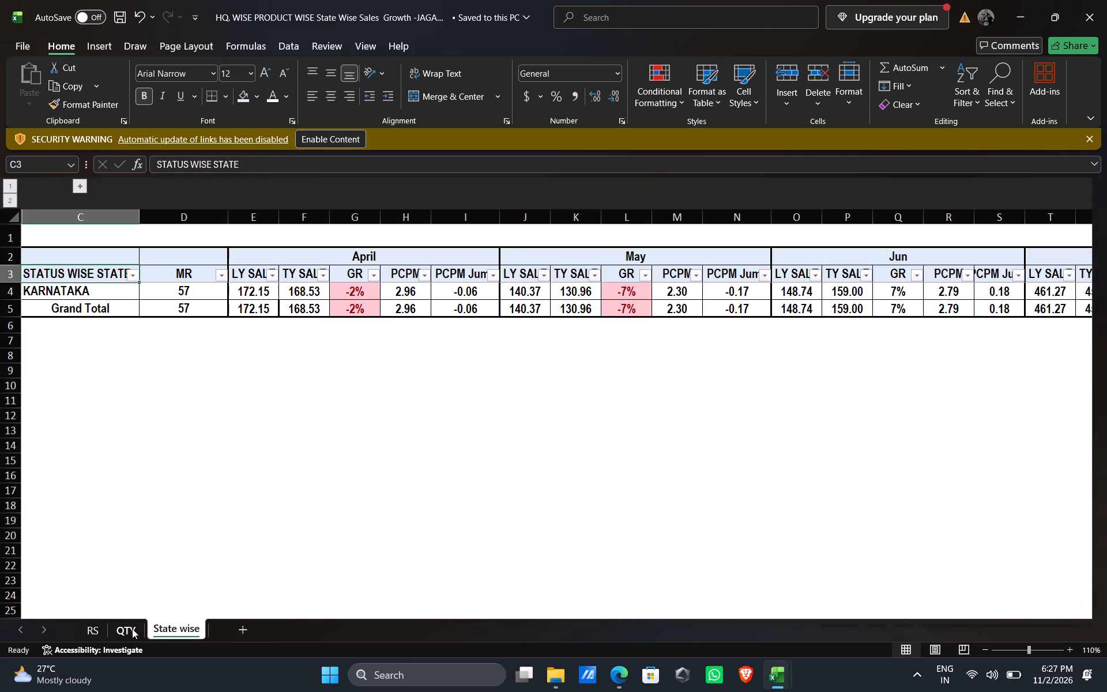
click(88, 629)
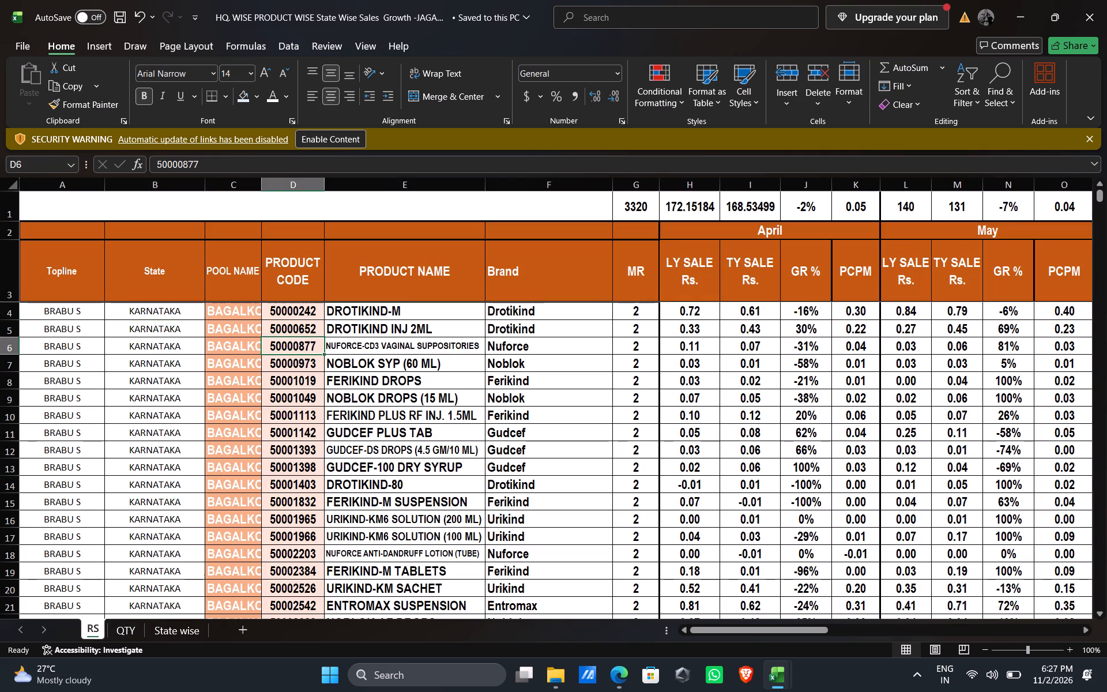
Turn on column filters in the RS sheet, check the POOL NAME column's filter list, and save the workbook.
click(572, 385)
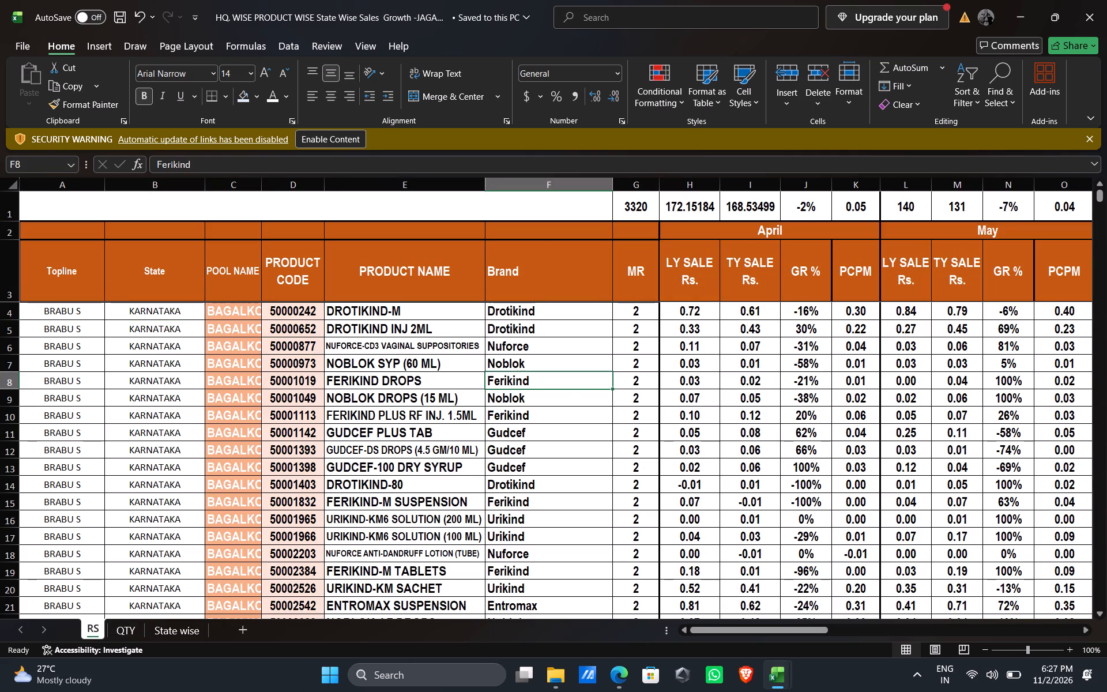
key(ctrl+s)
click(234, 284)
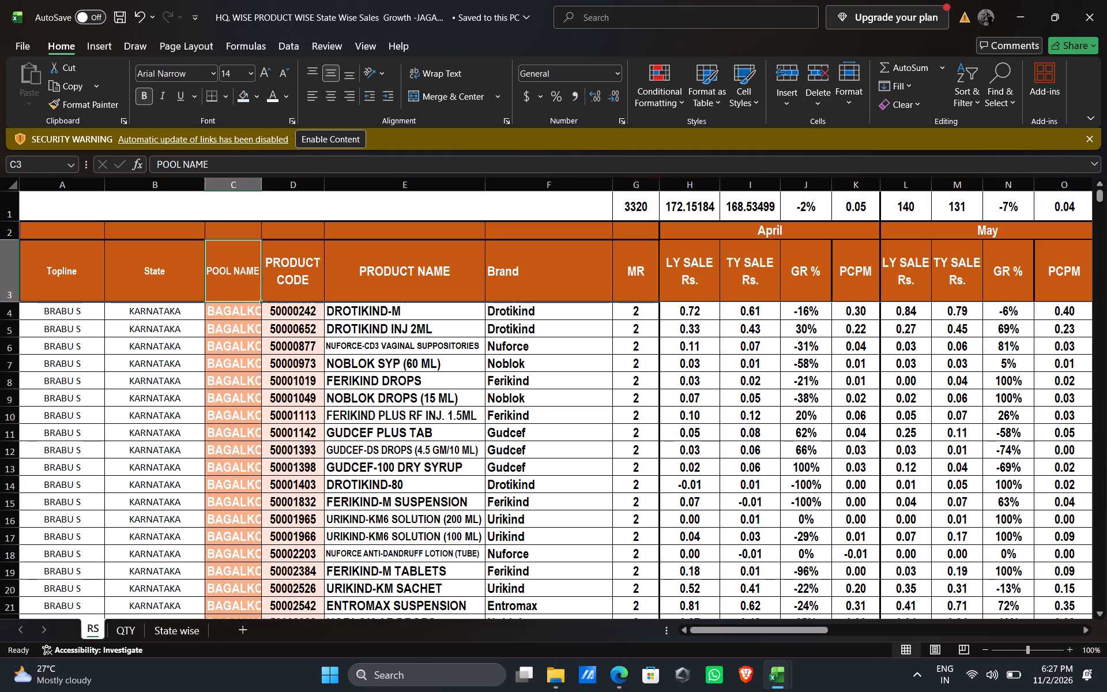
click(970, 95)
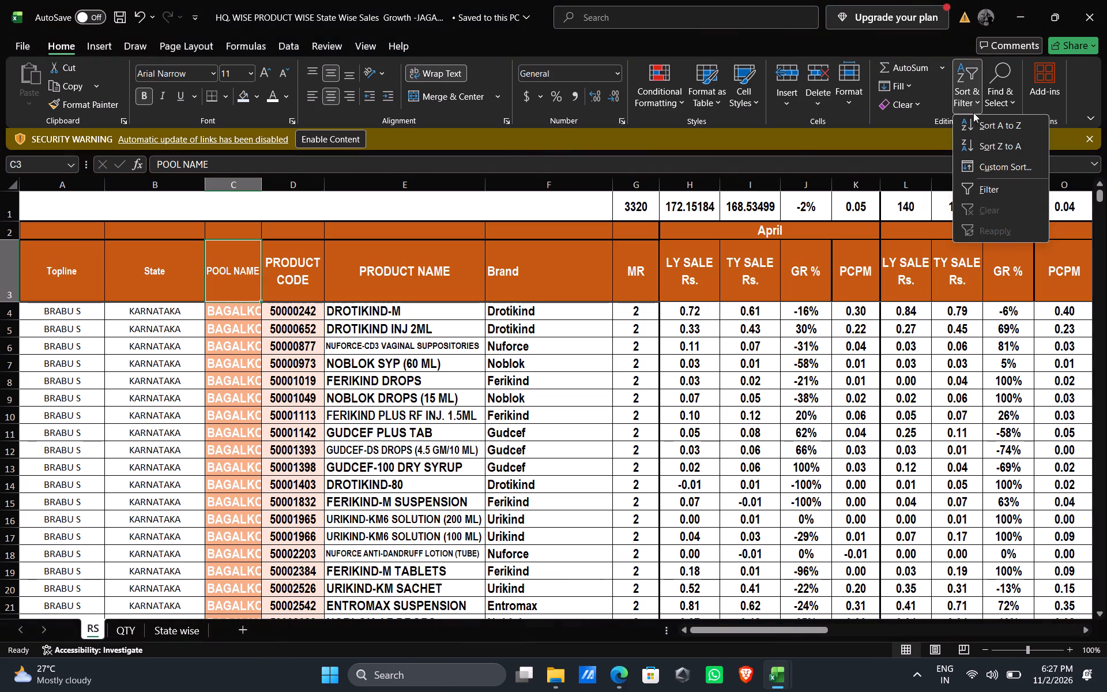
click(989, 191)
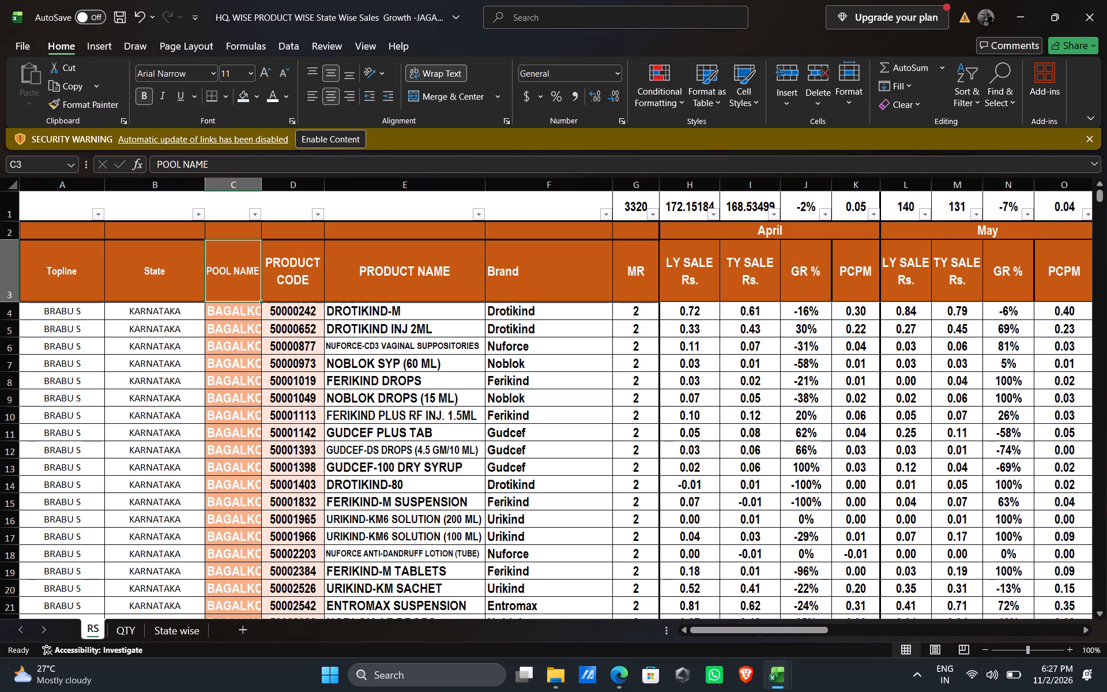
click(255, 215)
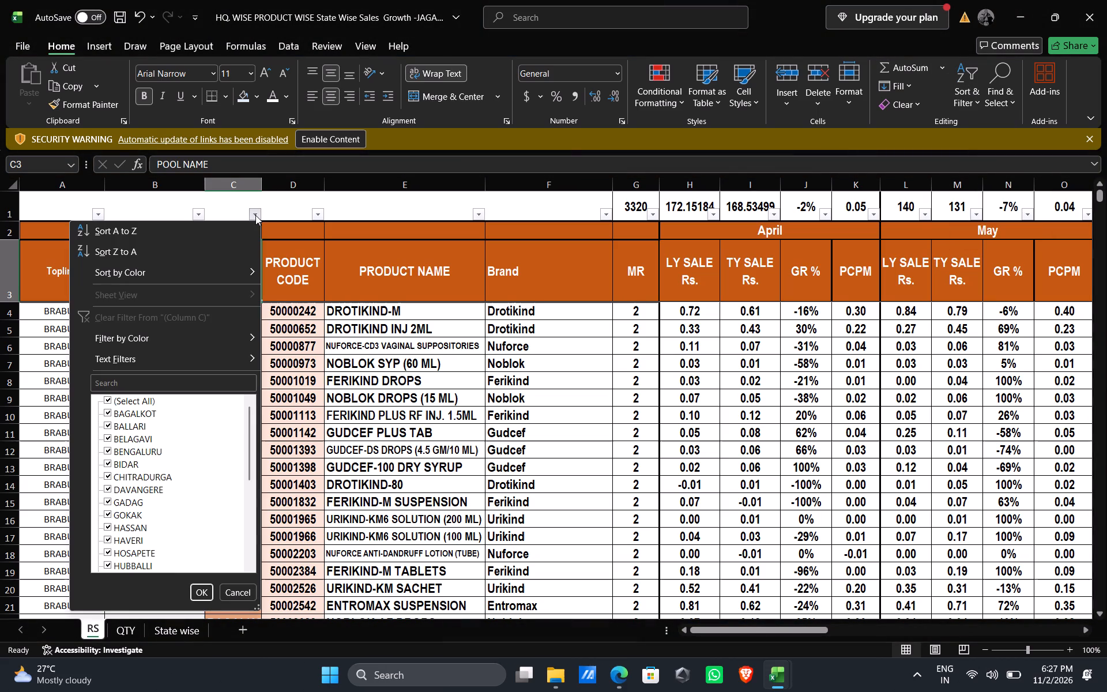
click(570, 375)
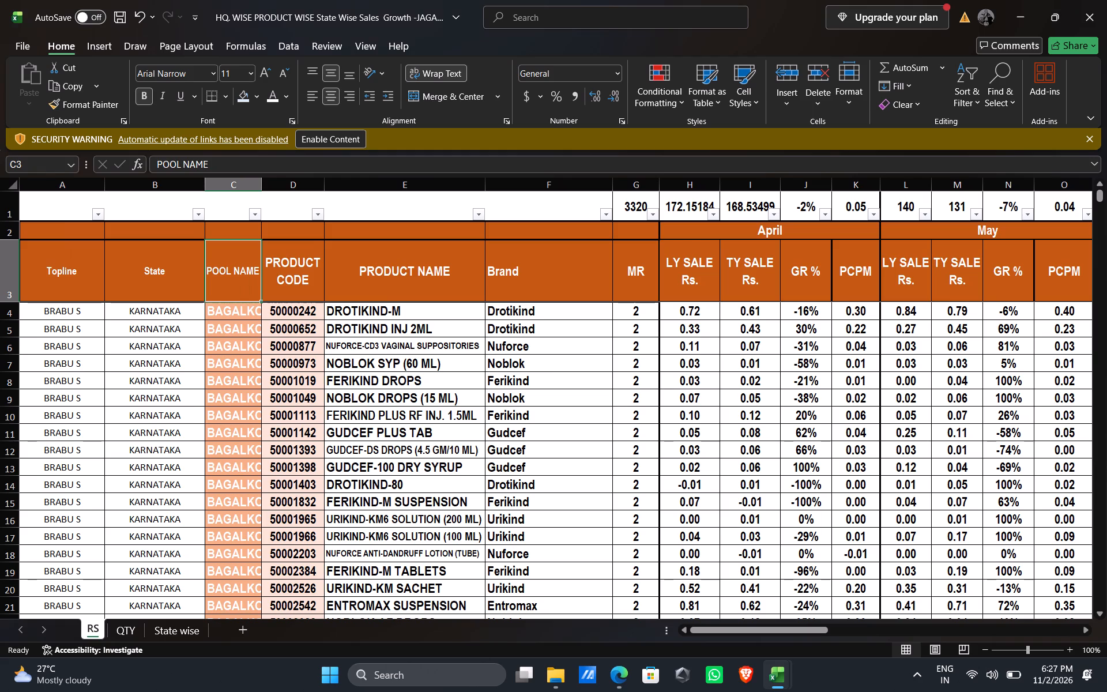
key(ctrl+s)
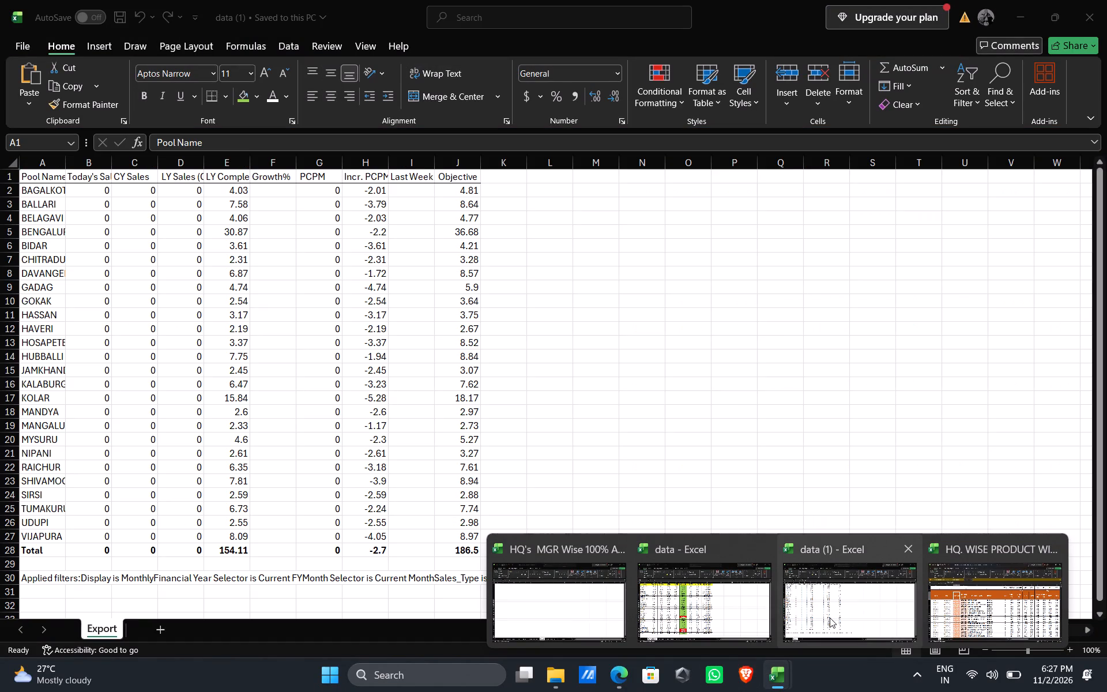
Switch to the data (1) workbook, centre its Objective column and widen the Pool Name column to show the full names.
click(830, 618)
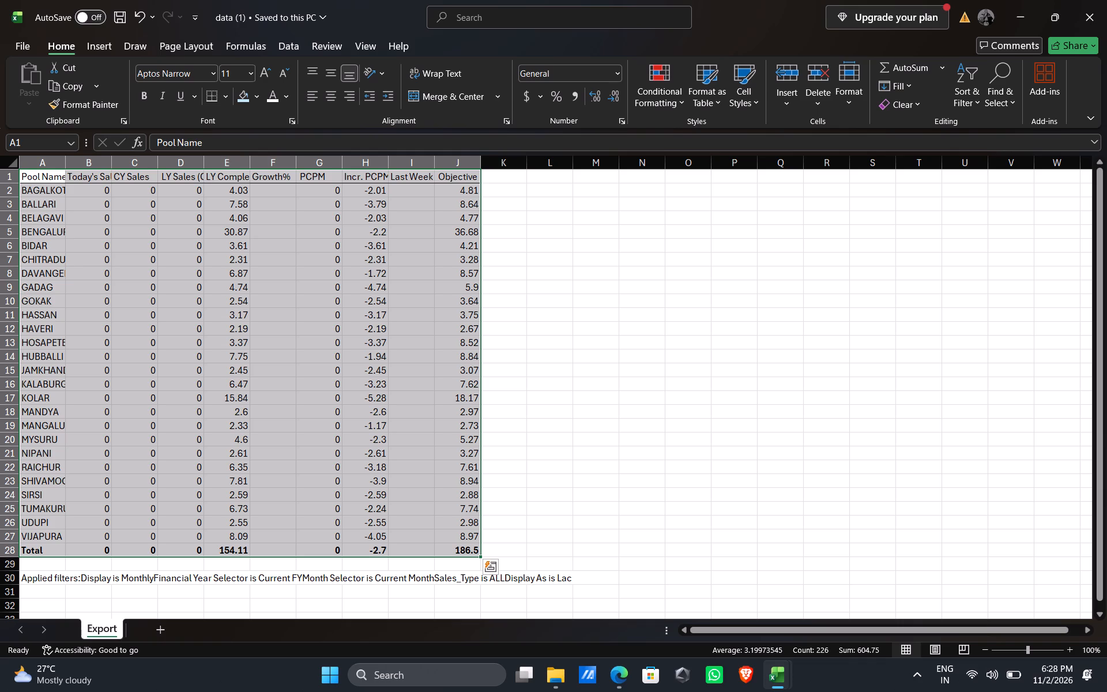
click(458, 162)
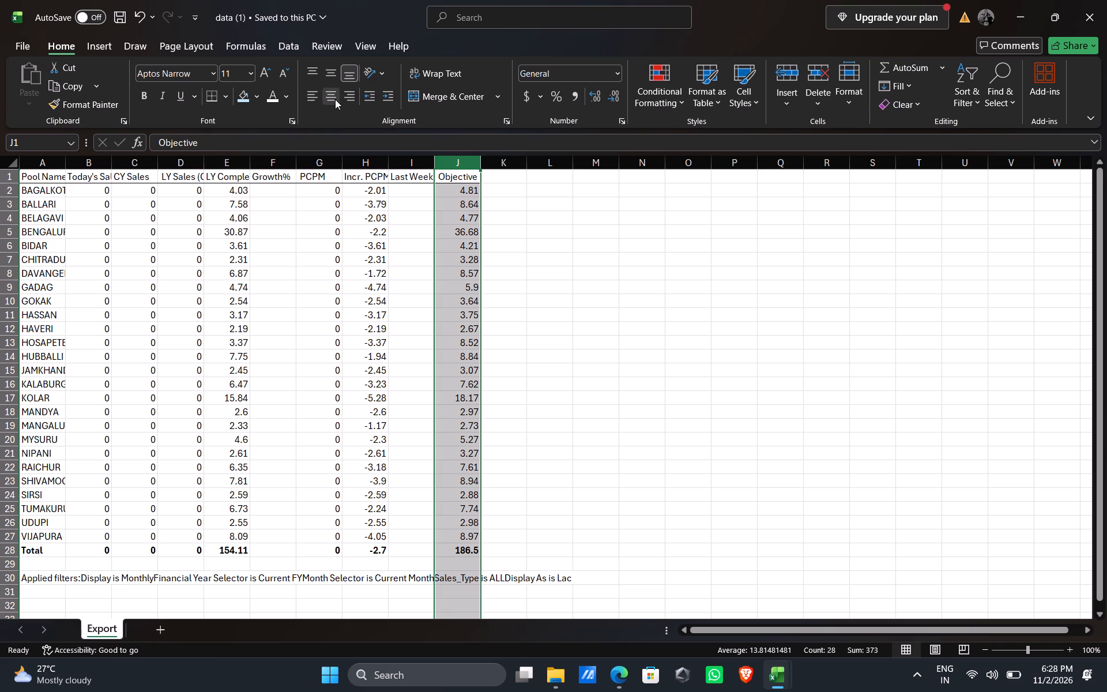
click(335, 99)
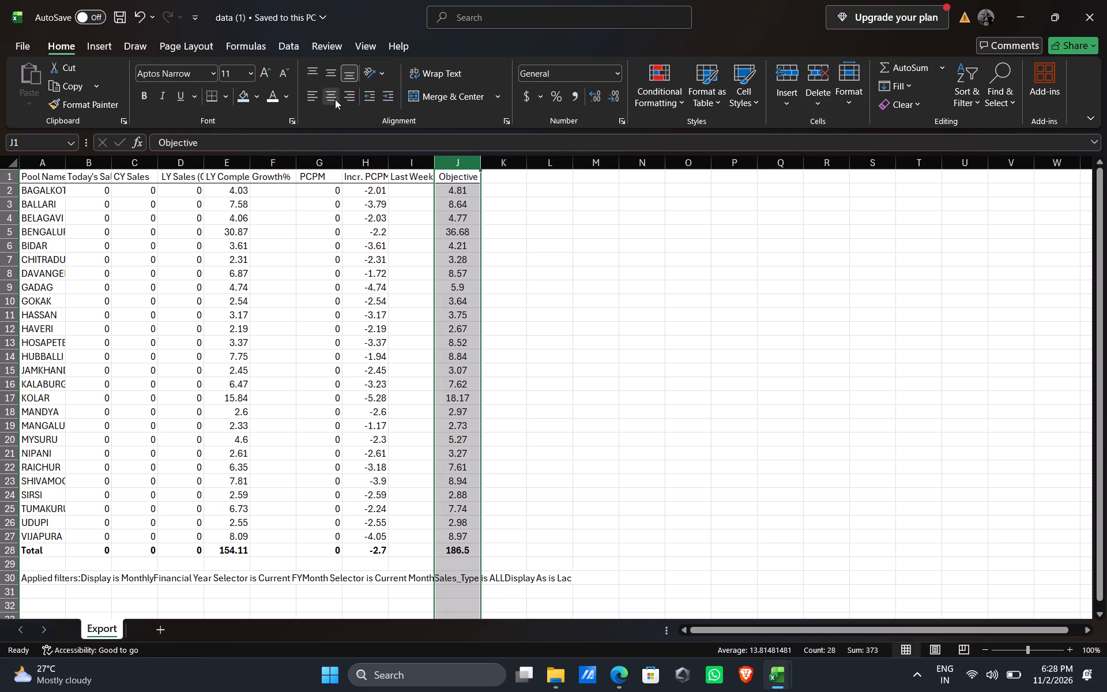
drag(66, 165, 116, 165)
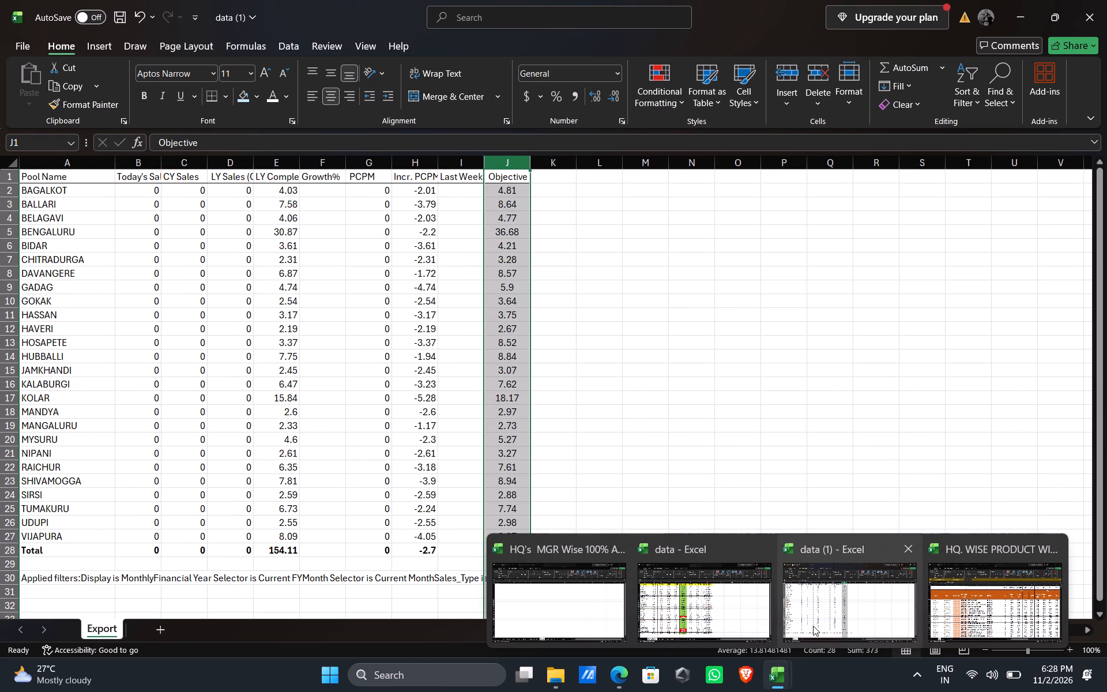
Switch back to the HQ. WISE PRODUCT WISE State Wise Sales Growth workbook, save it and close it.
click(970, 602)
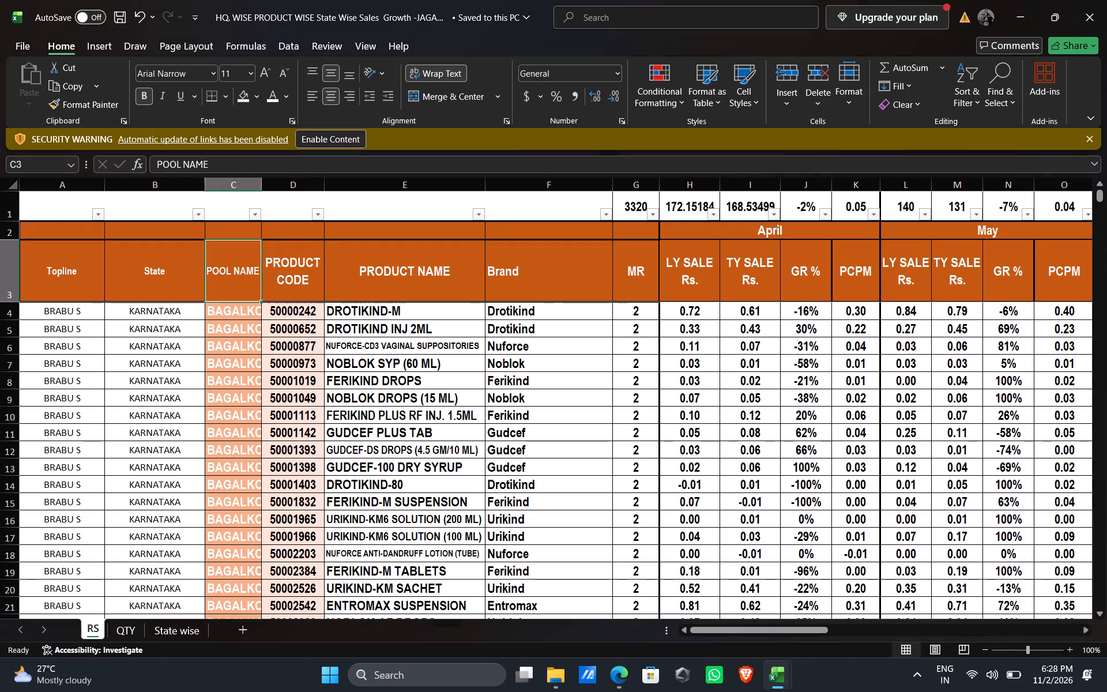
click(591, 383)
key(ctrl+s)
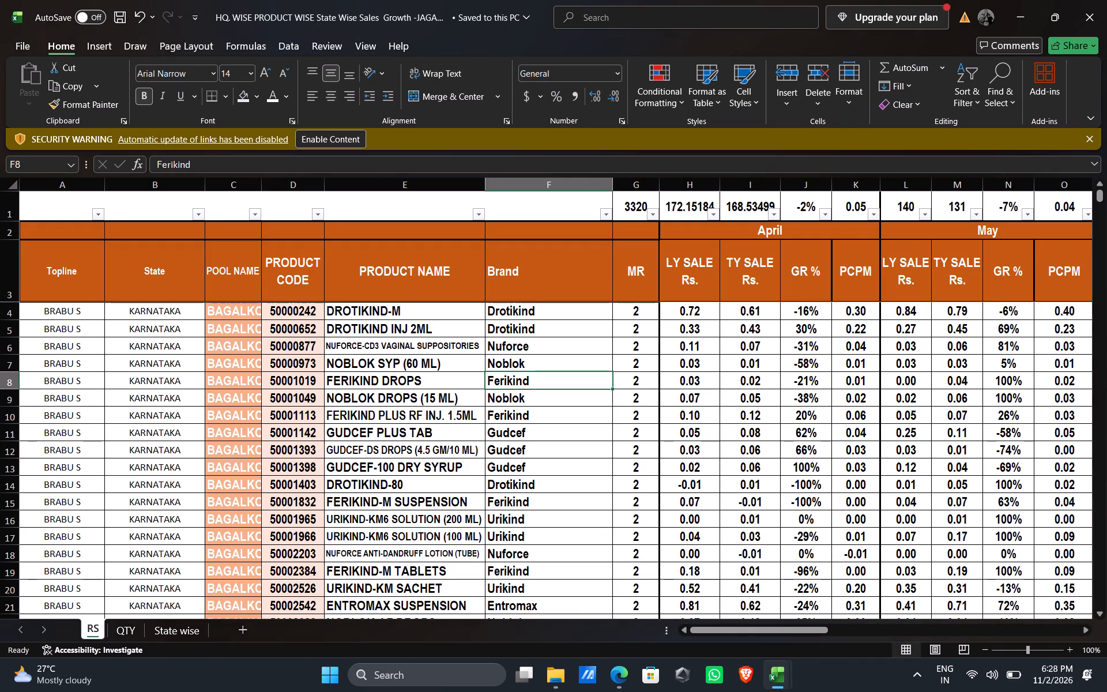
click(1089, 18)
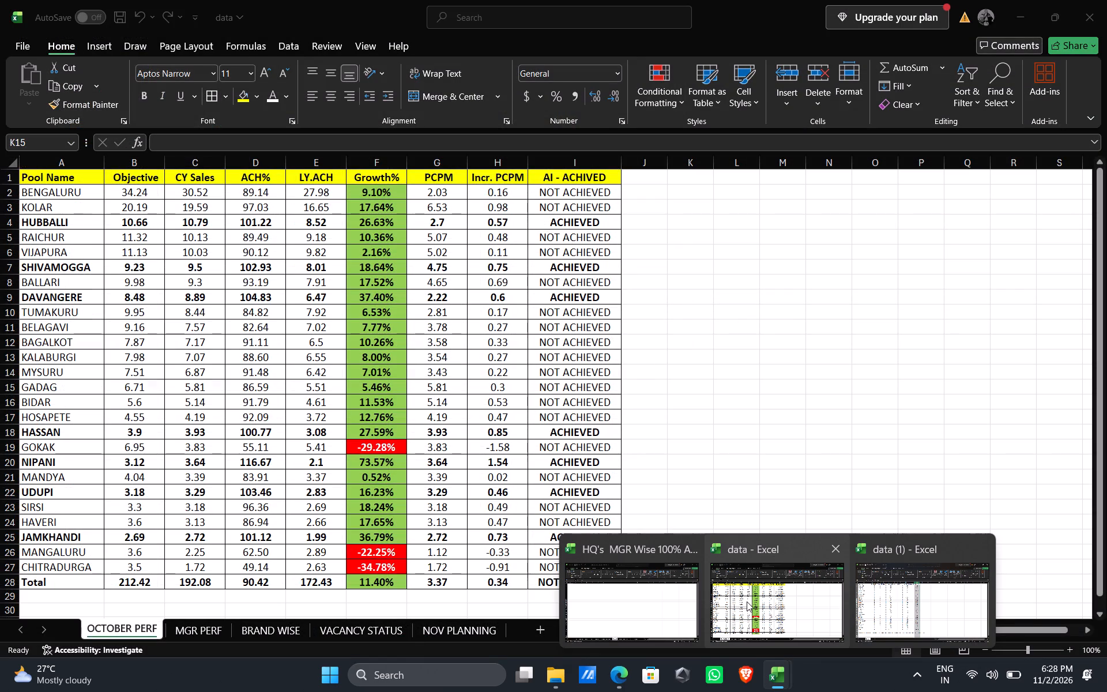
Switch to the data workbook and review its MGR PERF, BRAND WISE, VACANCY STATUS and NOV PLANNING sheets, including BAGALKOT's Growth% formula.
click(747, 601)
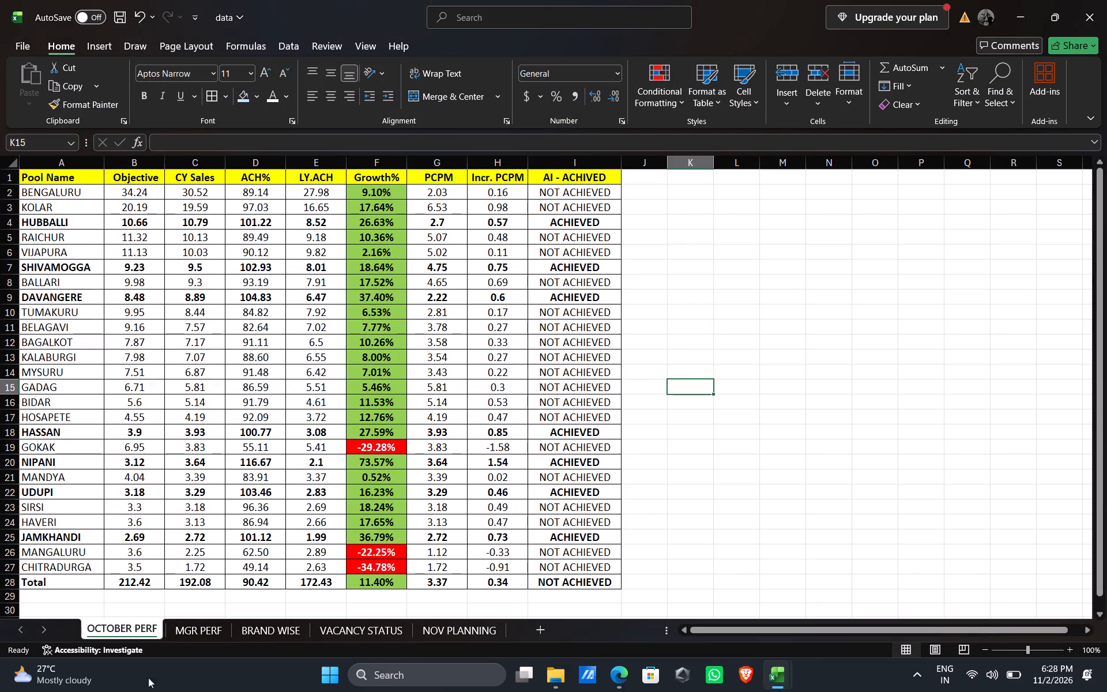
click(202, 627)
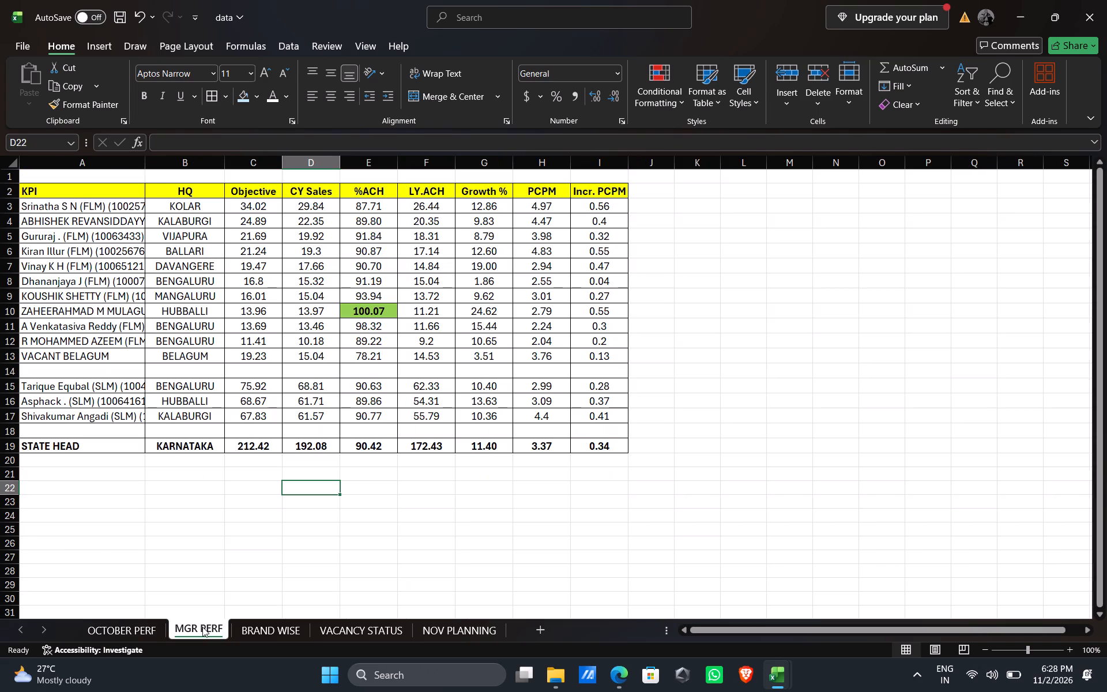
click(254, 626)
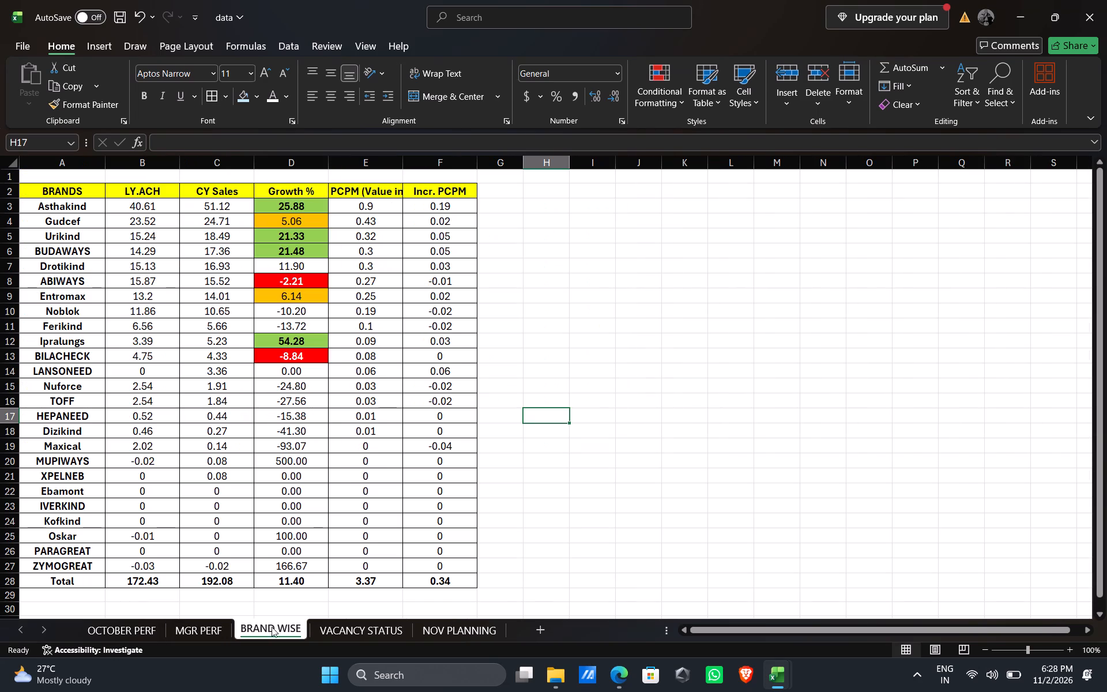
click(342, 630)
click(473, 628)
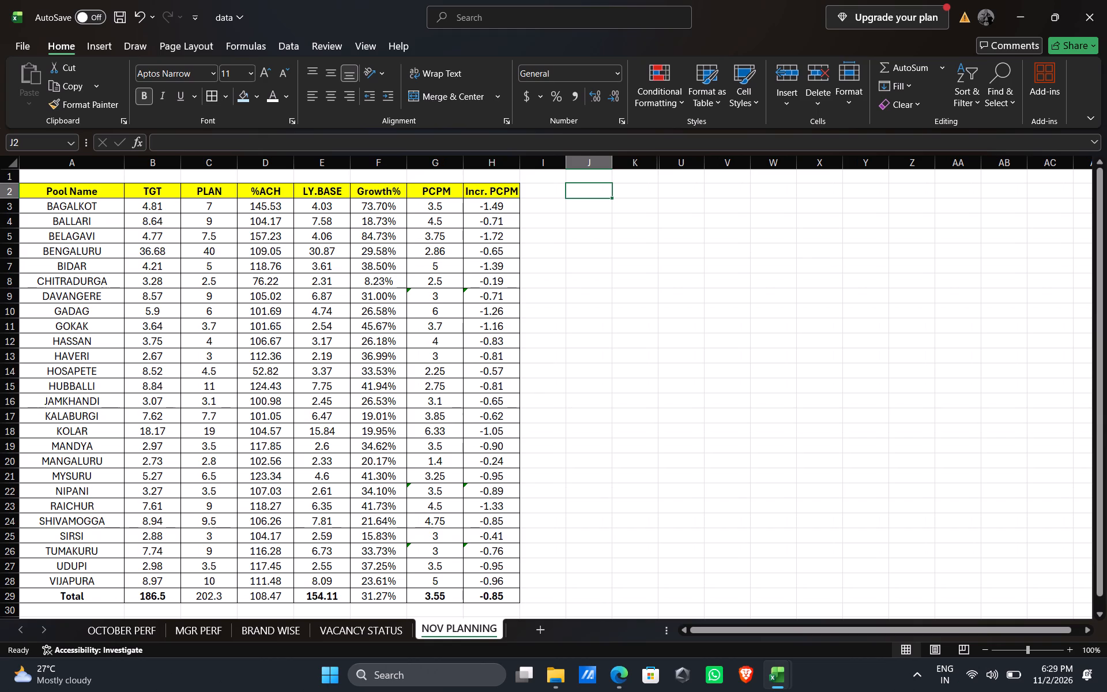
click(380, 207)
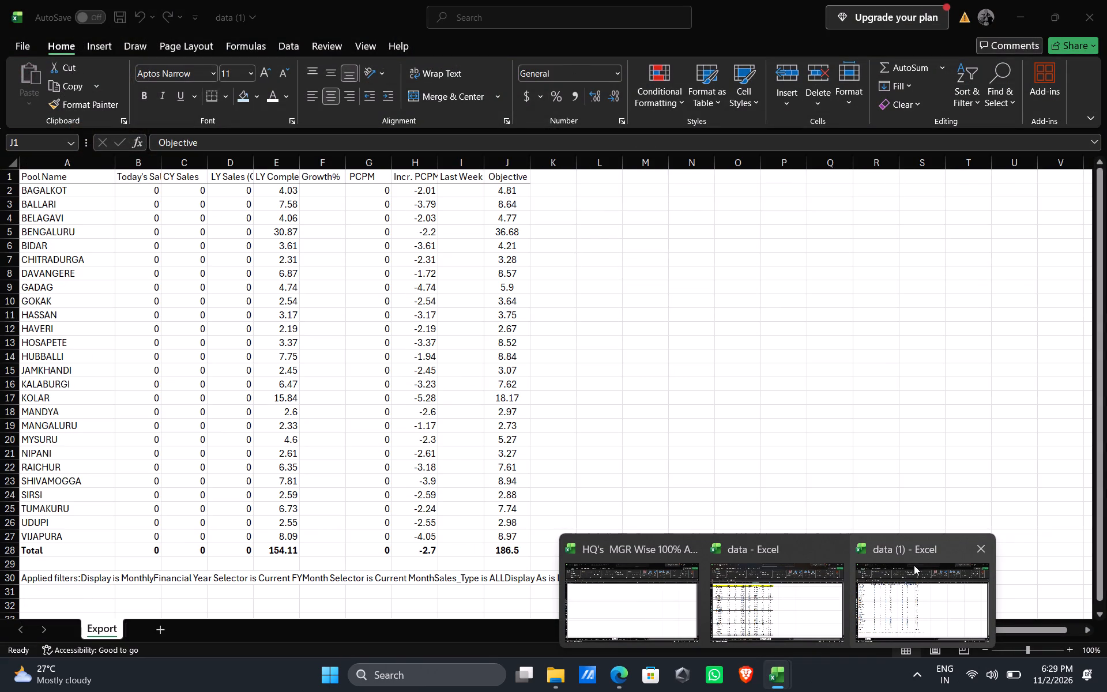
Close the data (1) workbook without saving its changes.
click(914, 565)
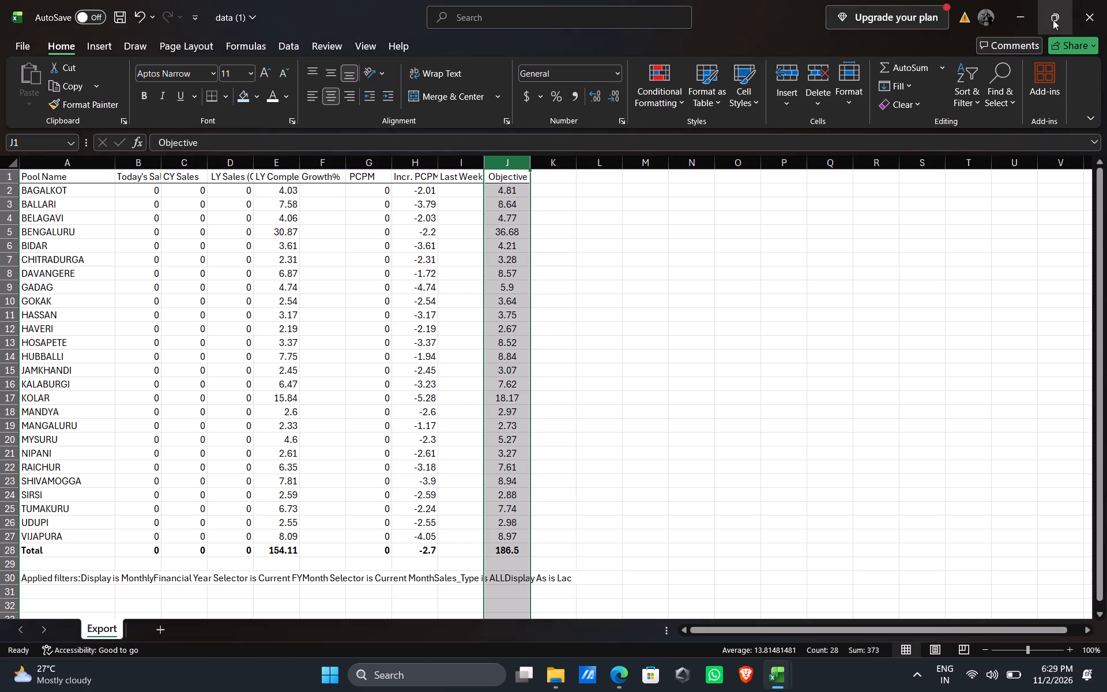
click(1093, 18)
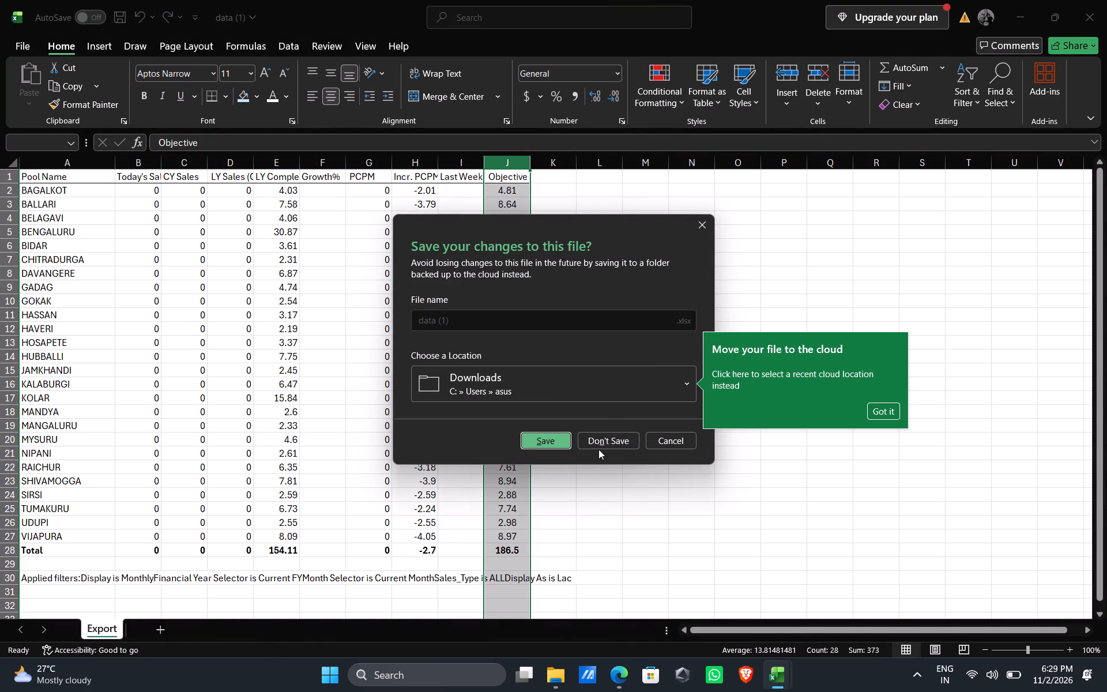
click(598, 444)
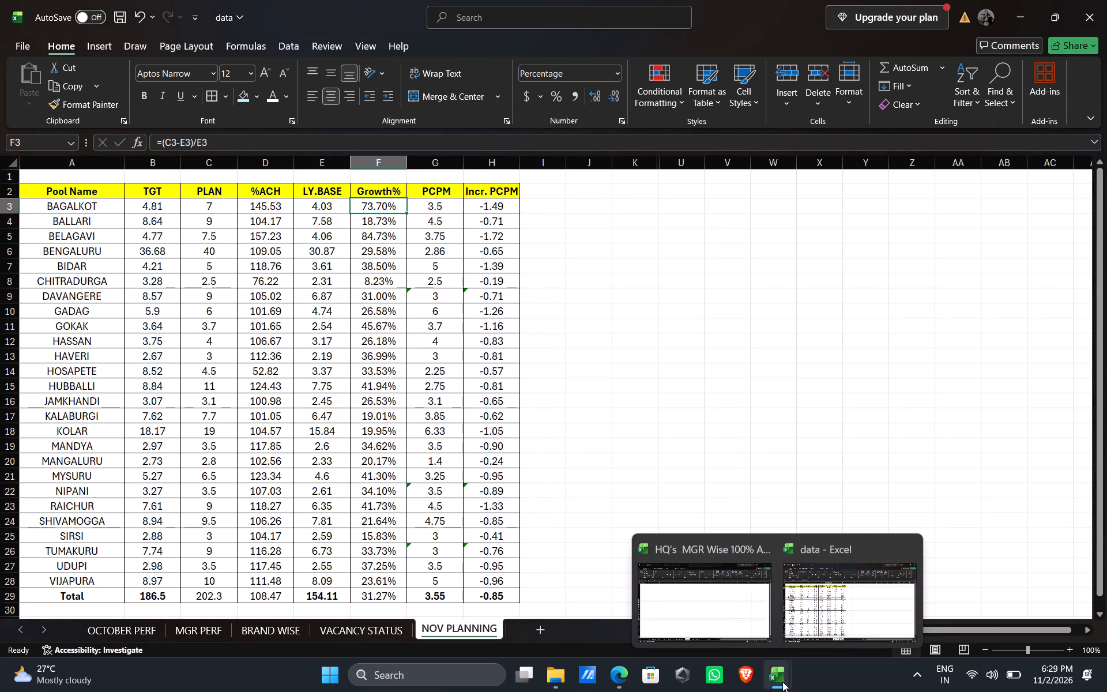
Open the workbook named after the manager and ID number from the Downloads folder in File Explorer.
click(554, 675)
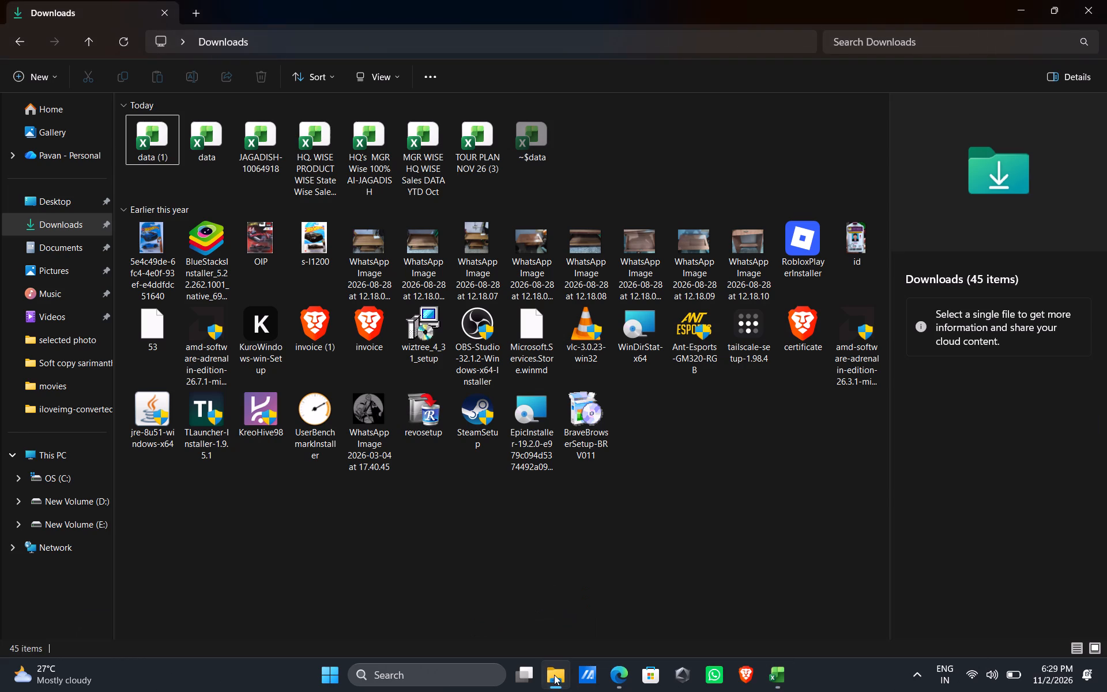
double_click(263, 138)
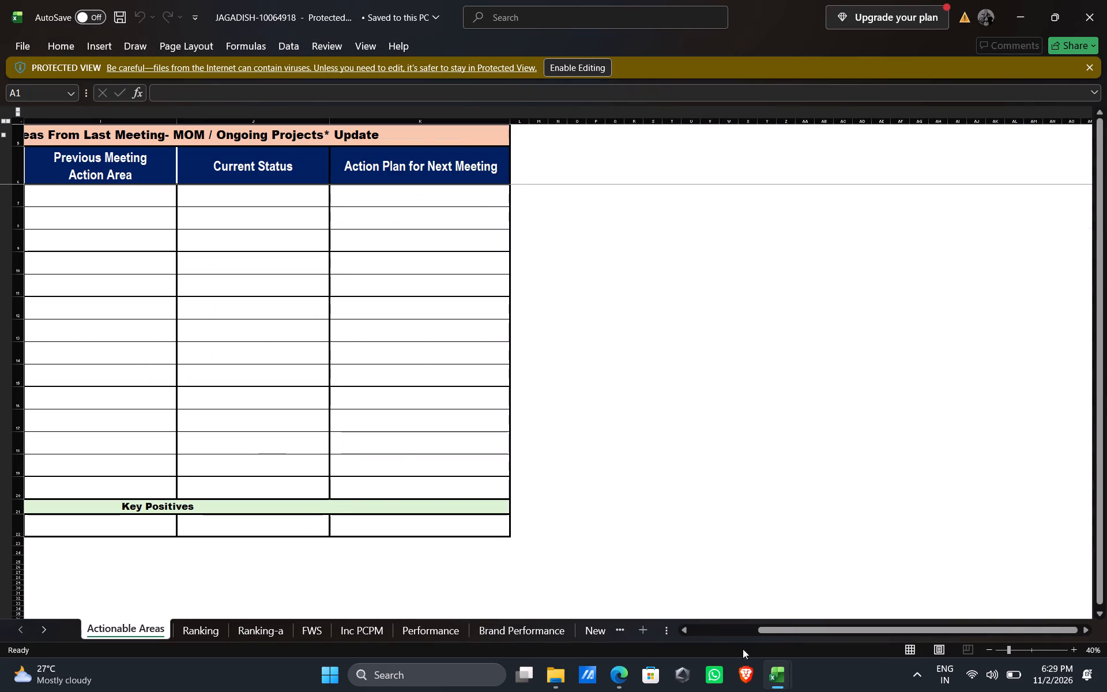
Review the Actionable Areas, Ranking, Ranking-a, FWS and Inc PCPM sheets of the manager's workbook.
triple_click(701, 630)
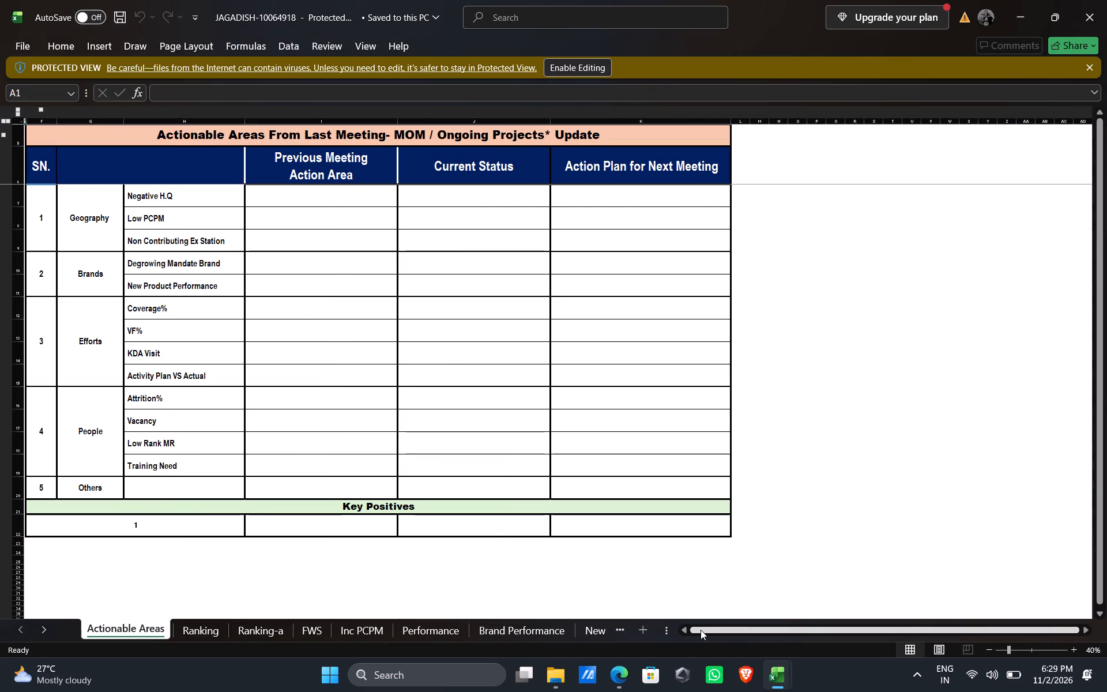
click(195, 627)
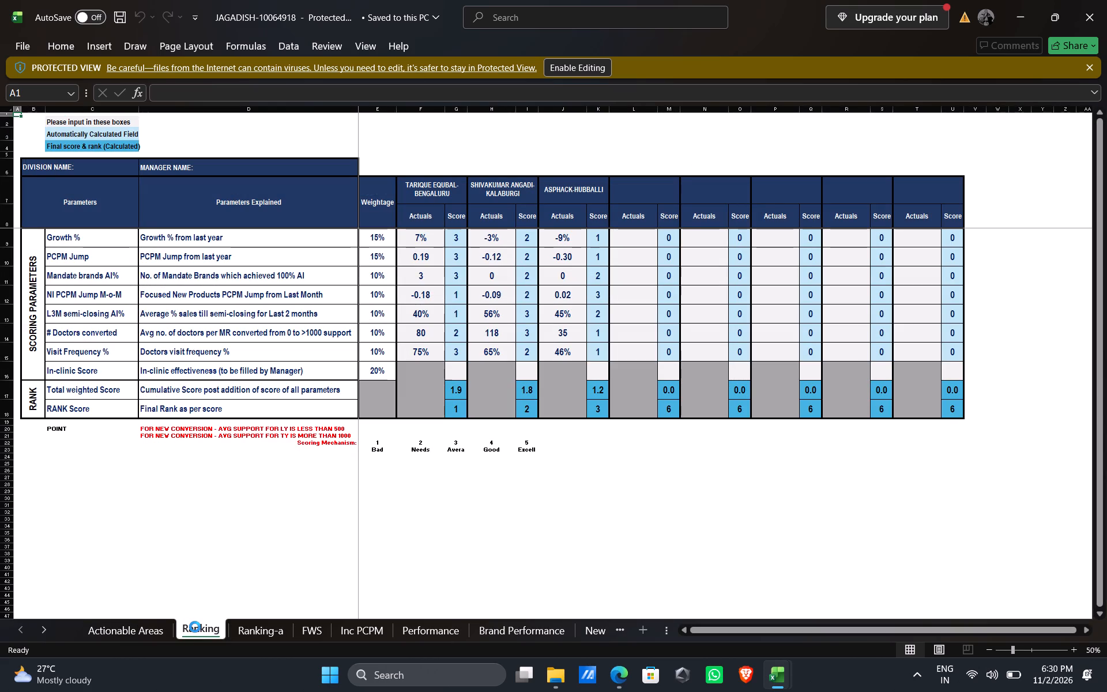
click(248, 633)
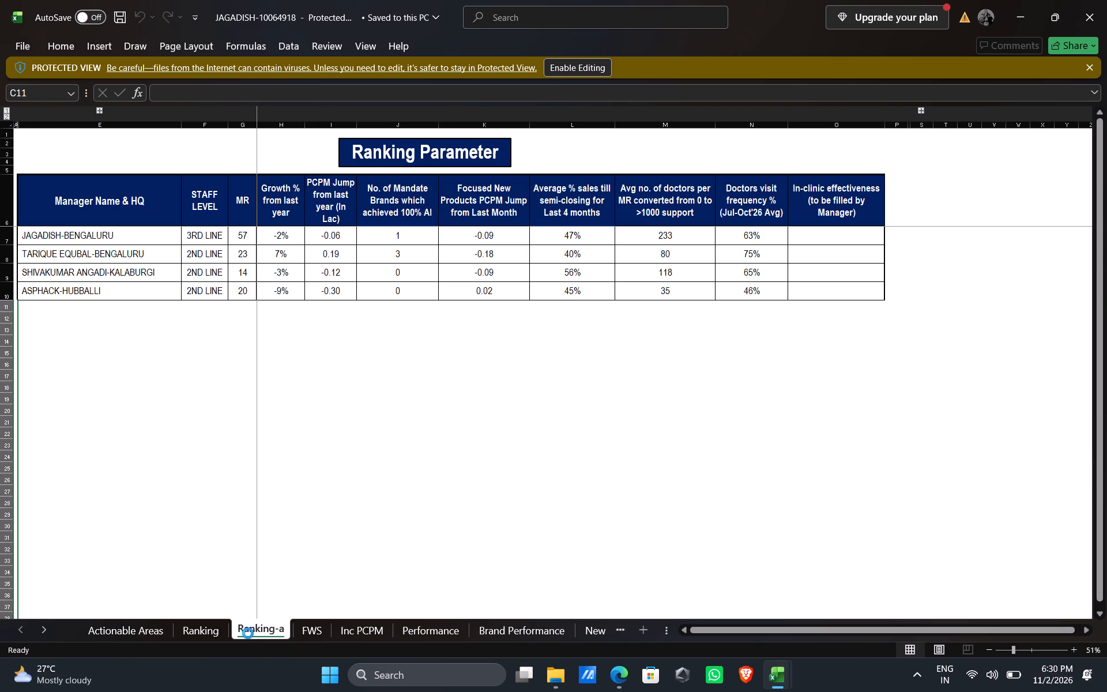
click(310, 629)
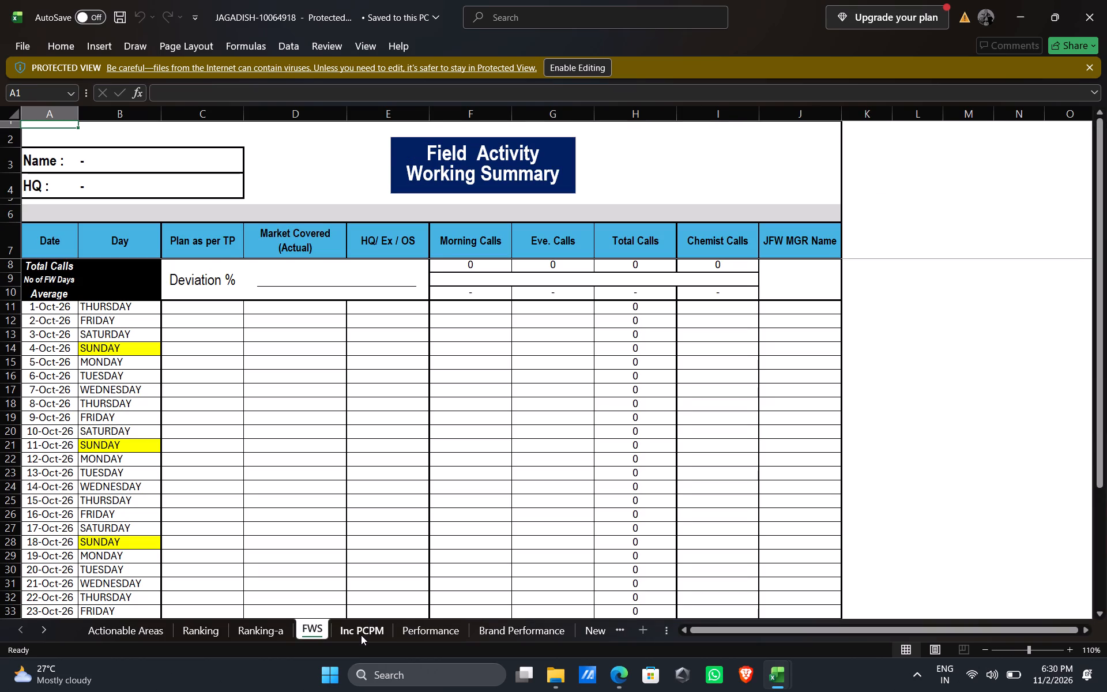
click(361, 635)
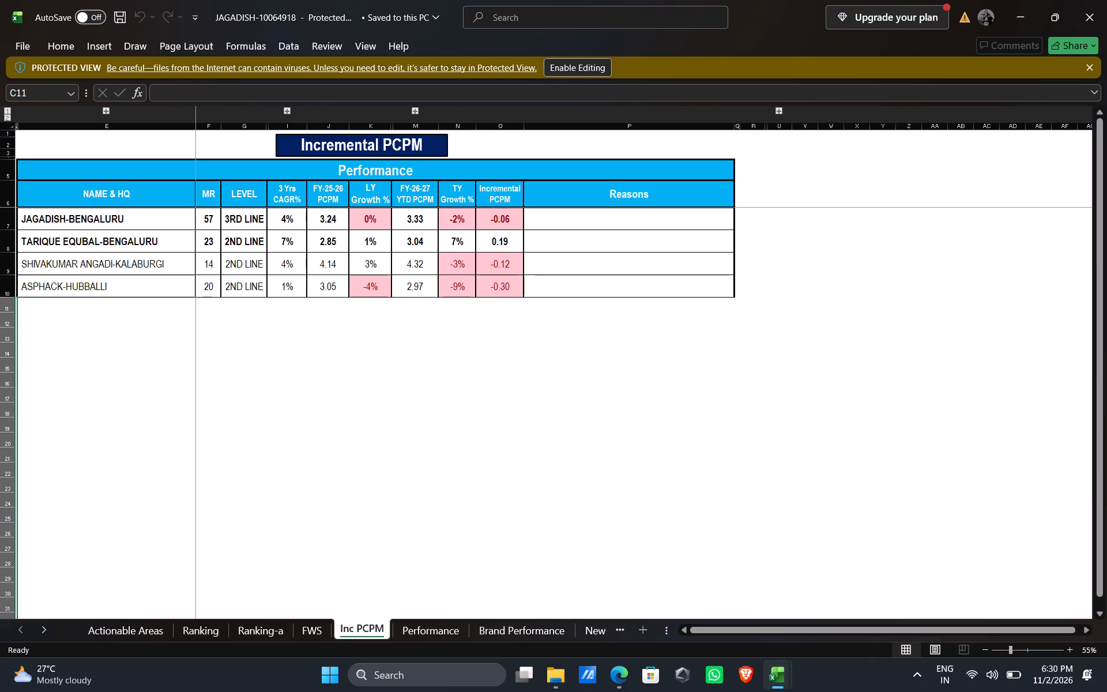
click(684, 632)
Examine the Performance sheet's FY 2025-26 to 2026-27 sales, plan, growth and PCPM figures for every listed manager.
click(417, 630)
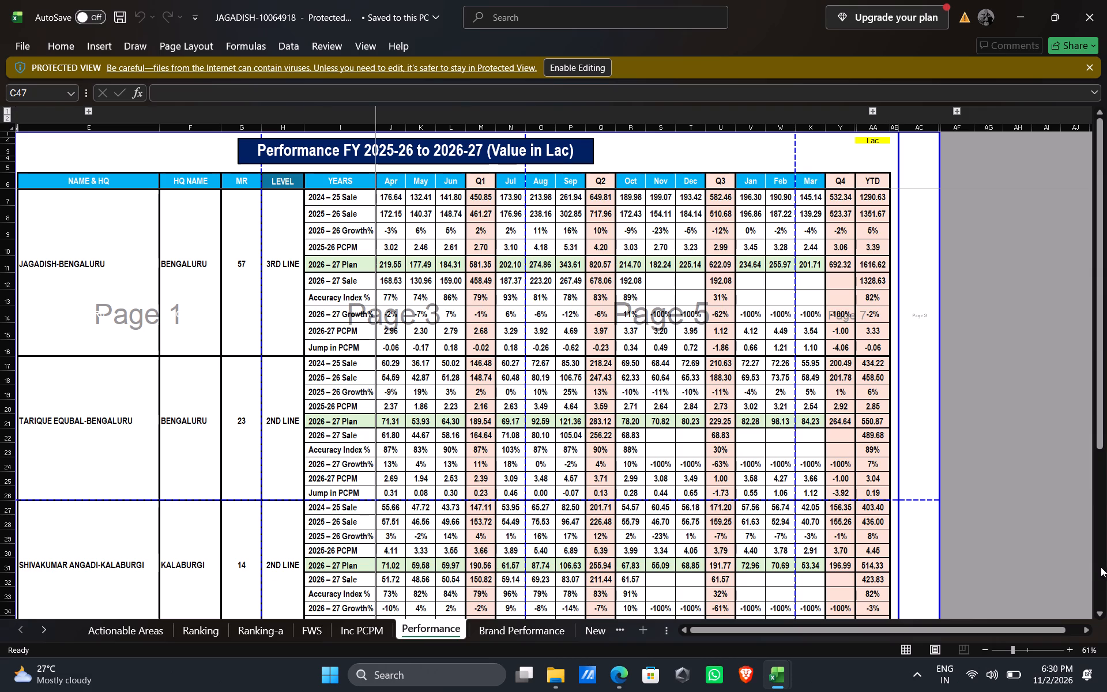
triple_click(1102, 614)
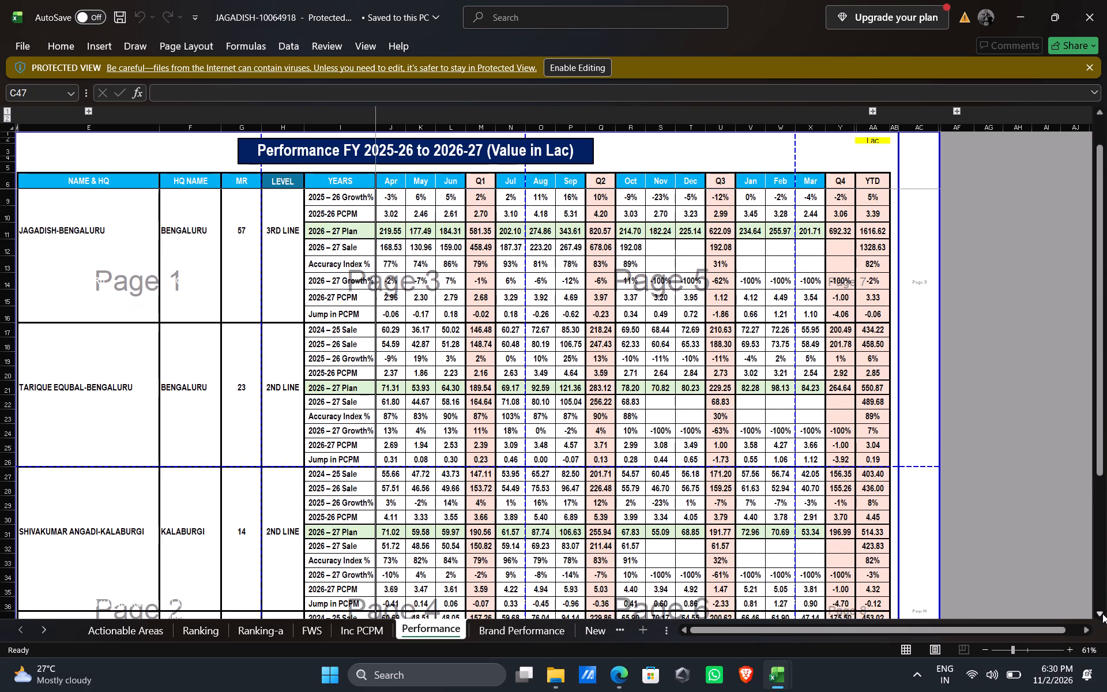
triple_click(1102, 614)
triple_click(1102, 614)
click(1102, 614)
triple_click(1102, 614)
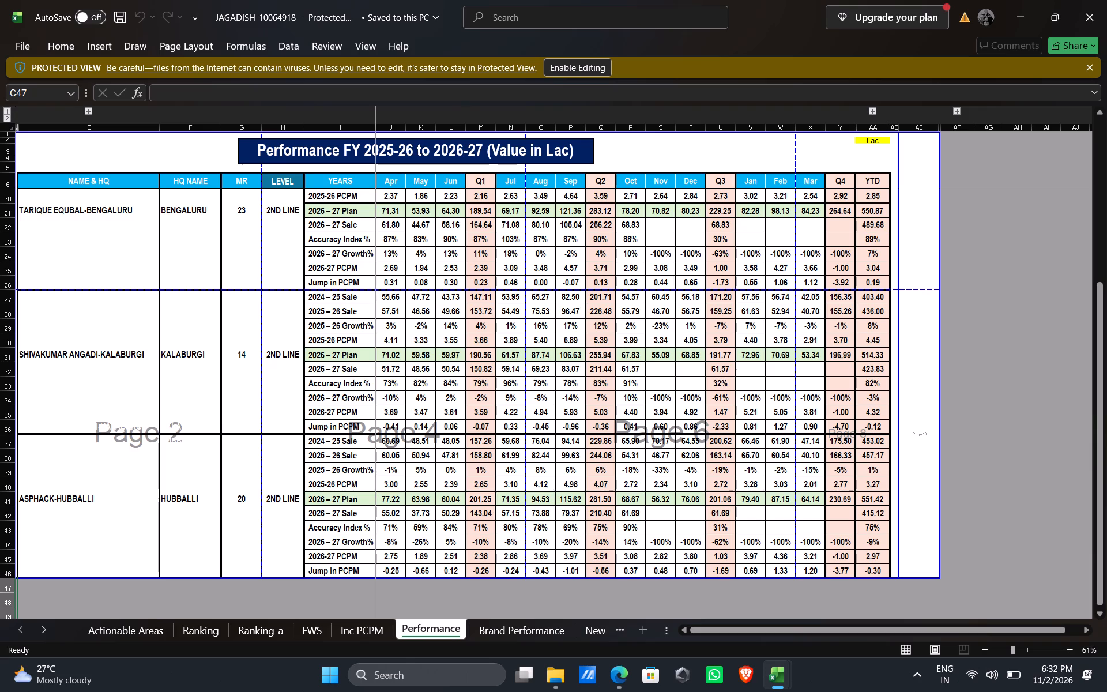
triple_click(1099, 615)
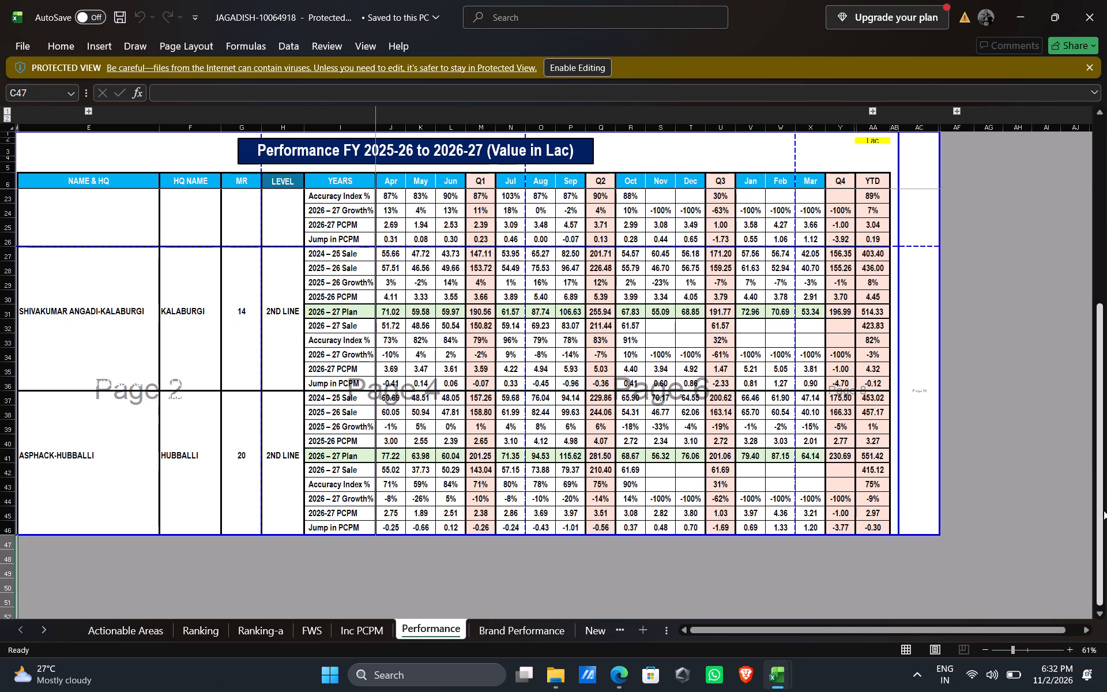
drag(1100, 479, 1087, 264)
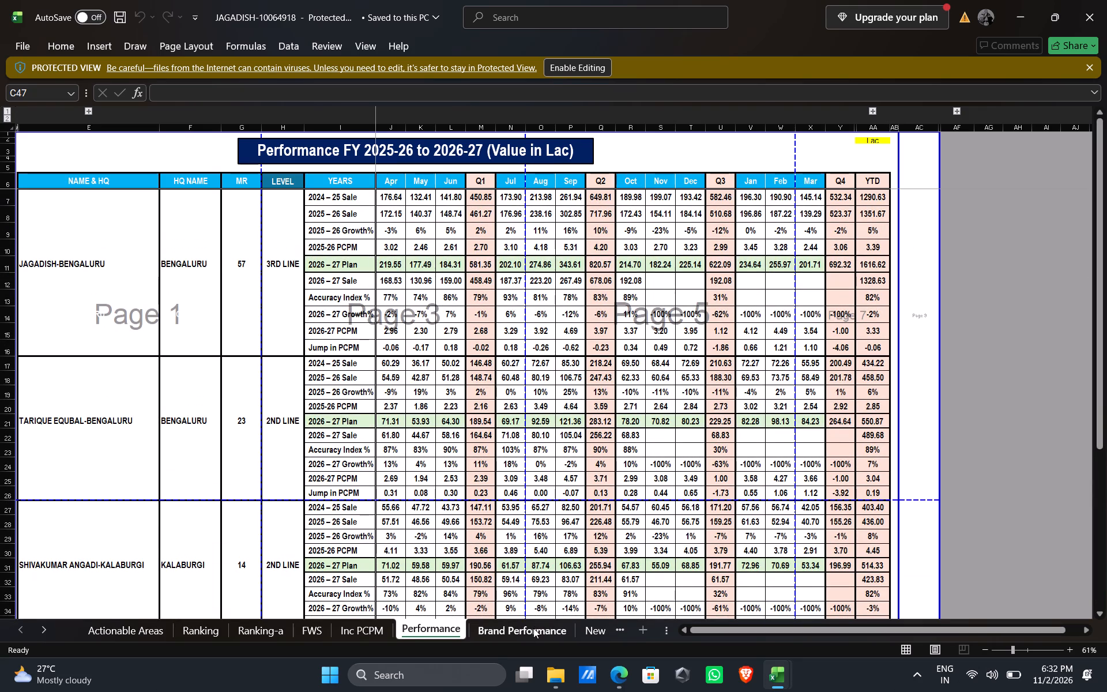
Examine the Brand Performance sheet for all managers, including the Nov'26 PLAN cells beside the mandate and focus brands.
click(533, 628)
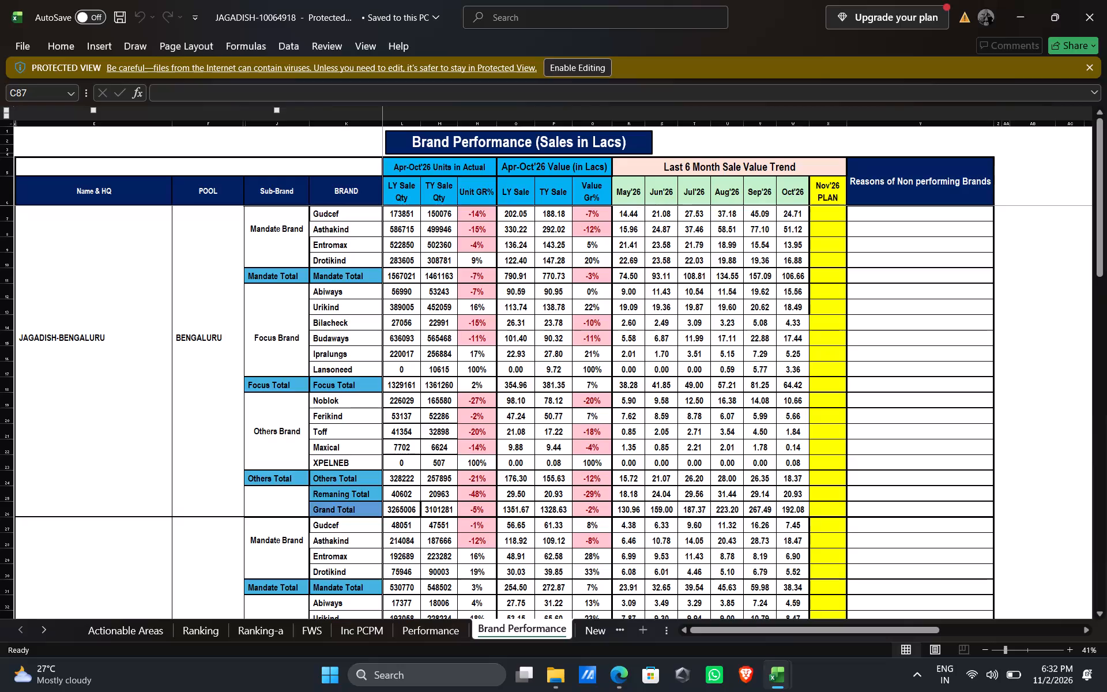
click(830, 216)
click(830, 228)
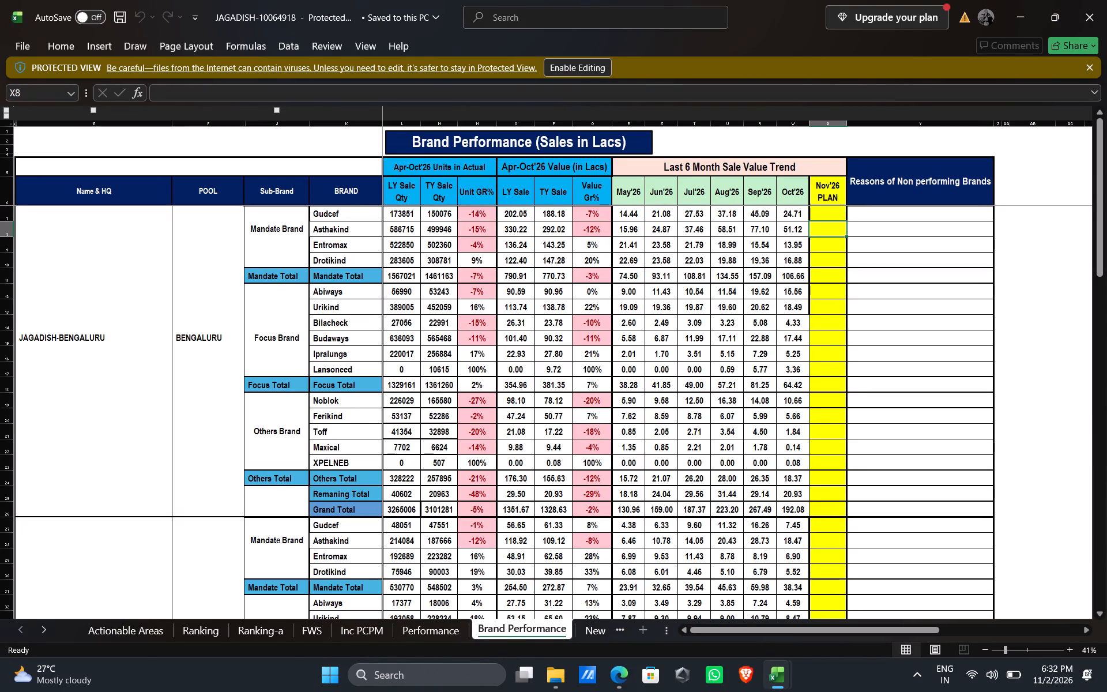
click(829, 245)
click(829, 258)
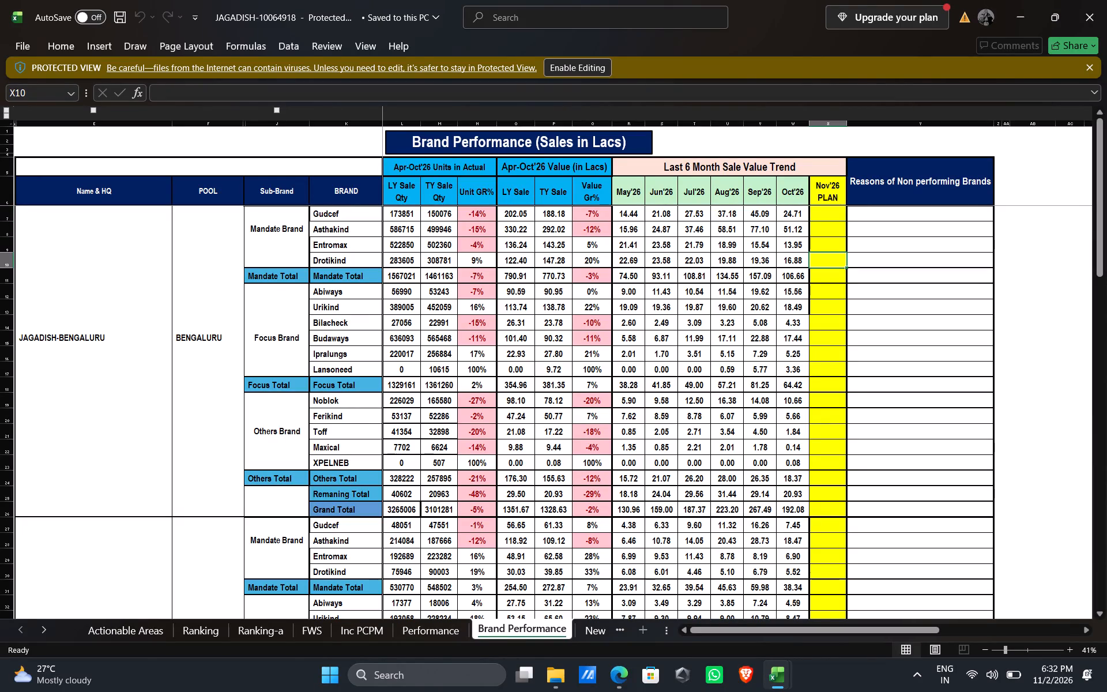
click(829, 274)
click(828, 292)
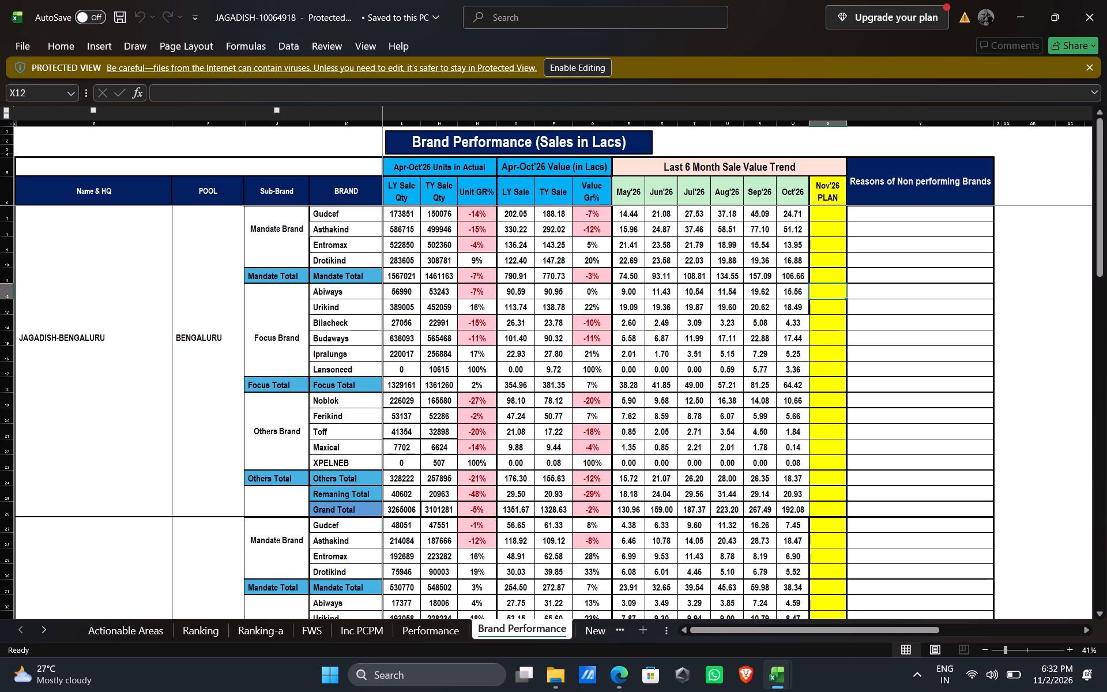
drag(1099, 240, 1100, 307)
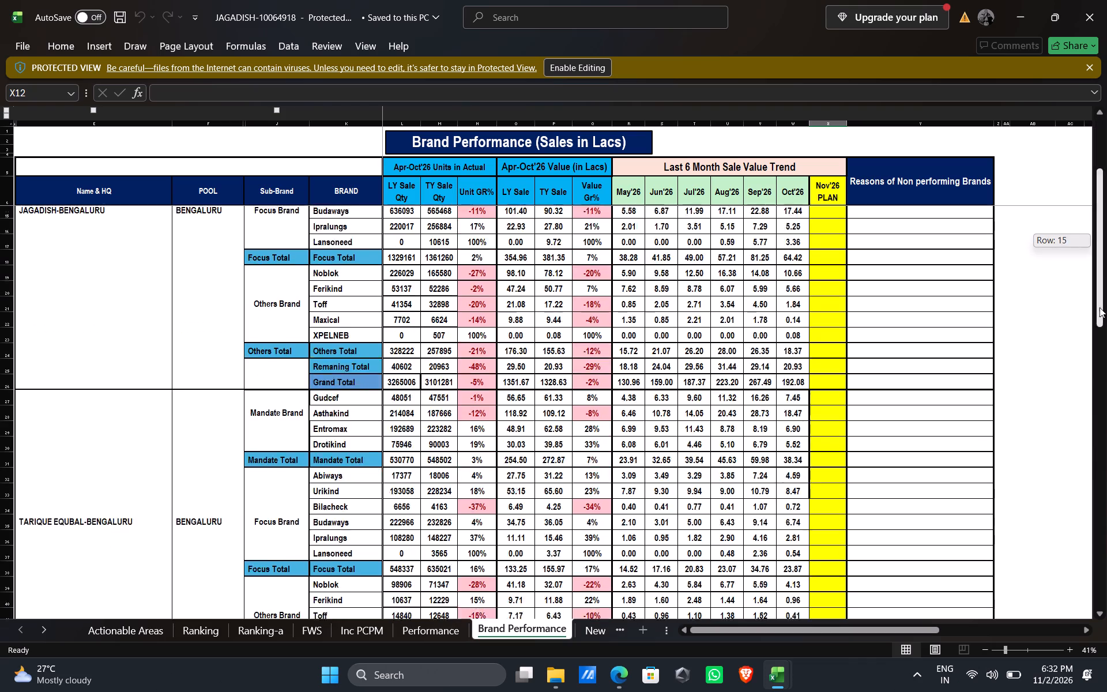
drag(1100, 307, 1104, 551)
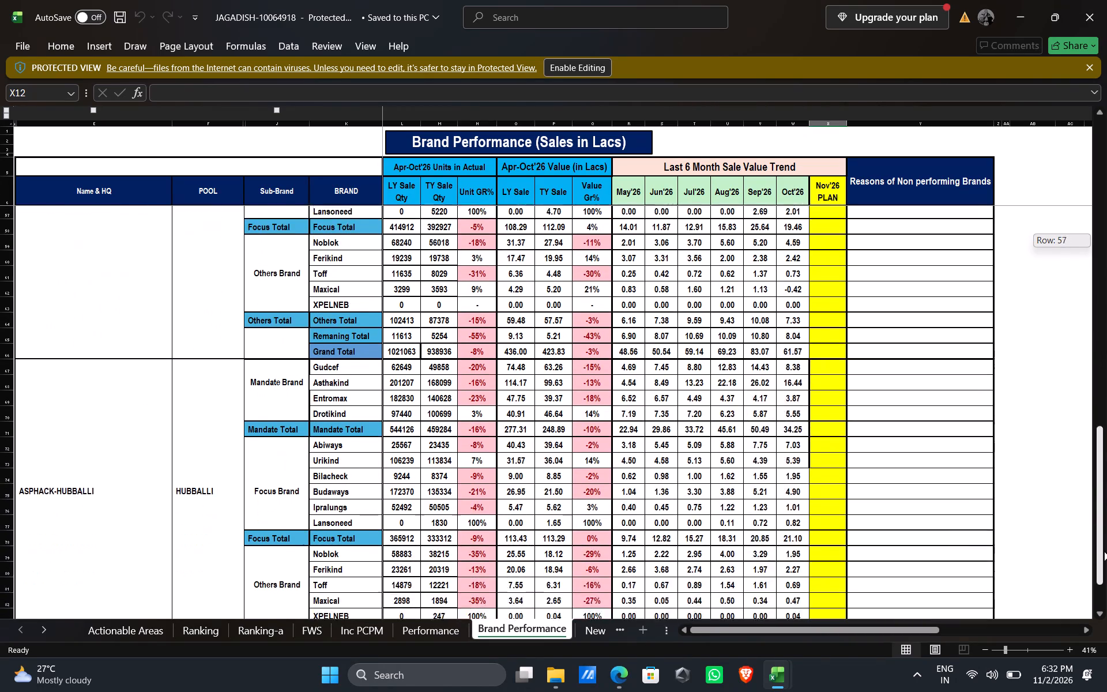
drag(1104, 551, 1094, 625)
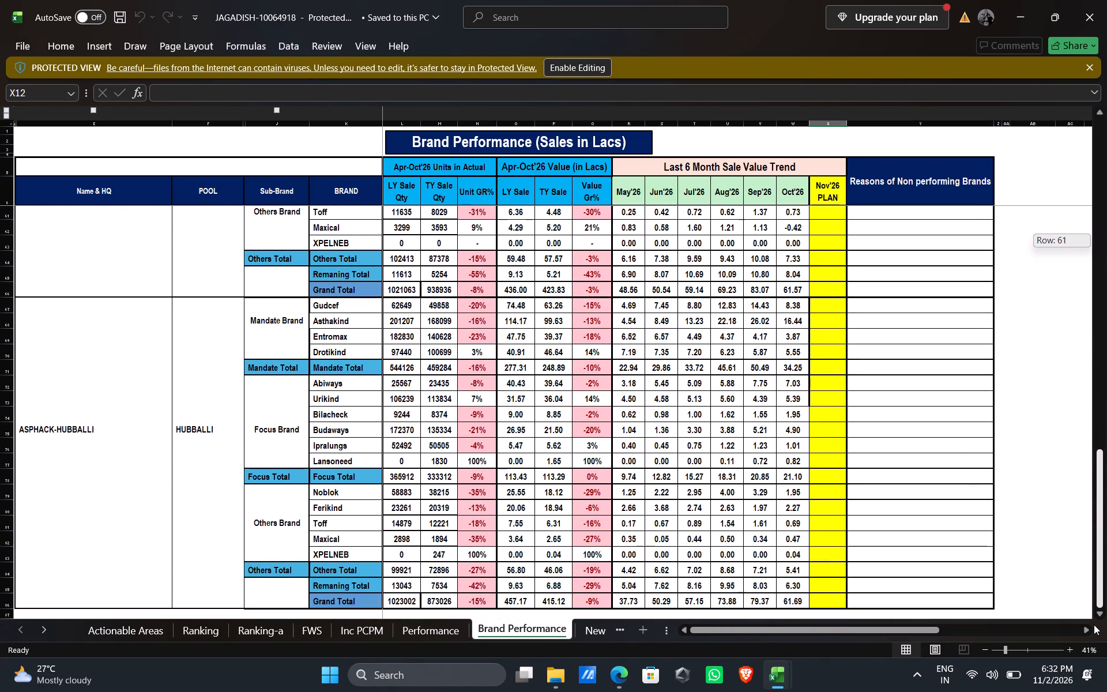
drag(1094, 625, 1089, 211)
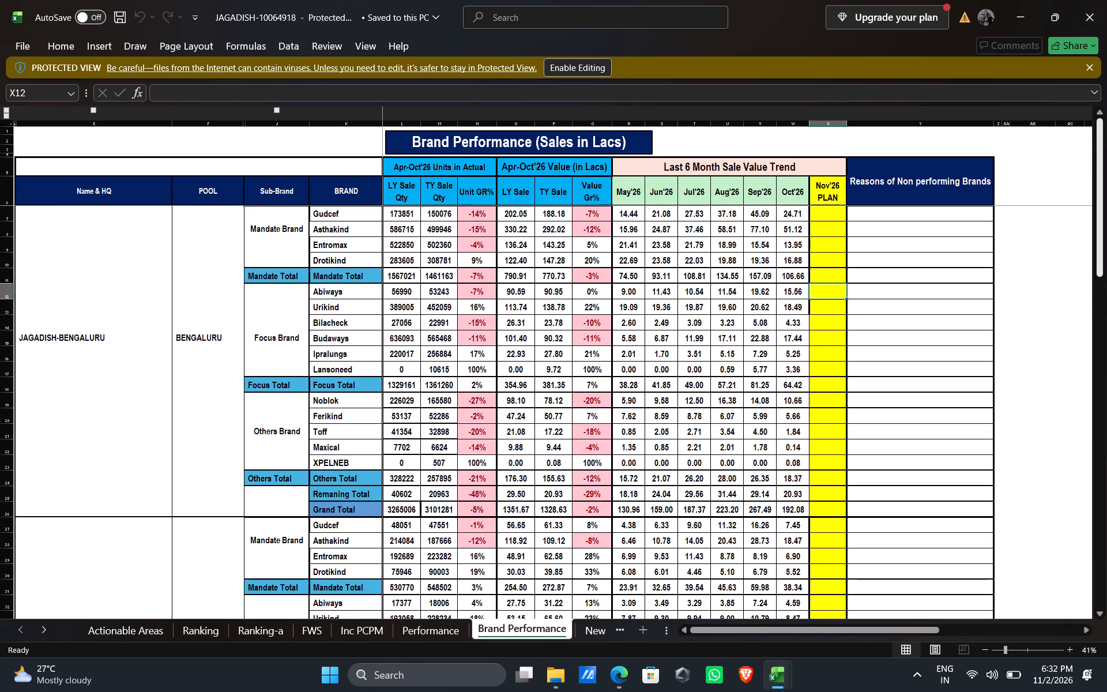
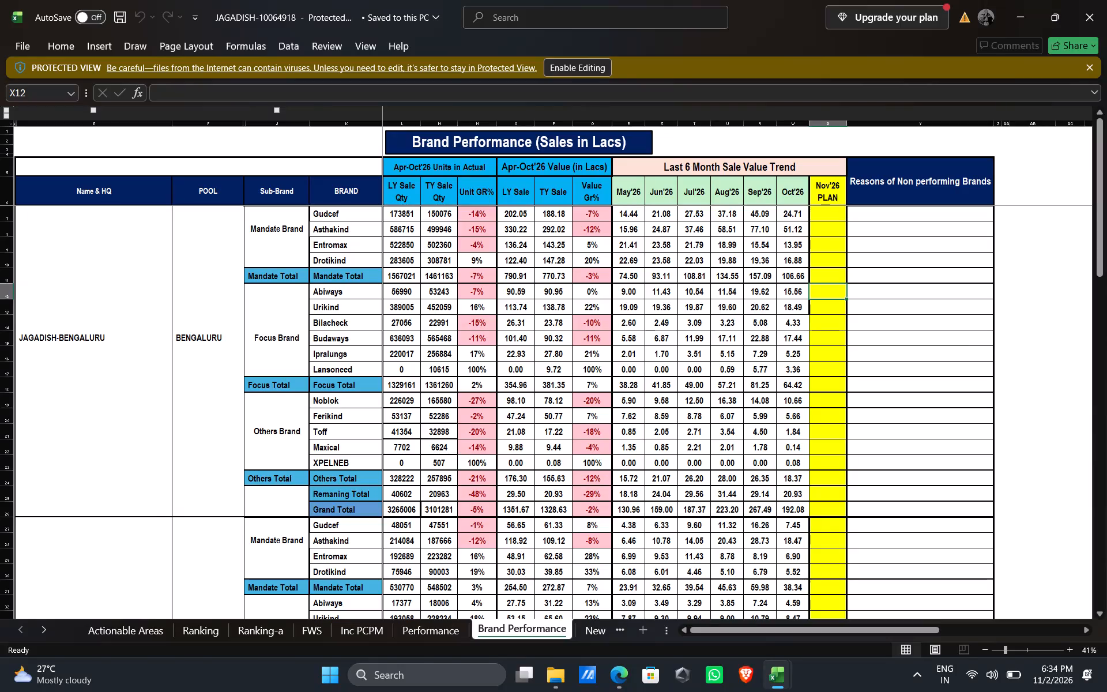
Examine the New Products sheet's monthly unit PCPM sales for every manager, including the YTD formulas for the second manager's products.
double_click(44, 627)
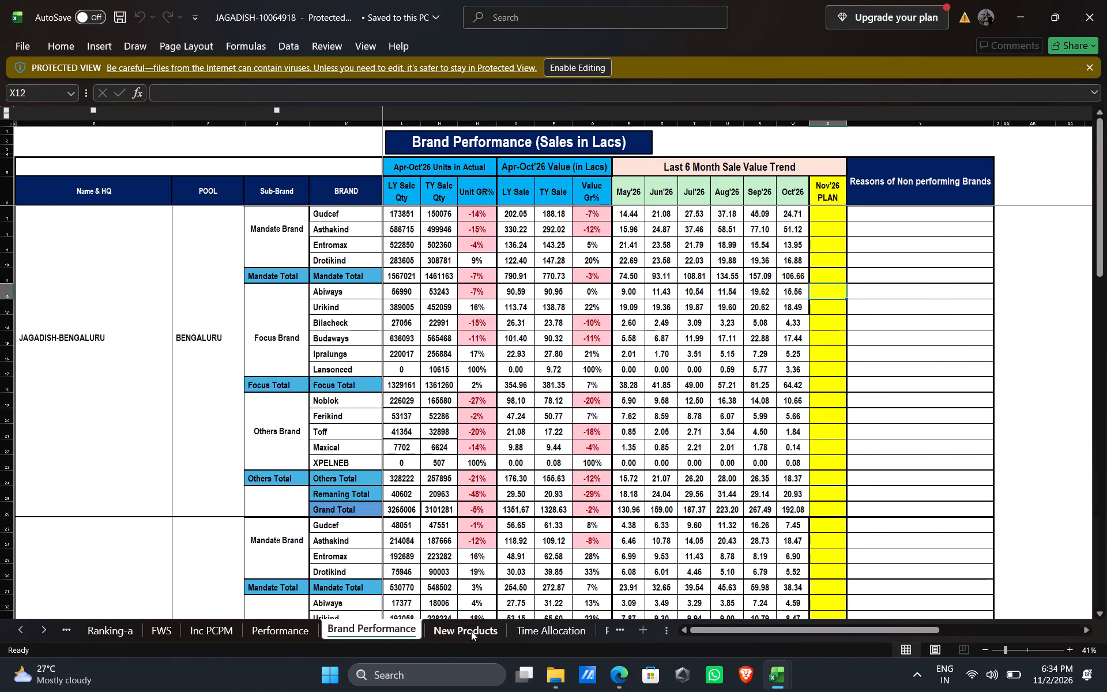
click(471, 631)
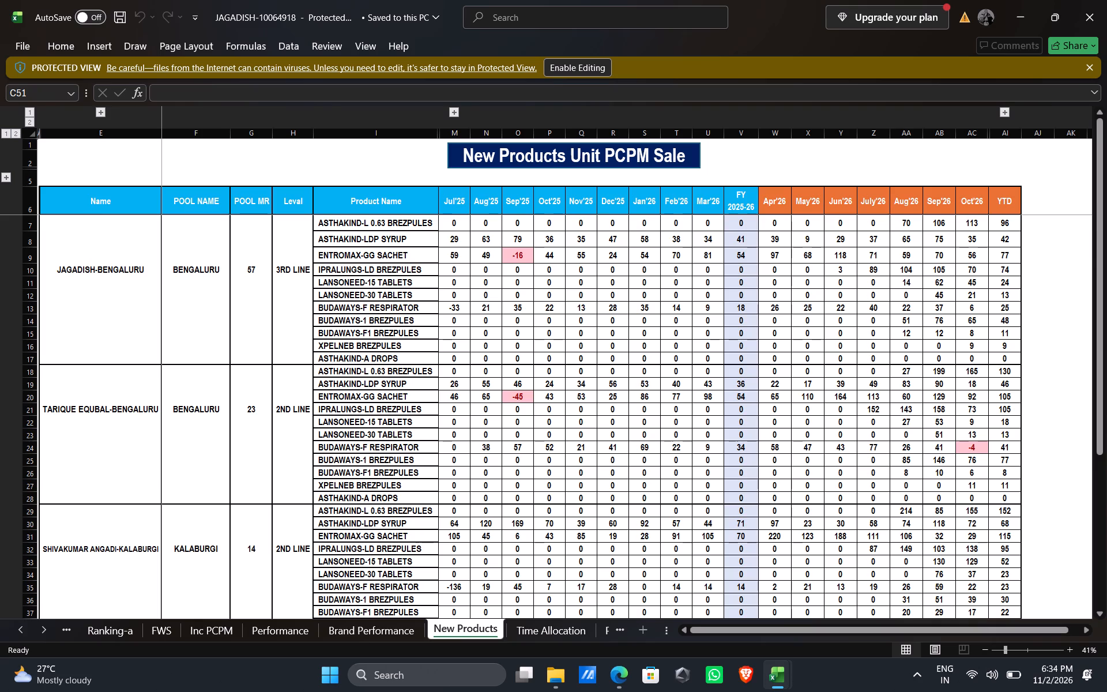
click(907, 397)
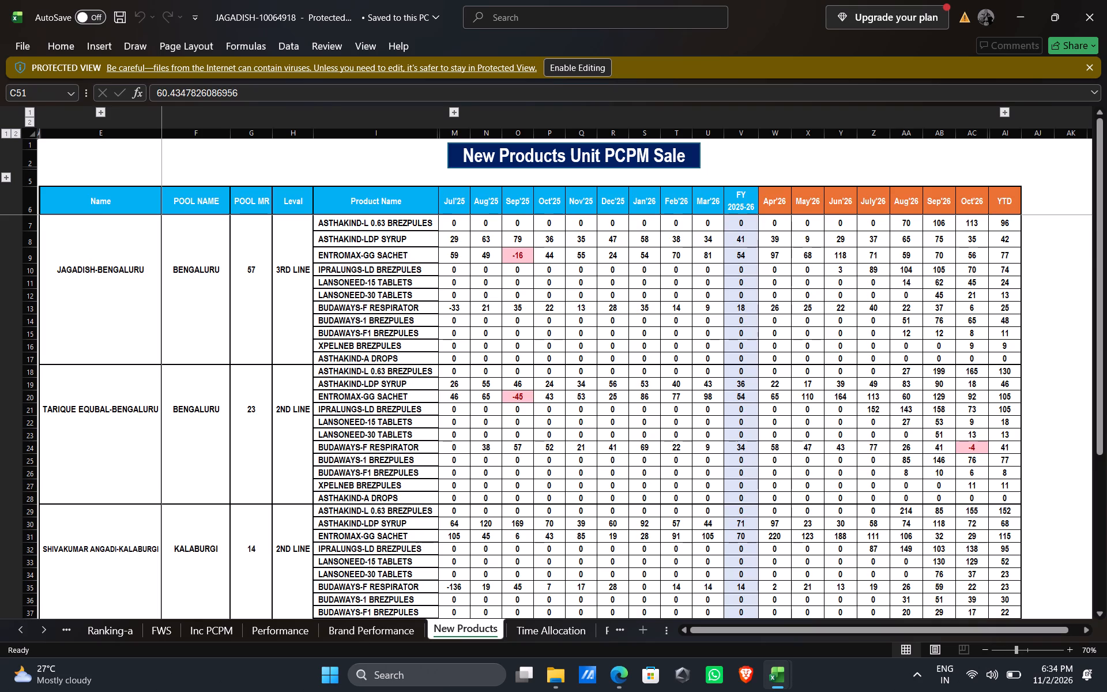
click(1010, 397)
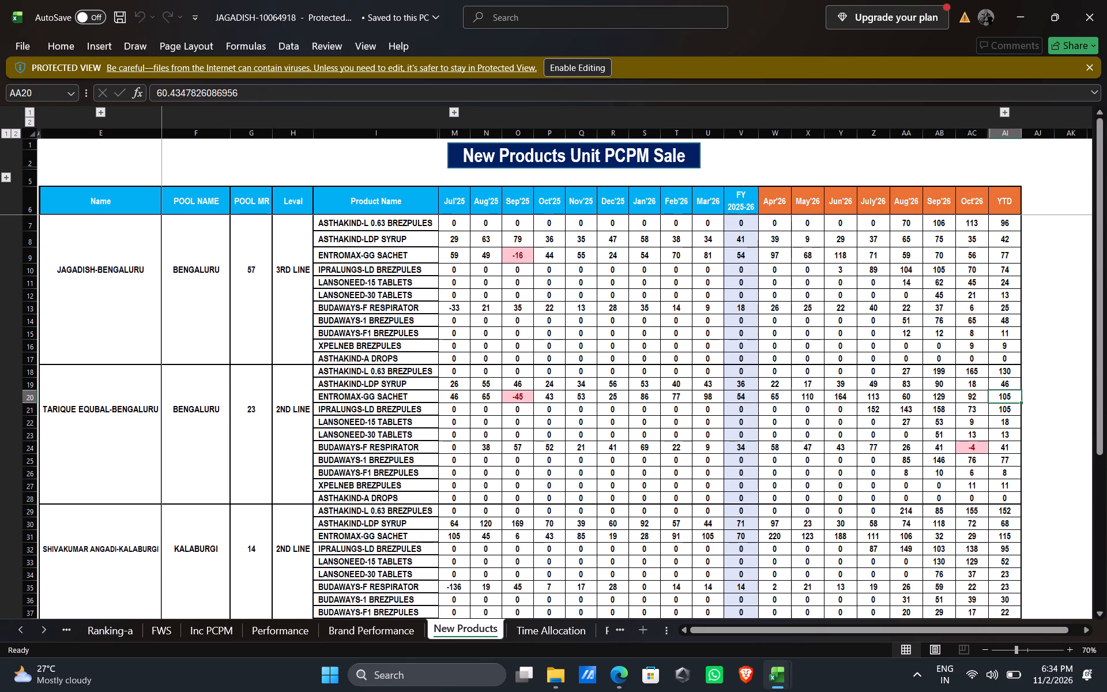
click(1012, 409)
click(1007, 424)
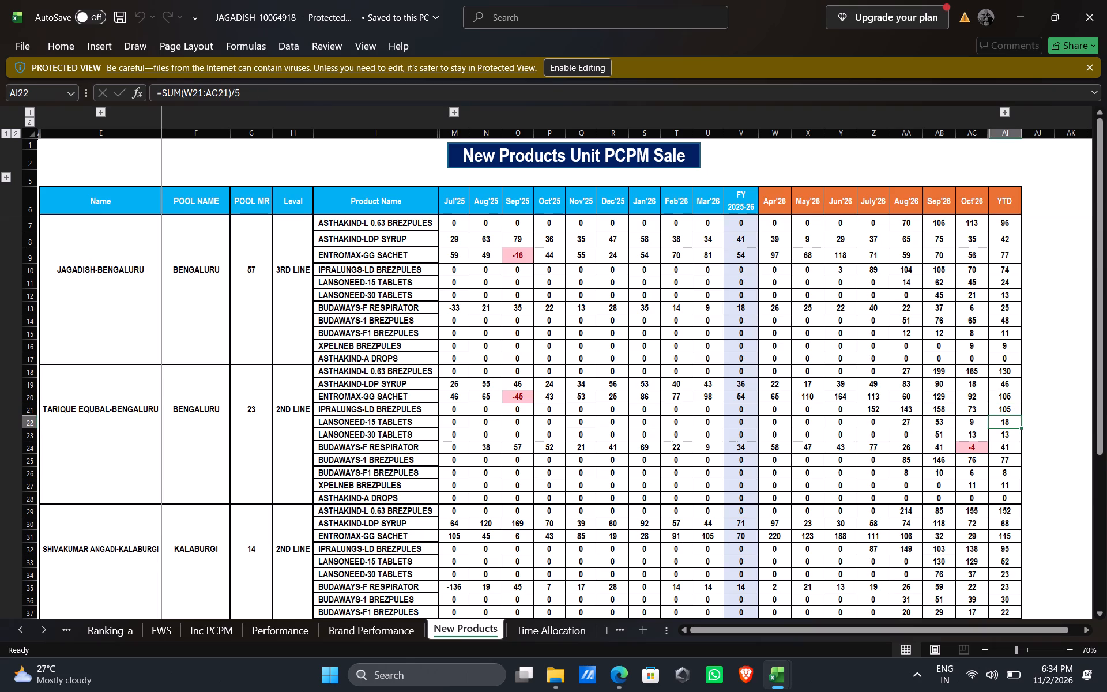
click(1007, 437)
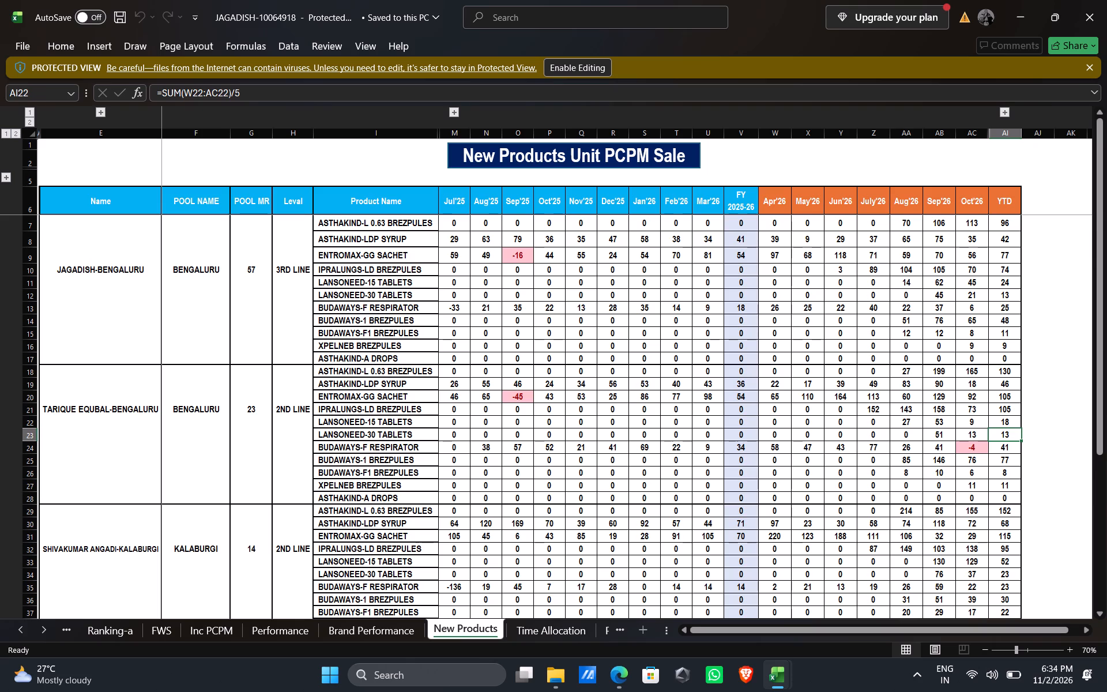
triple_click(1100, 613)
double_click(1100, 613)
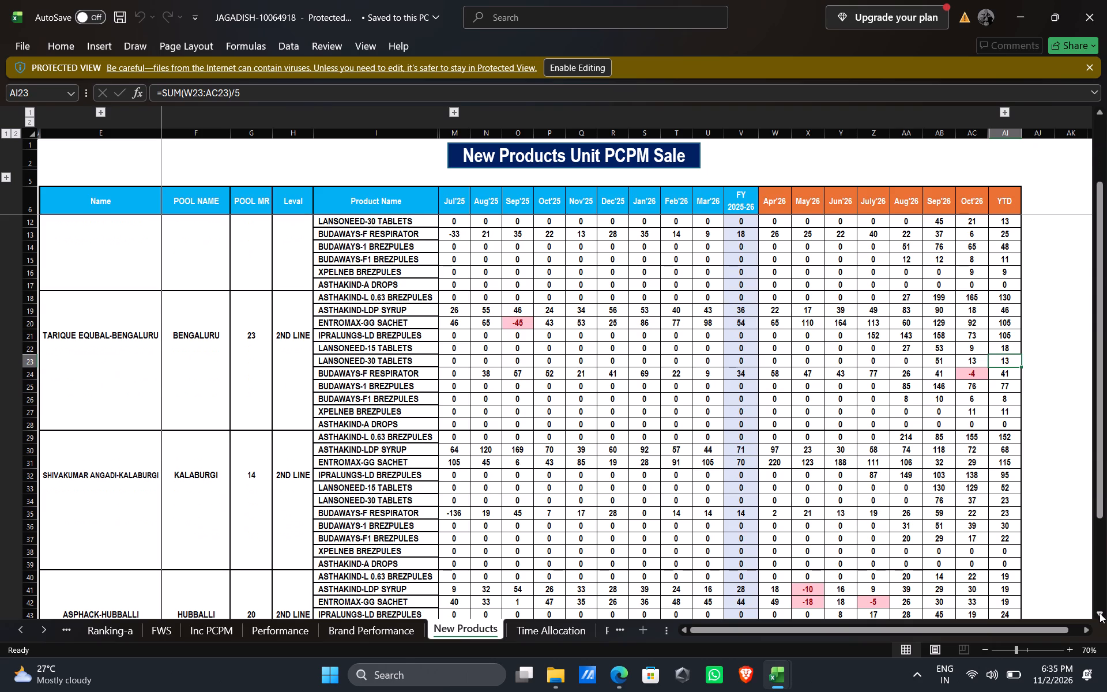
triple_click(1100, 613)
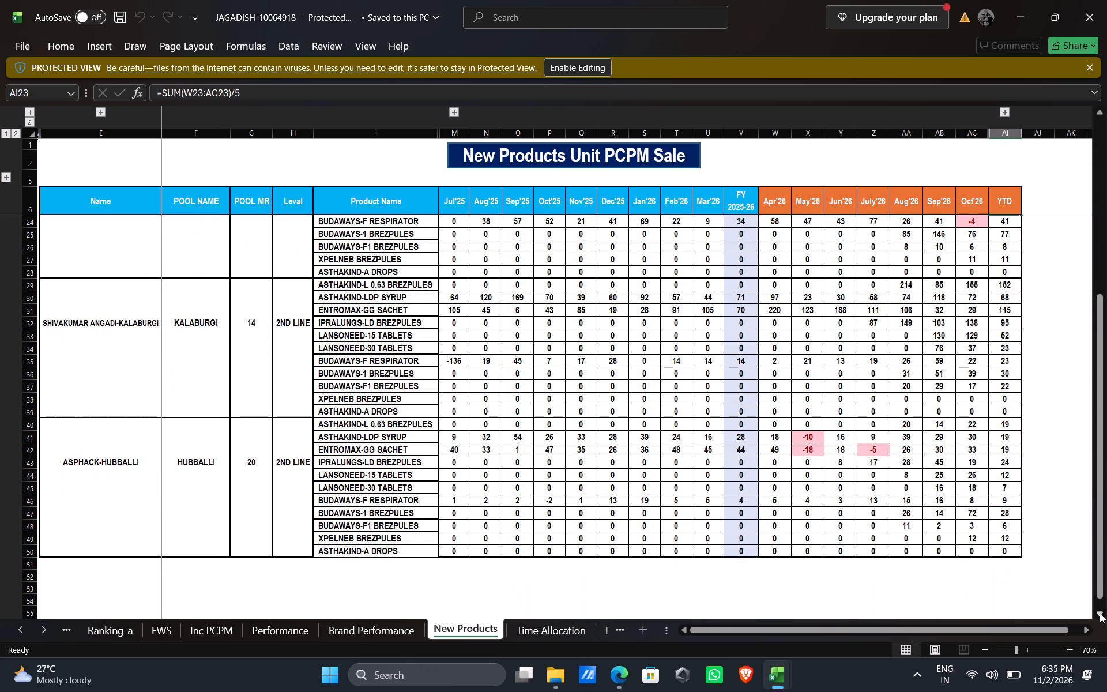
click(1100, 613)
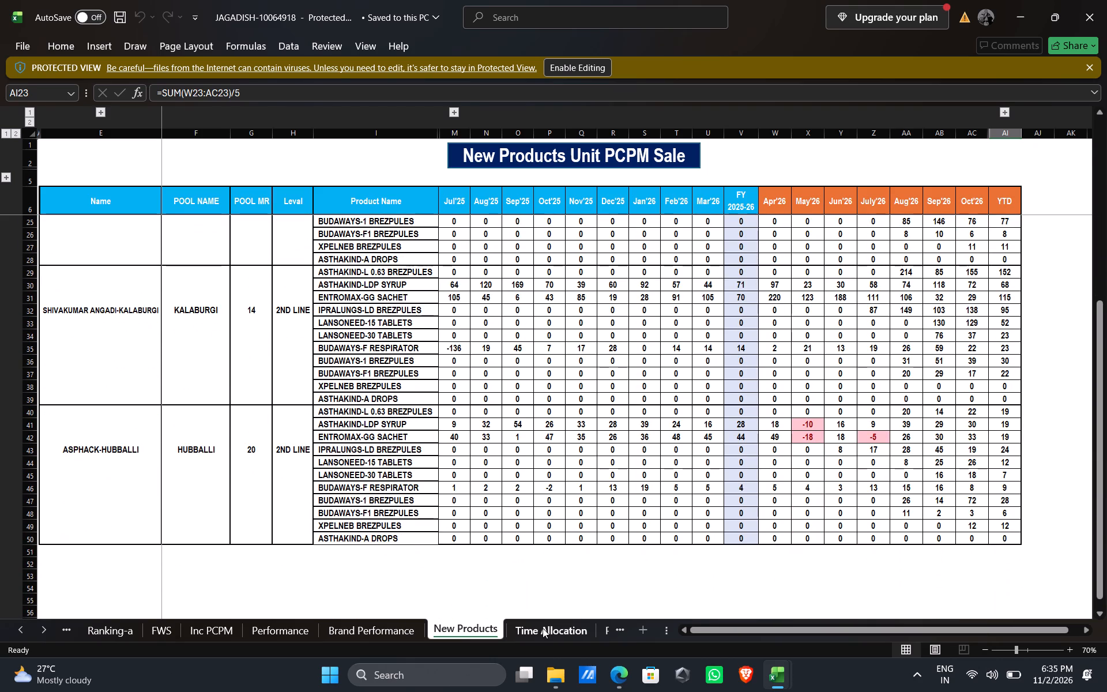
Review the Time Allocation, POOL EXP and POOL SKU sheets, including the monthly expiry percentage columns of POOL SKU.
click(543, 628)
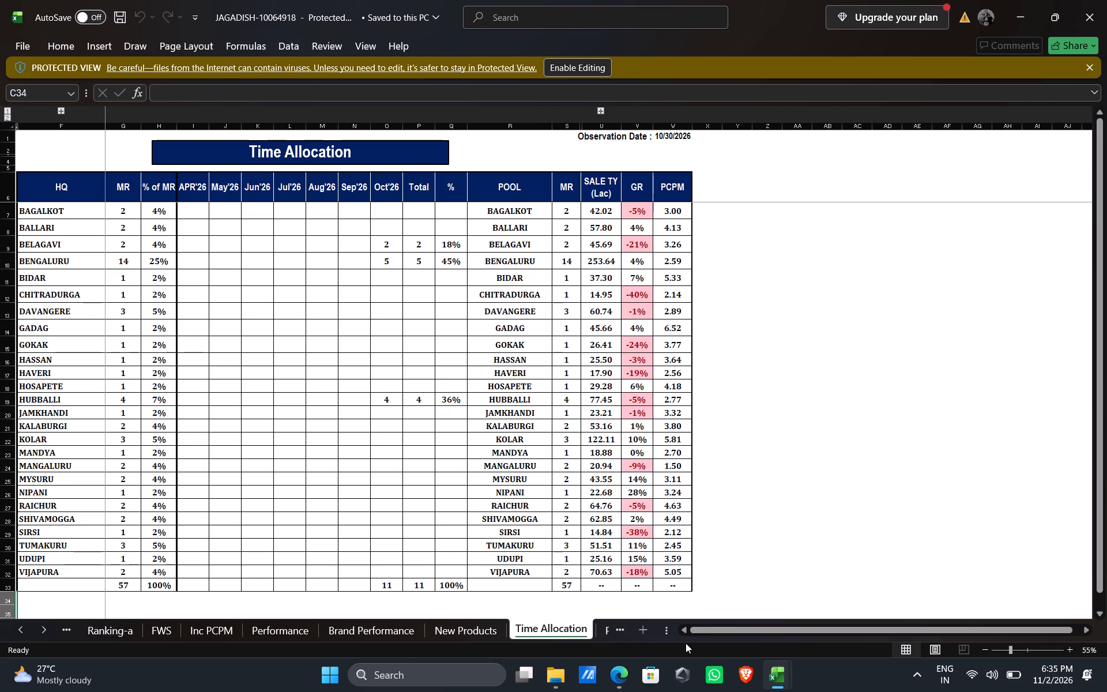
click(686, 628)
triple_click(44, 630)
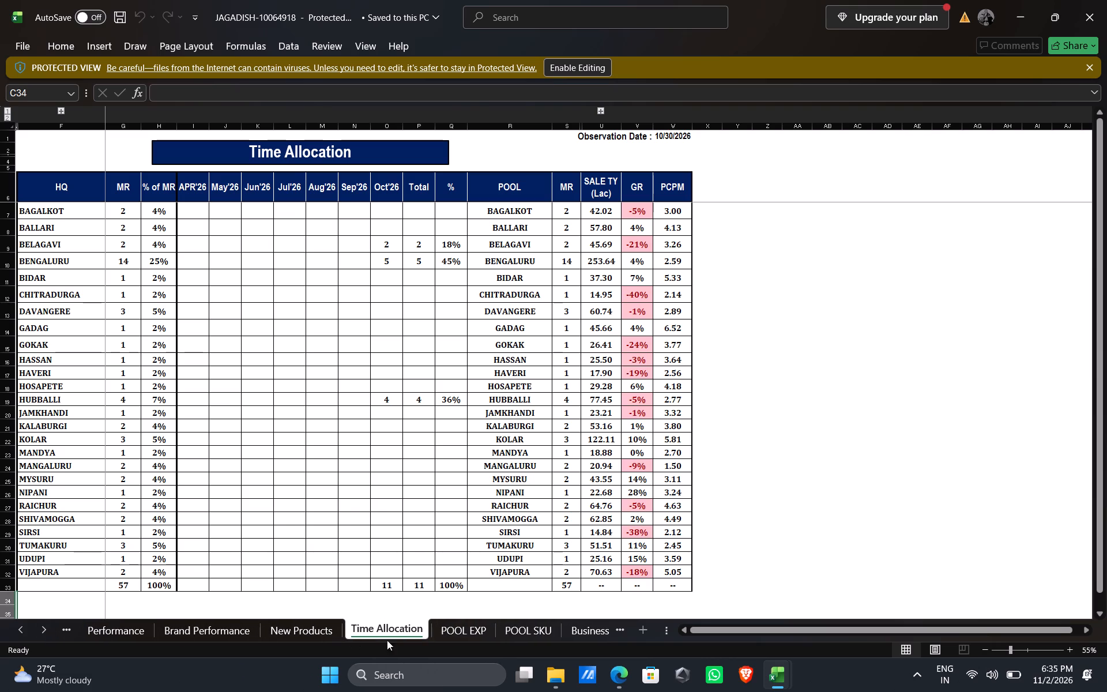
click(458, 629)
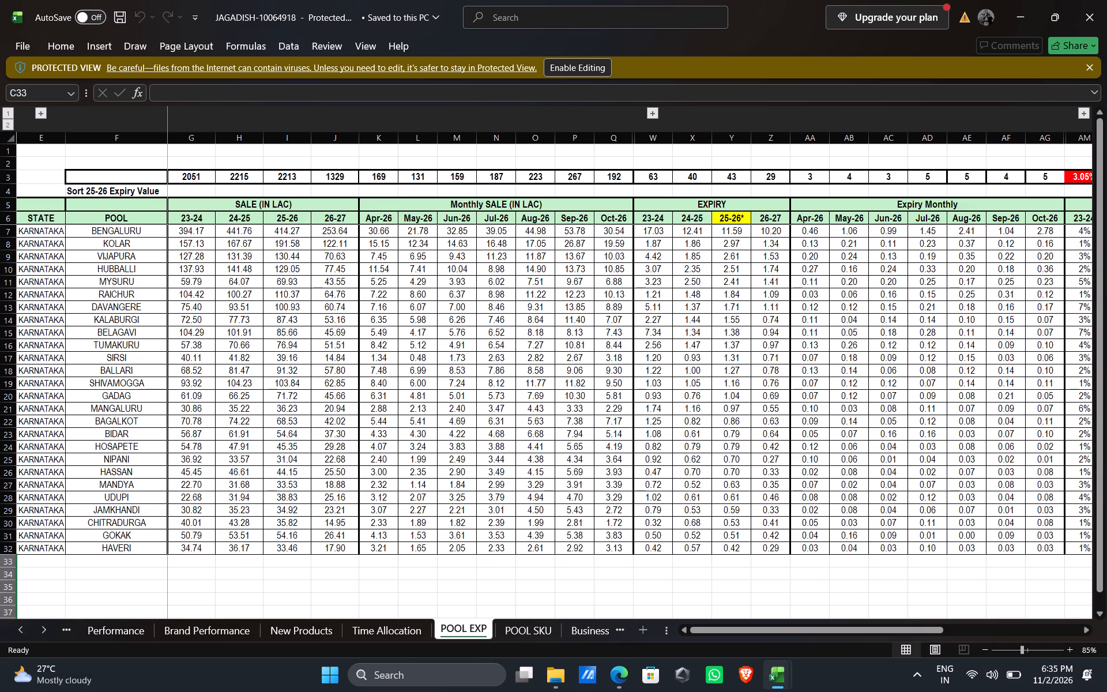
click(517, 631)
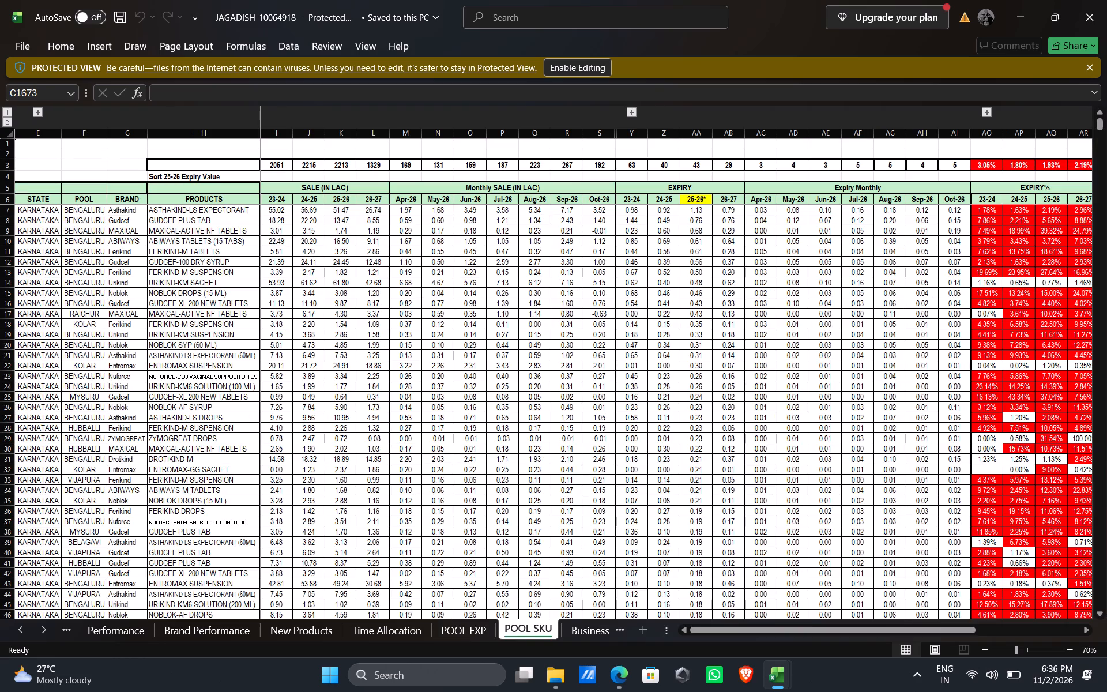
triple_click(1088, 630)
triple_click(1088, 630)
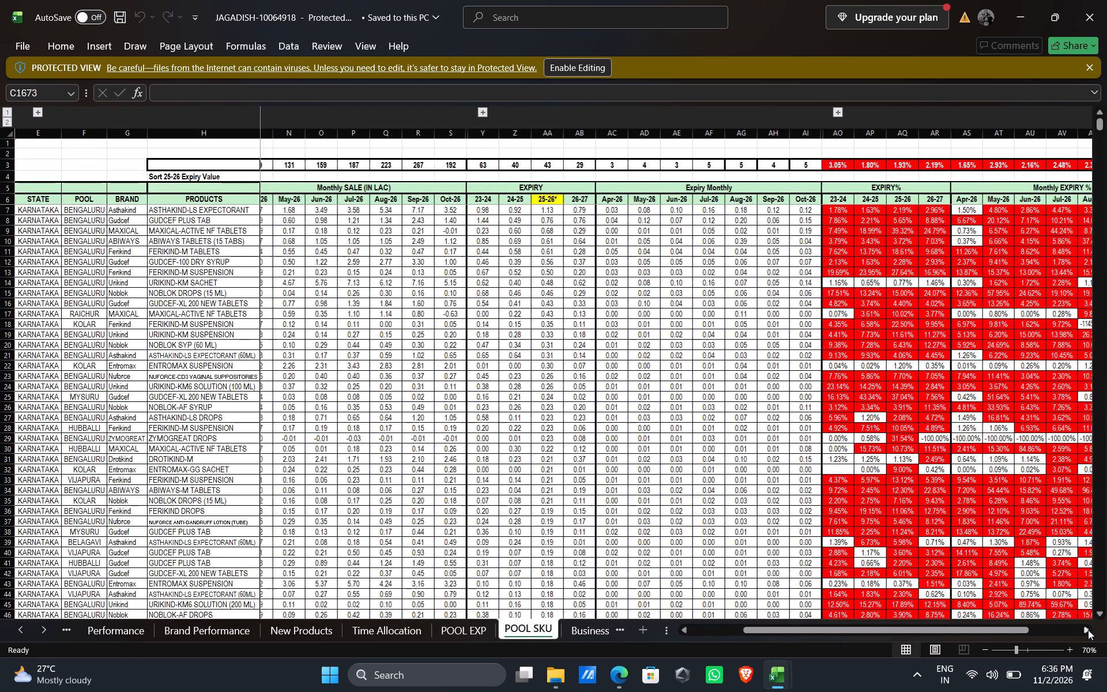
triple_click(1088, 630)
double_click(1088, 630)
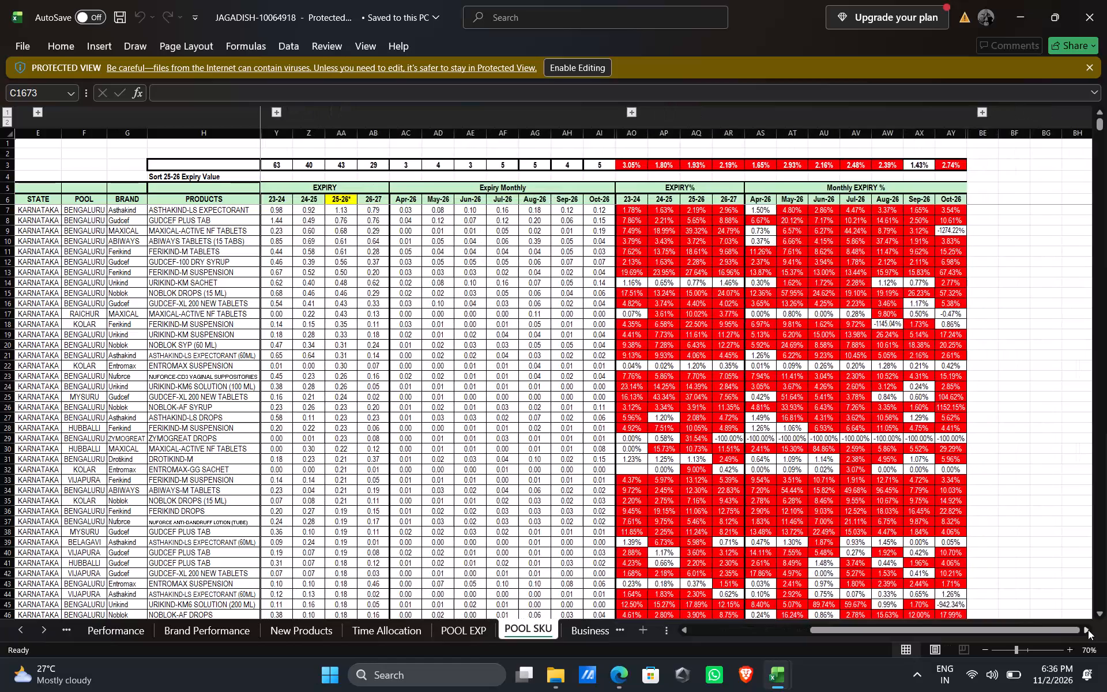
Examine the Business Hygiene sheet for all managers, plus the KDA Coverage and Activity HCP Coverage sheets.
click(586, 630)
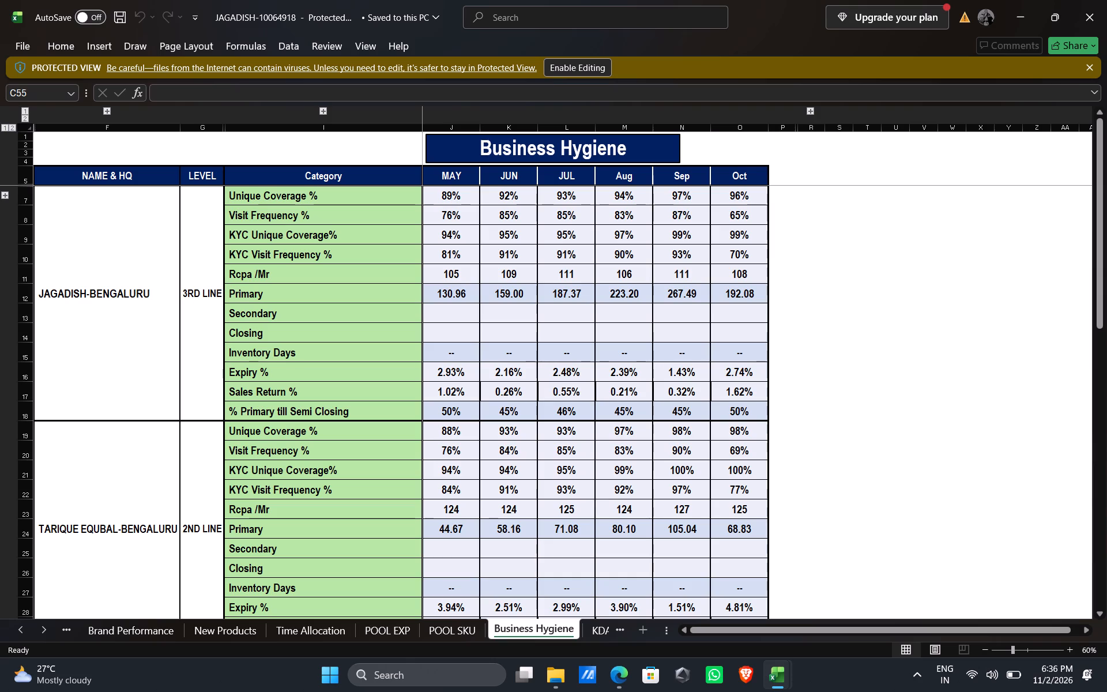
double_click(1101, 614)
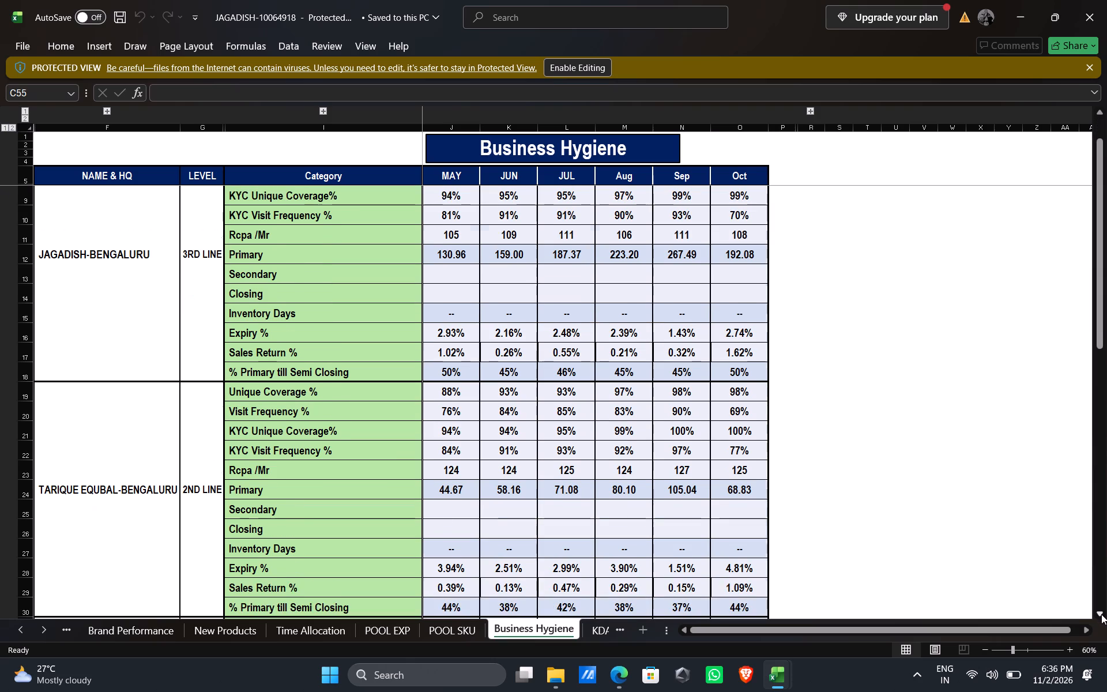
click(1101, 614)
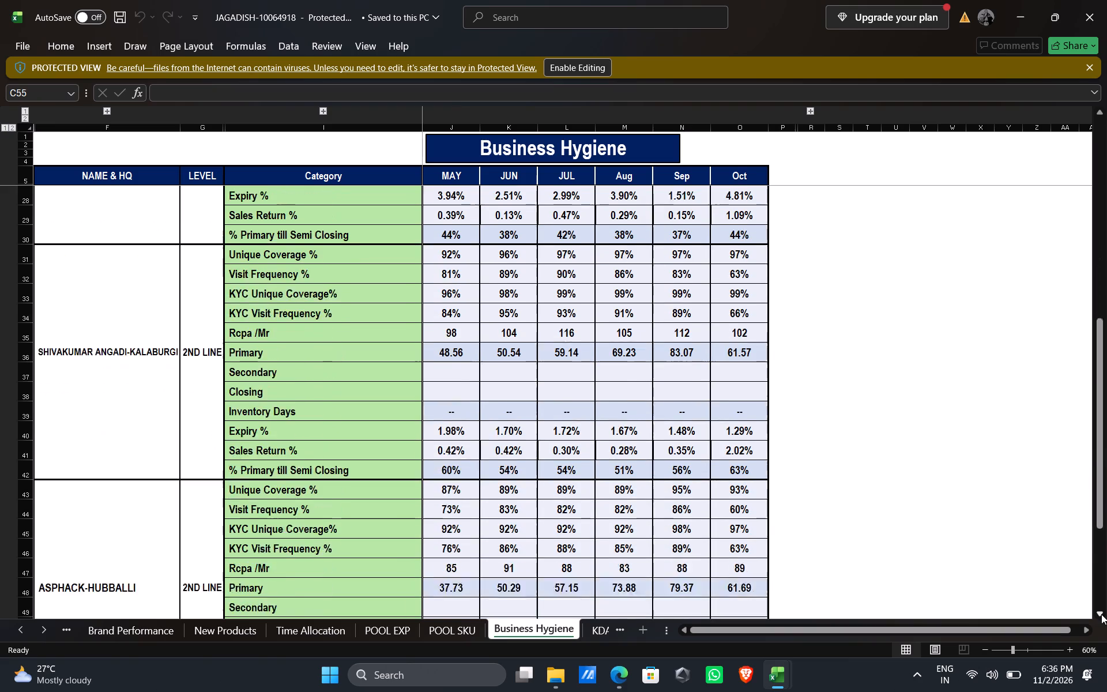
click(1101, 614)
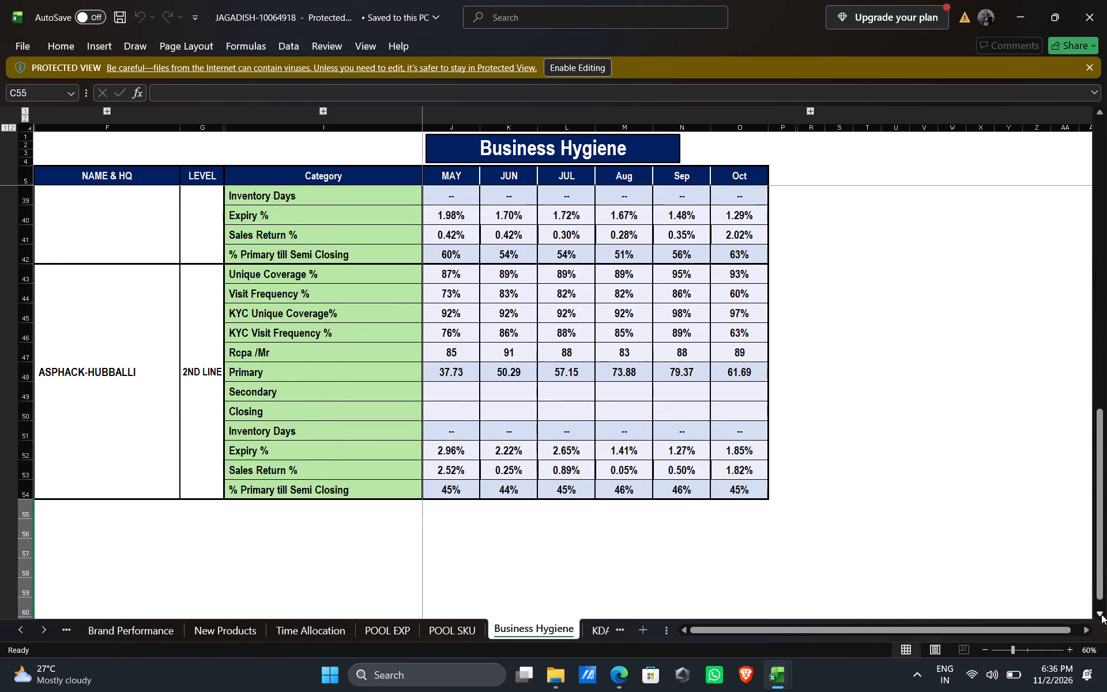
click(1101, 614)
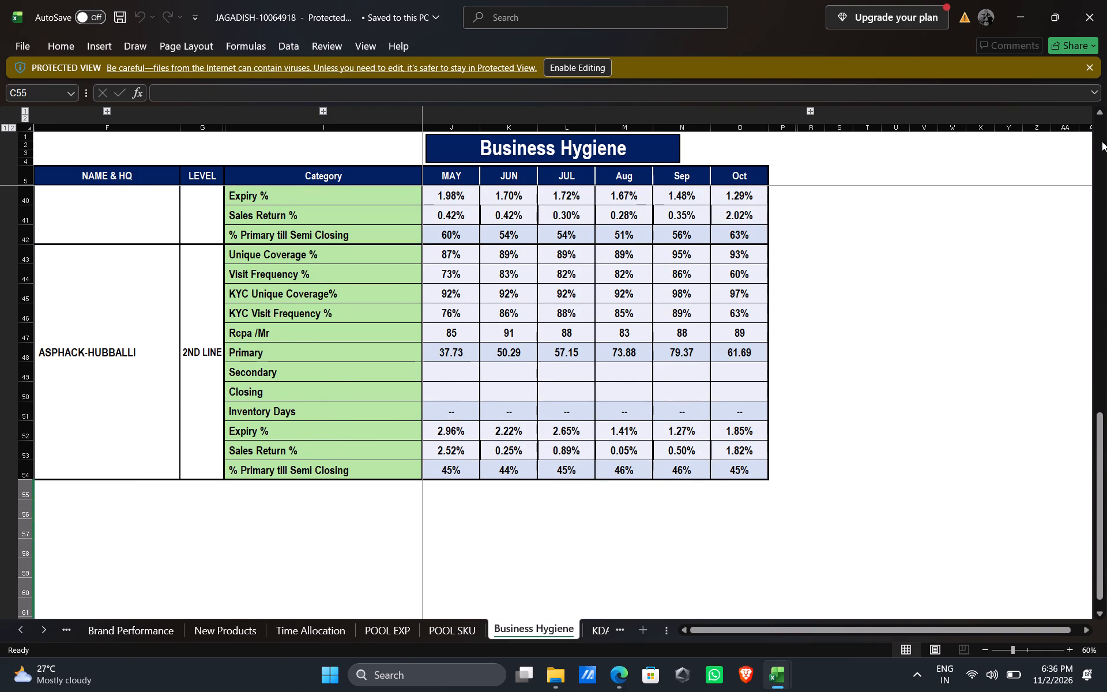
triple_click(1102, 141)
click(1102, 141)
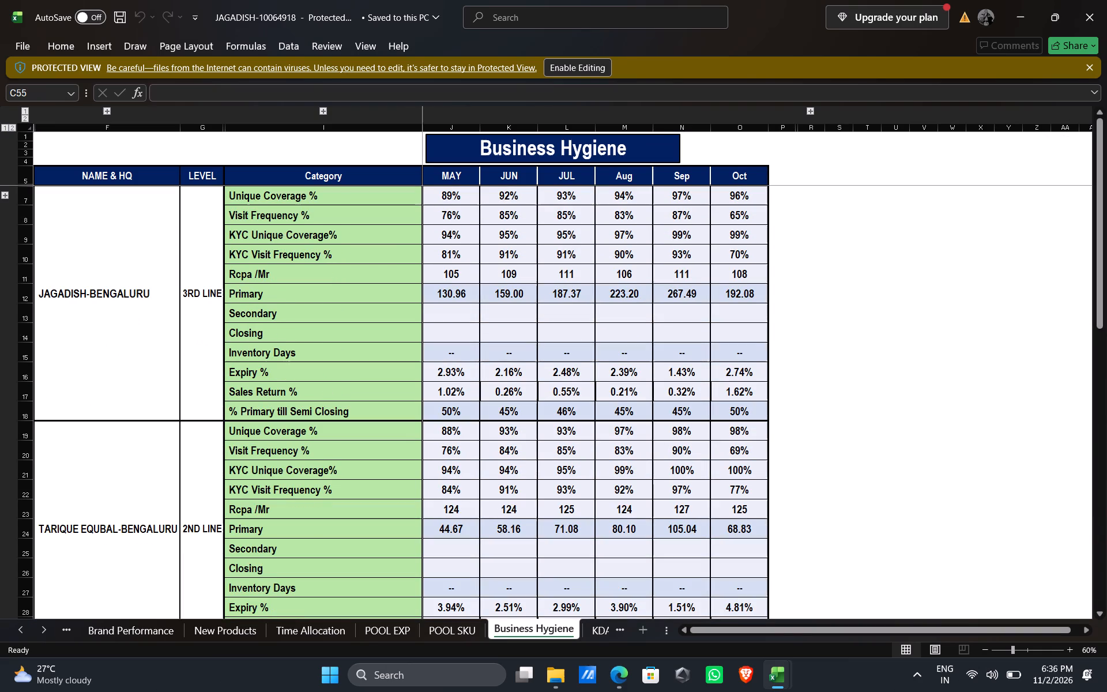
triple_click(48, 631)
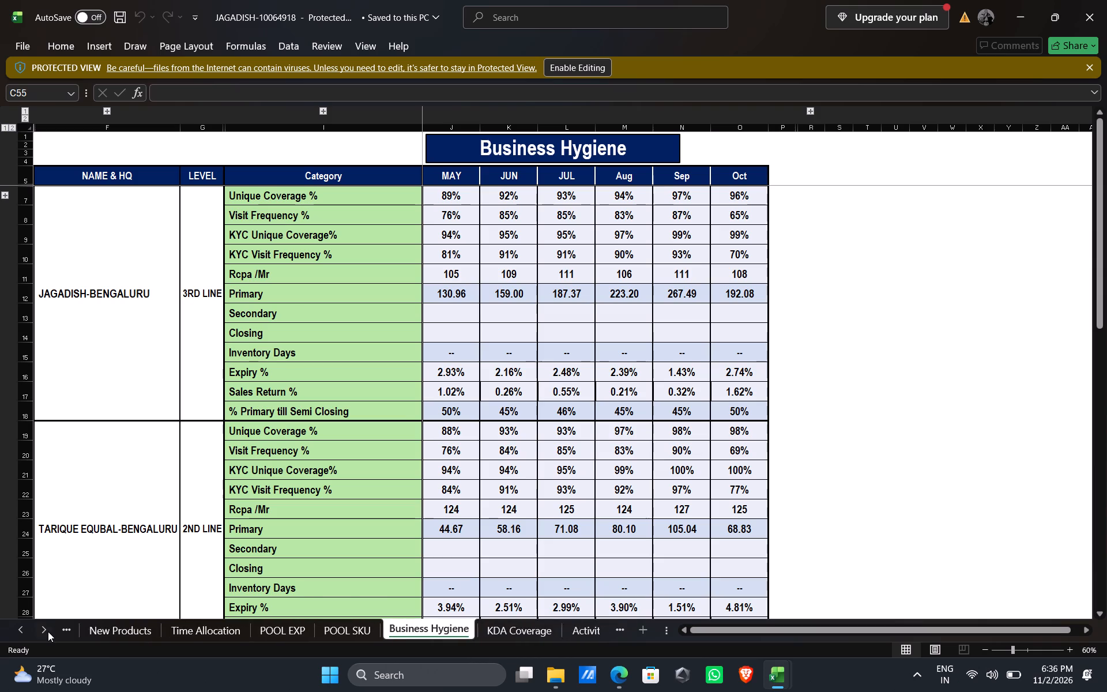
click(422, 627)
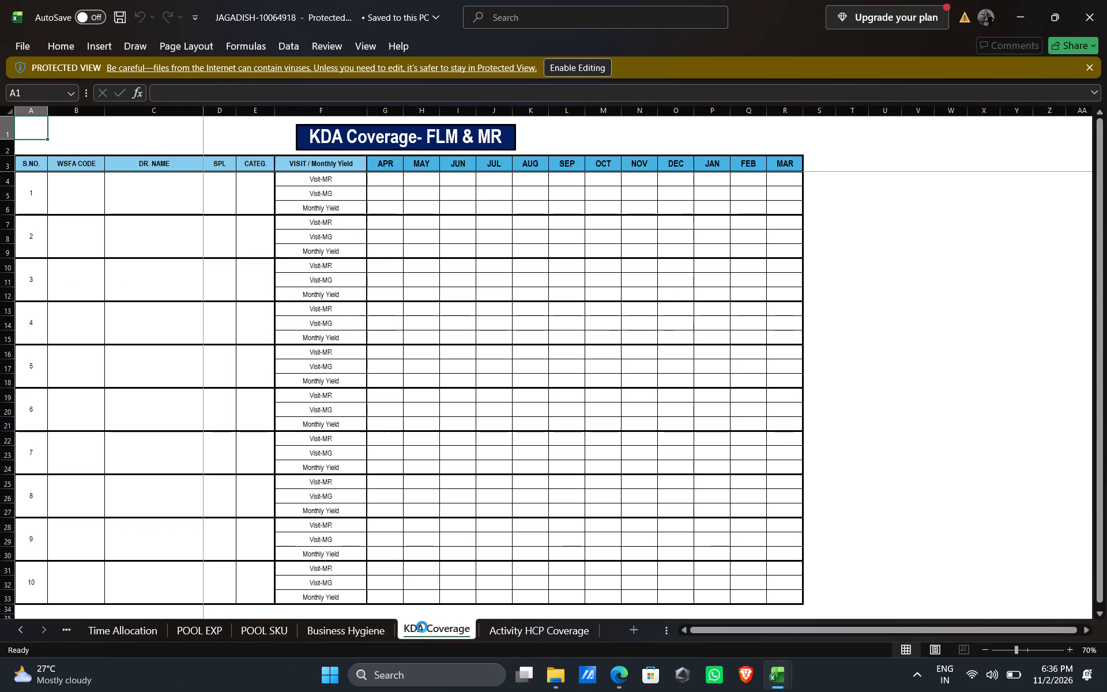
click(504, 633)
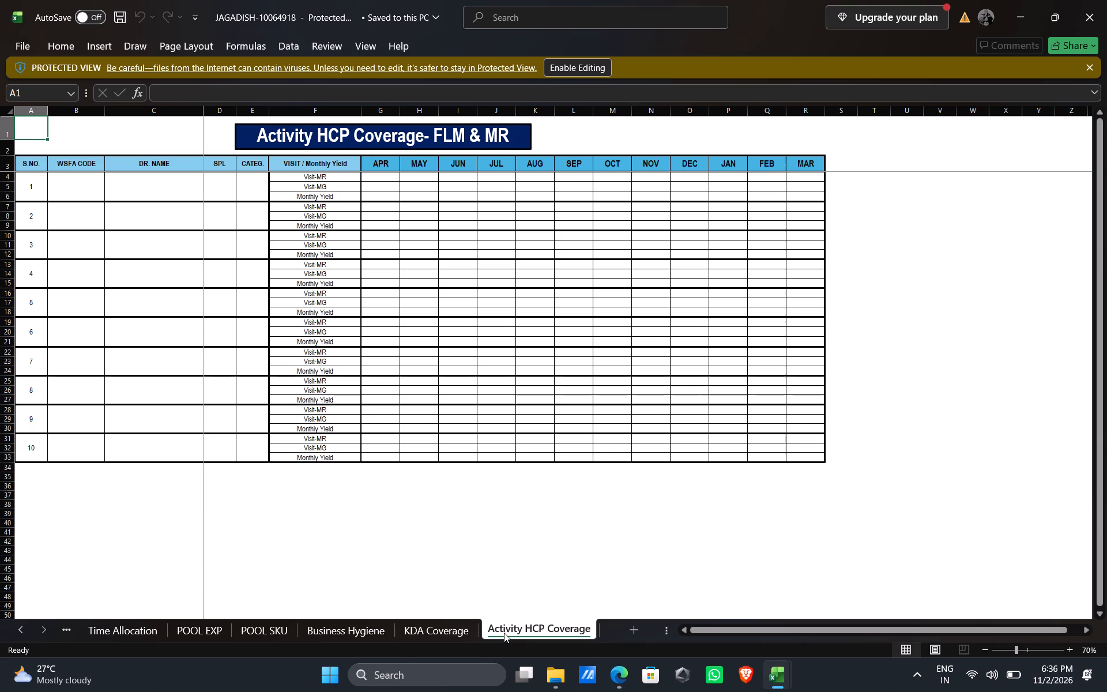
Go back over the Performance, Brand Performance and New Products sheets, reading the managers' new-product PCPM sales again.
triple_click(21, 631)
double_click(21, 631)
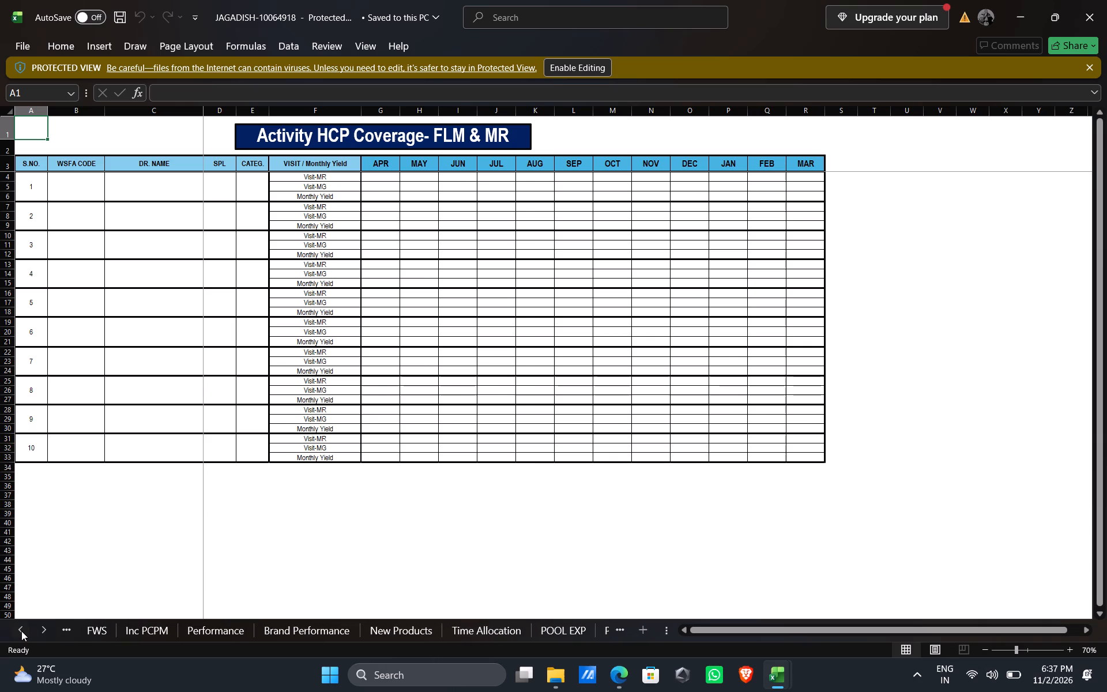
double_click(21, 631)
click(21, 631)
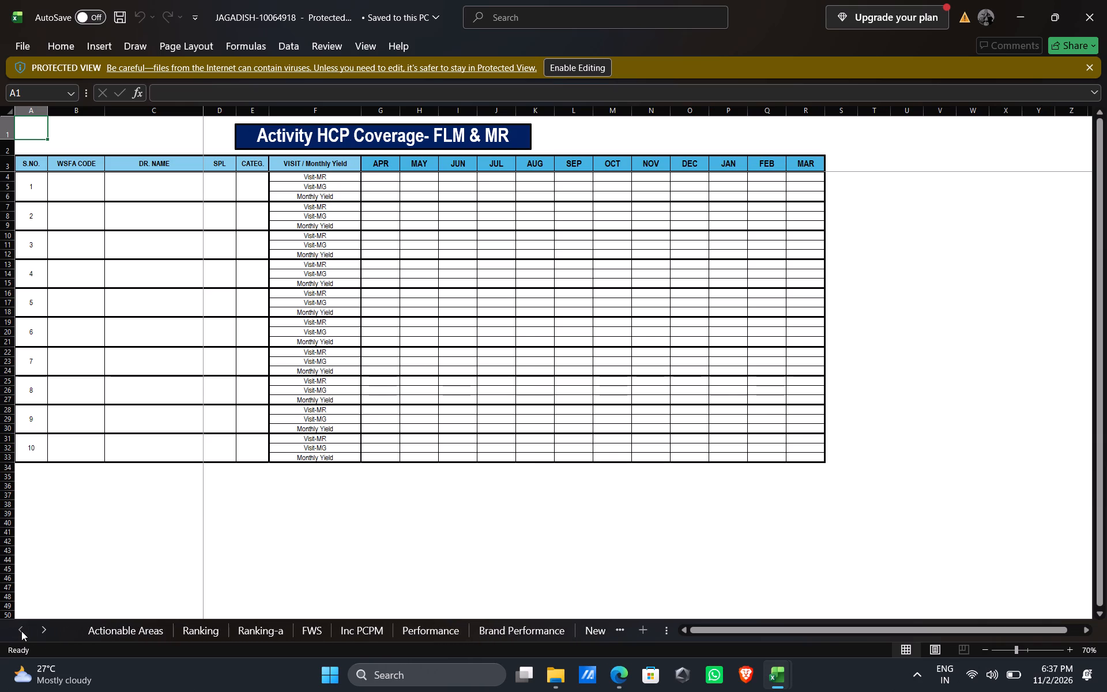
click(21, 631)
click(21, 631)
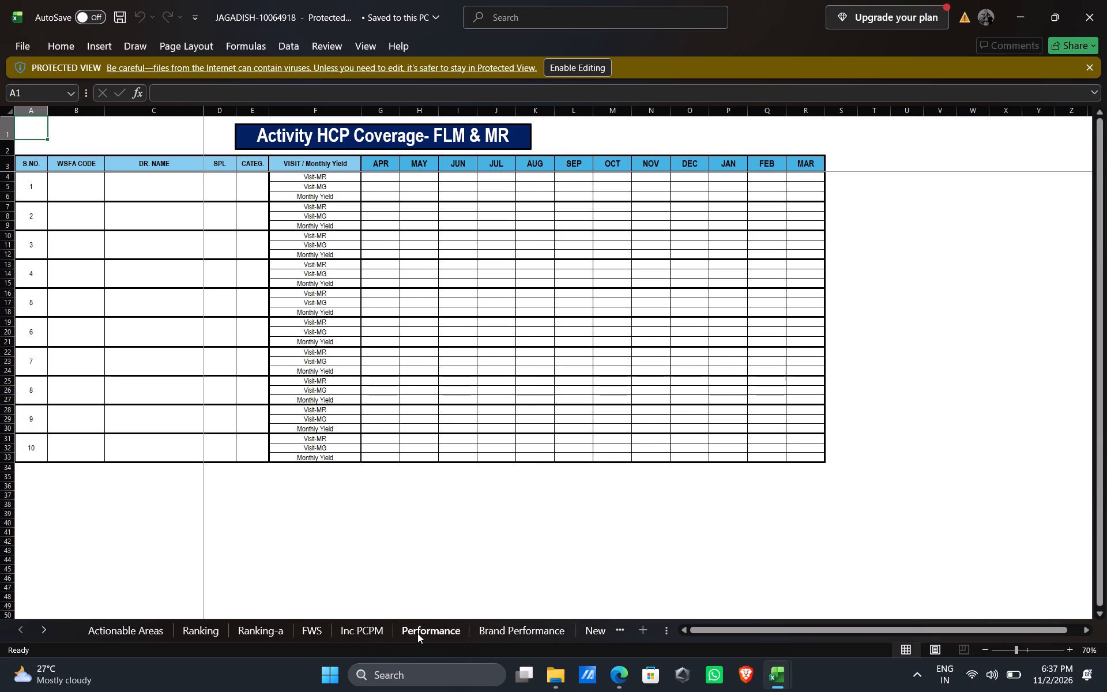
click(417, 633)
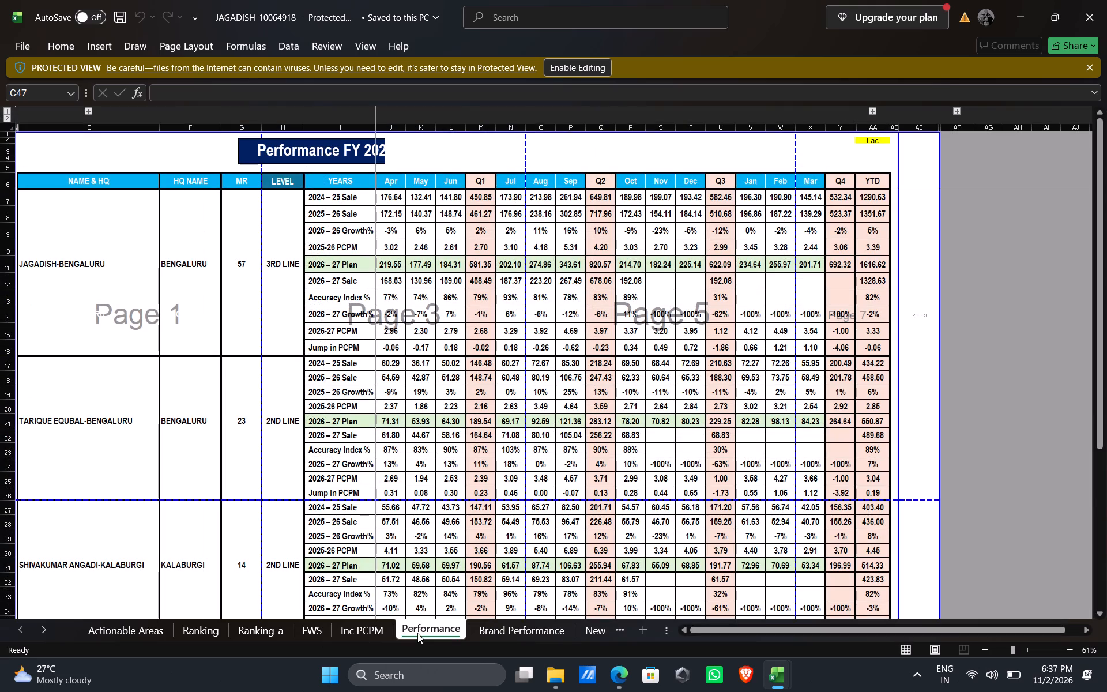
click(511, 633)
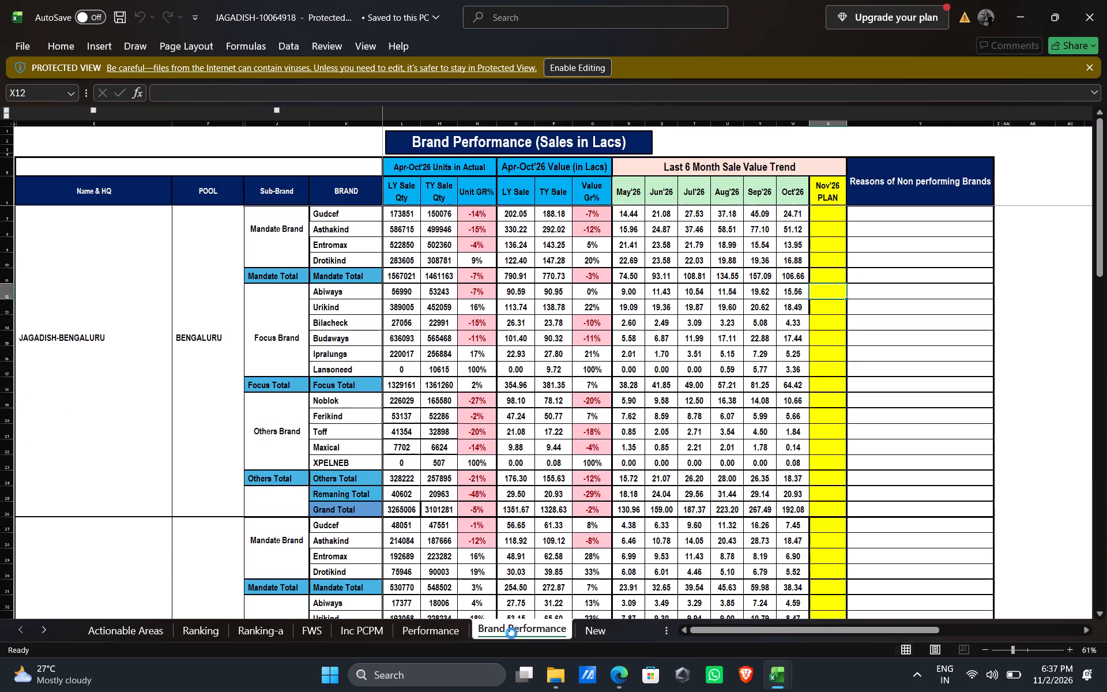
click(585, 633)
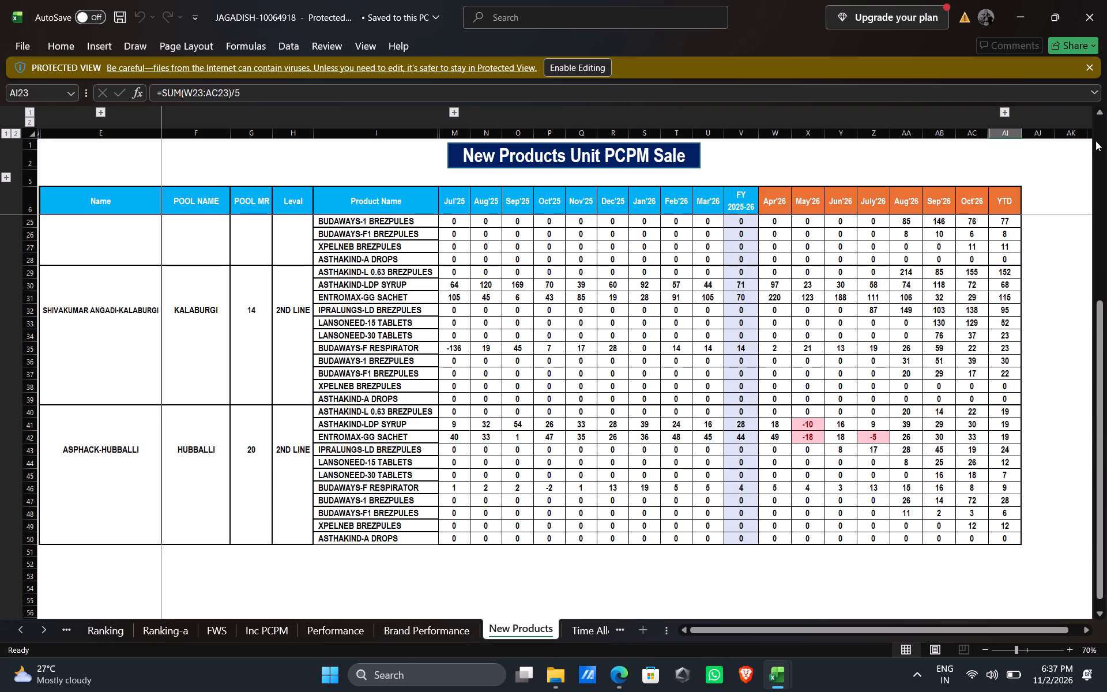
triple_click(1099, 112)
triple_click(1099, 112)
triple_click(1099, 112)
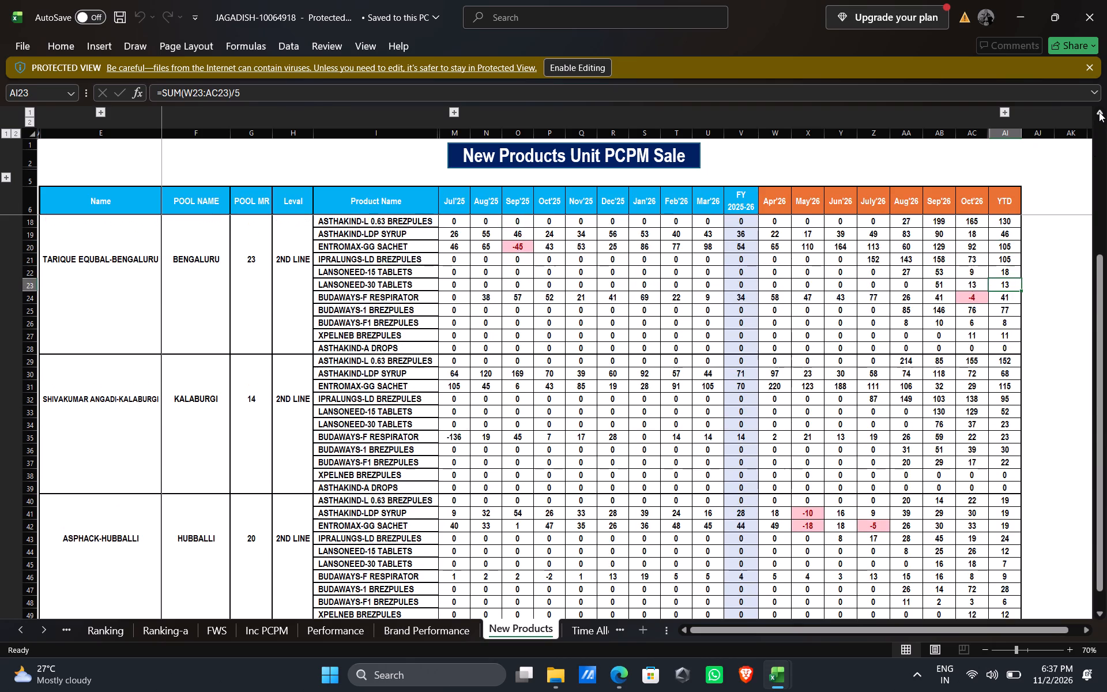
click(1099, 112)
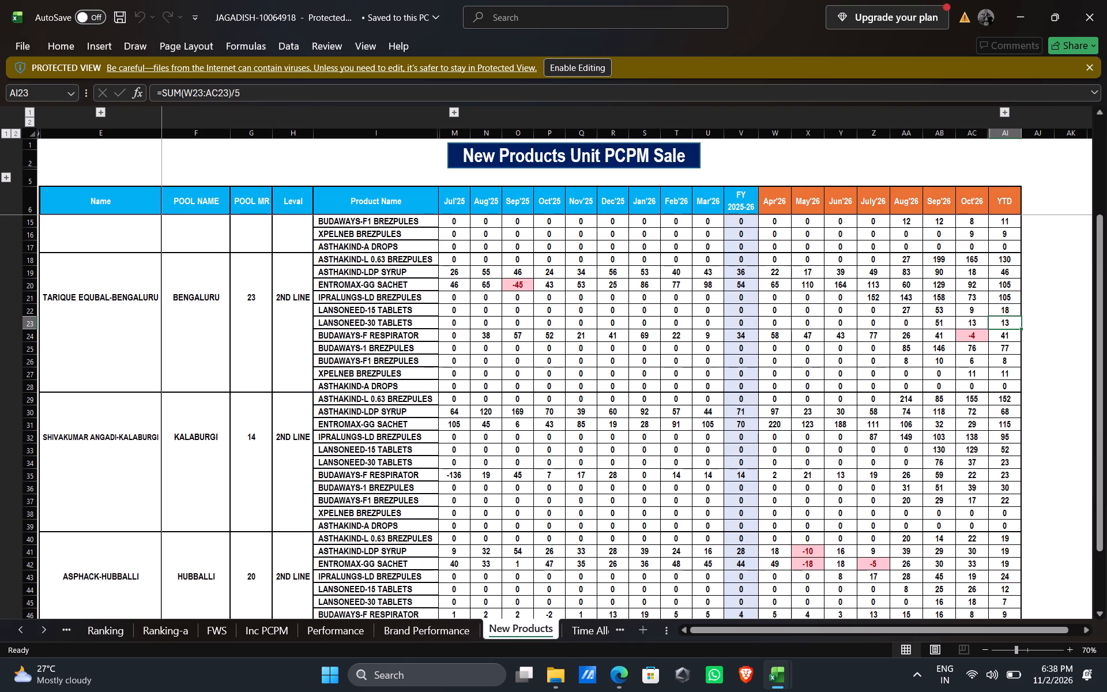
Minimise the manager's workbook, the data workbook and the Downloads window to bring up the HQ's MGR Wise 100% AI workbook.
click(1022, 6)
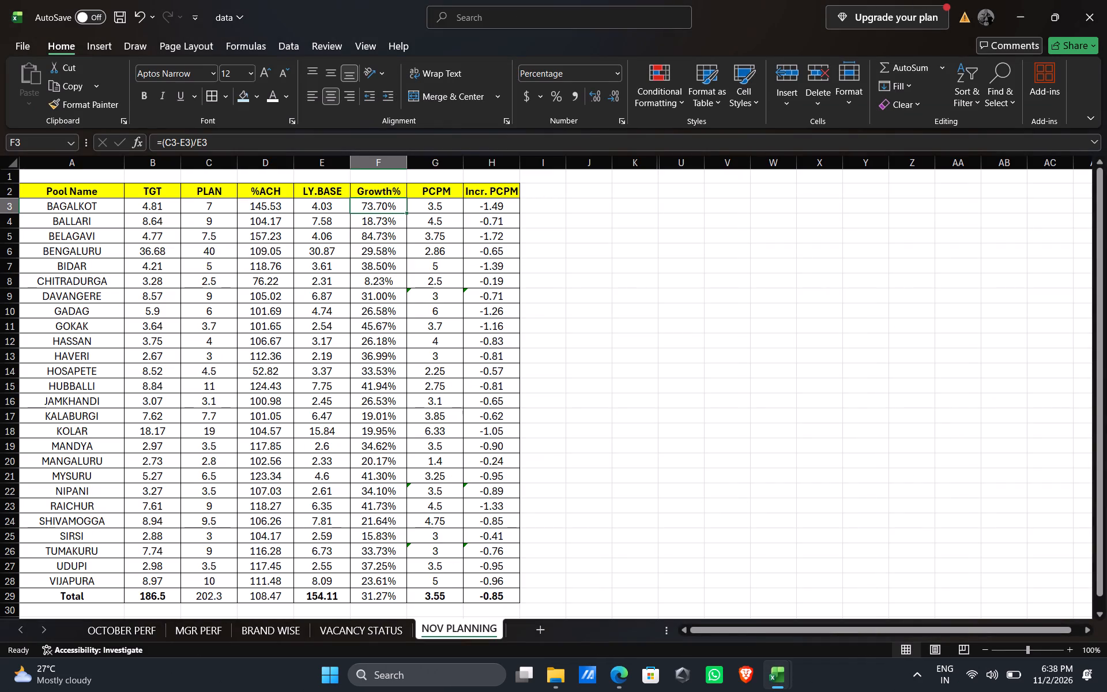
click(1019, 14)
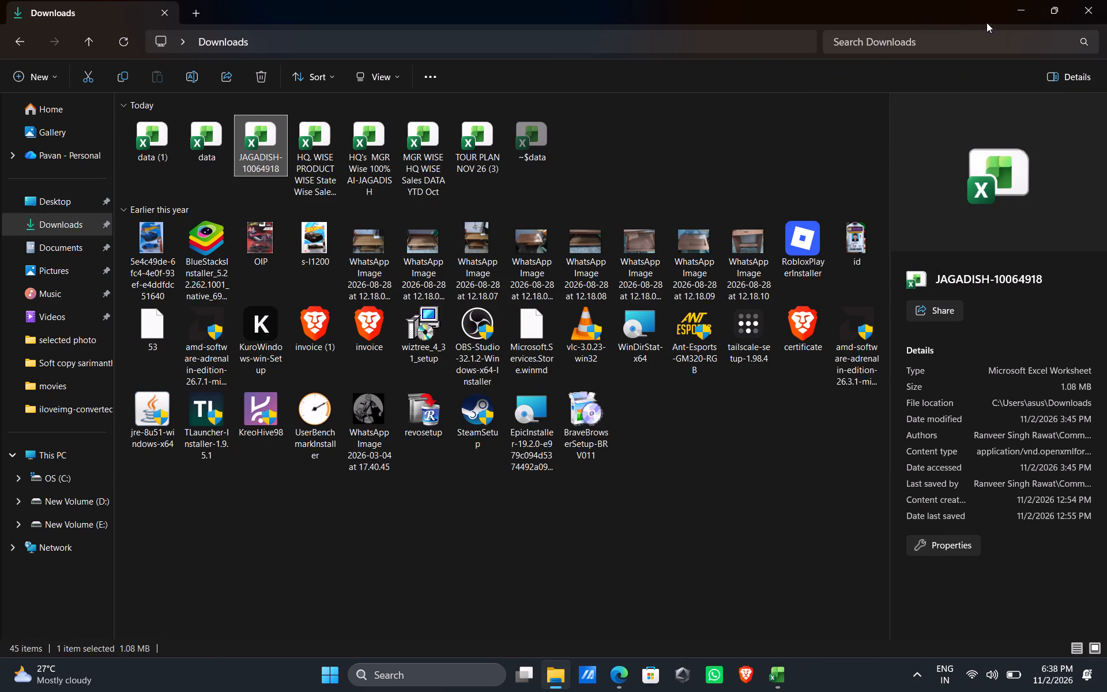
click(1028, 6)
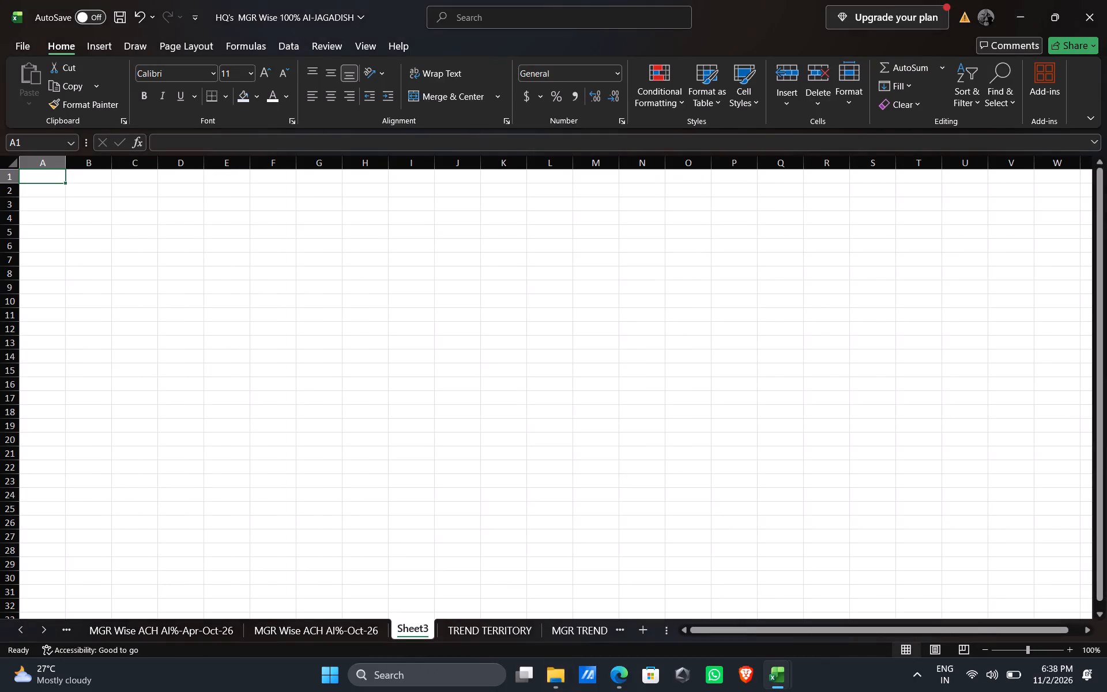
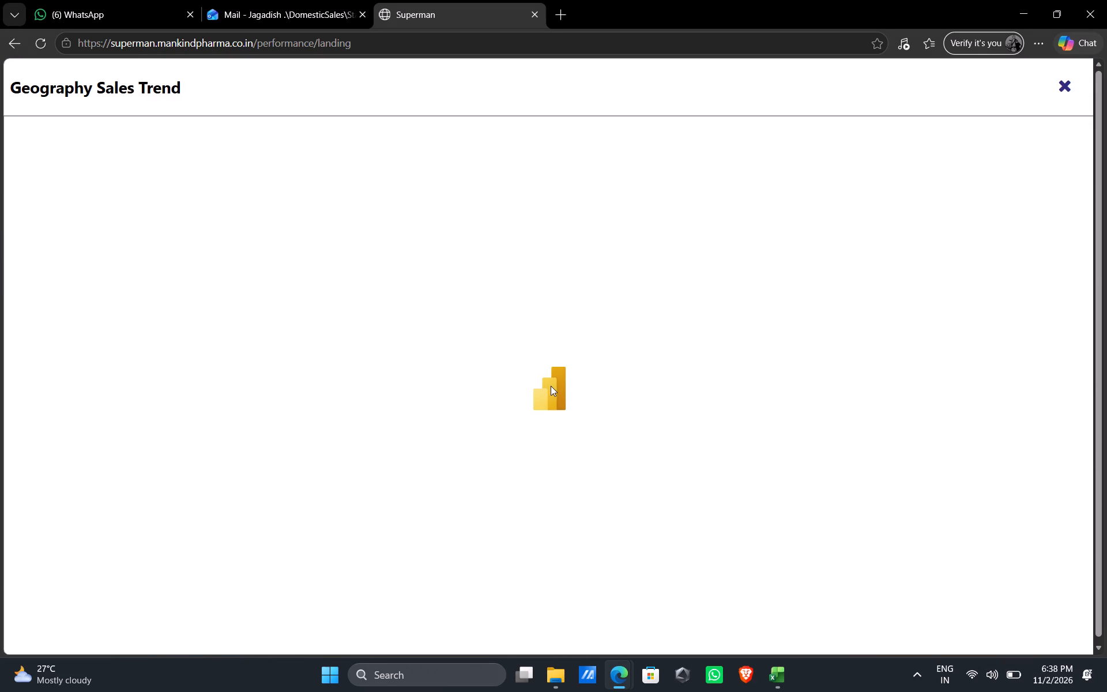
View the Geography Sales Trend report in Superman and close it to return to the Performance page.
click(551, 386)
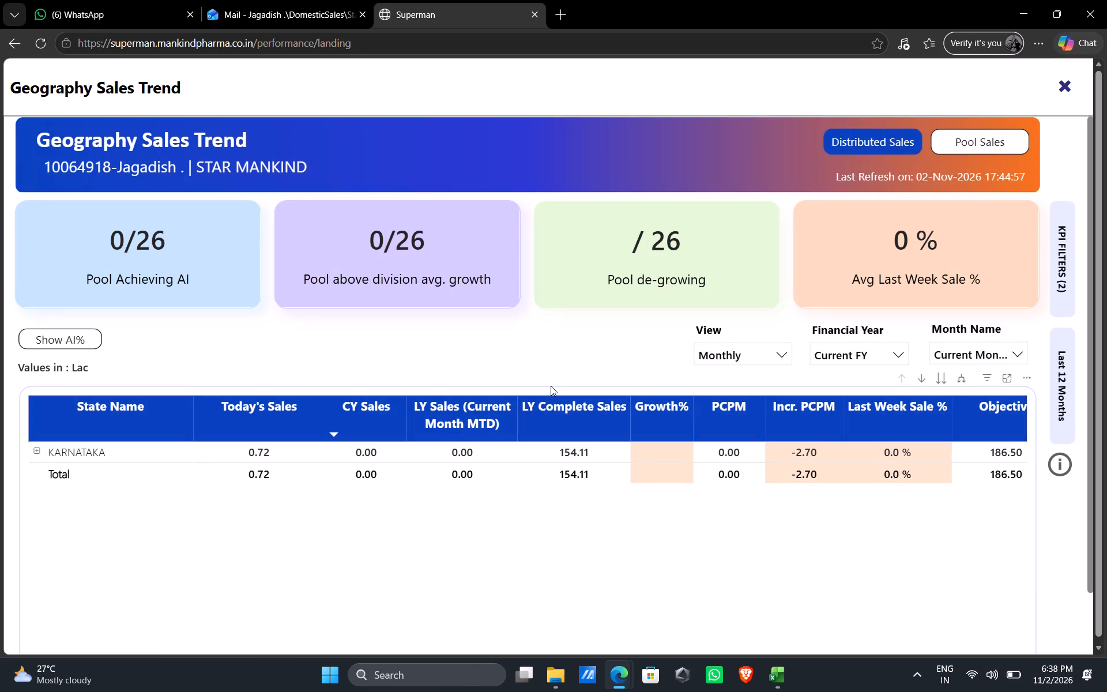
click(1065, 85)
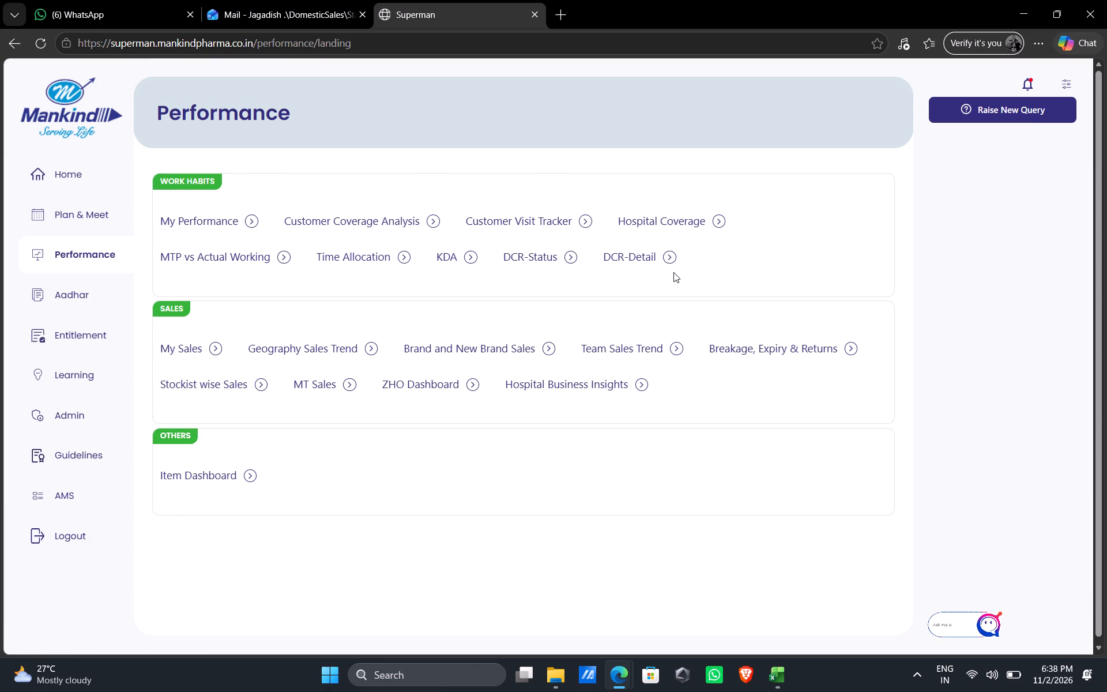
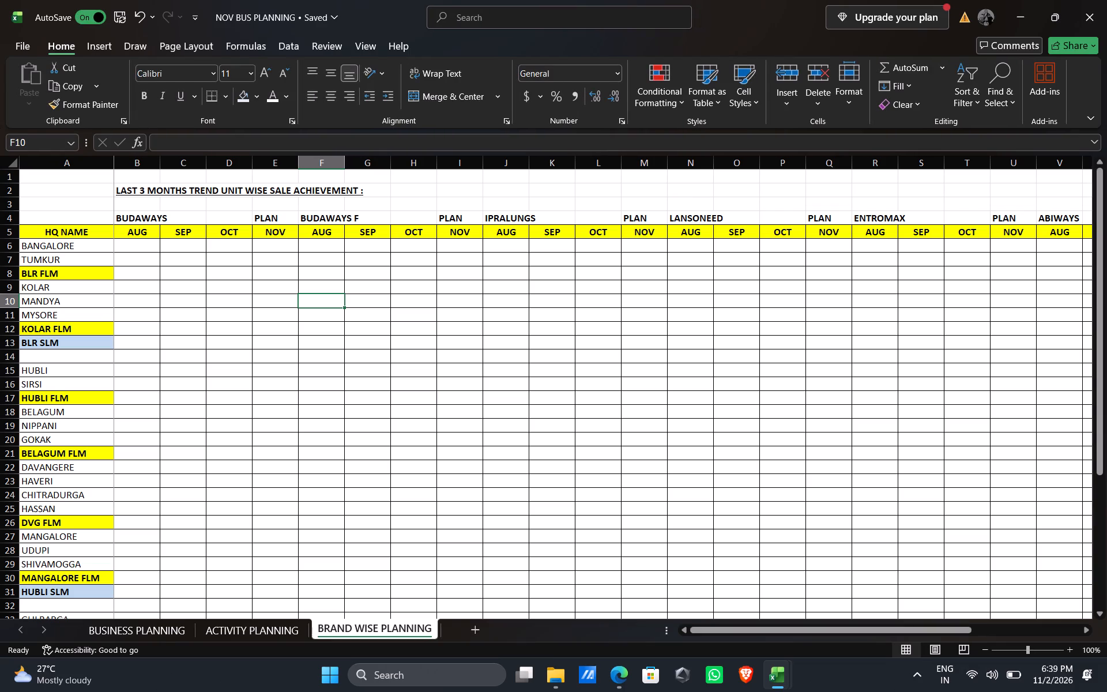
Delete the BRAND WISE PLANNING sheet from the NOV BUS PLANNING workbook.
click(254, 631)
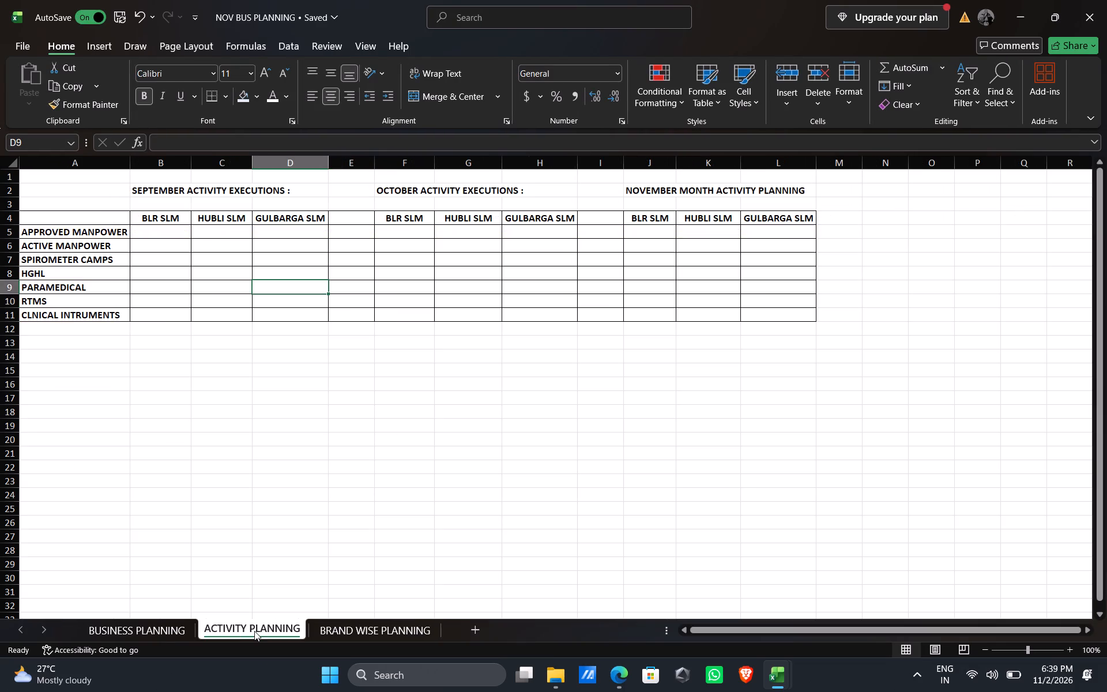
click(340, 631)
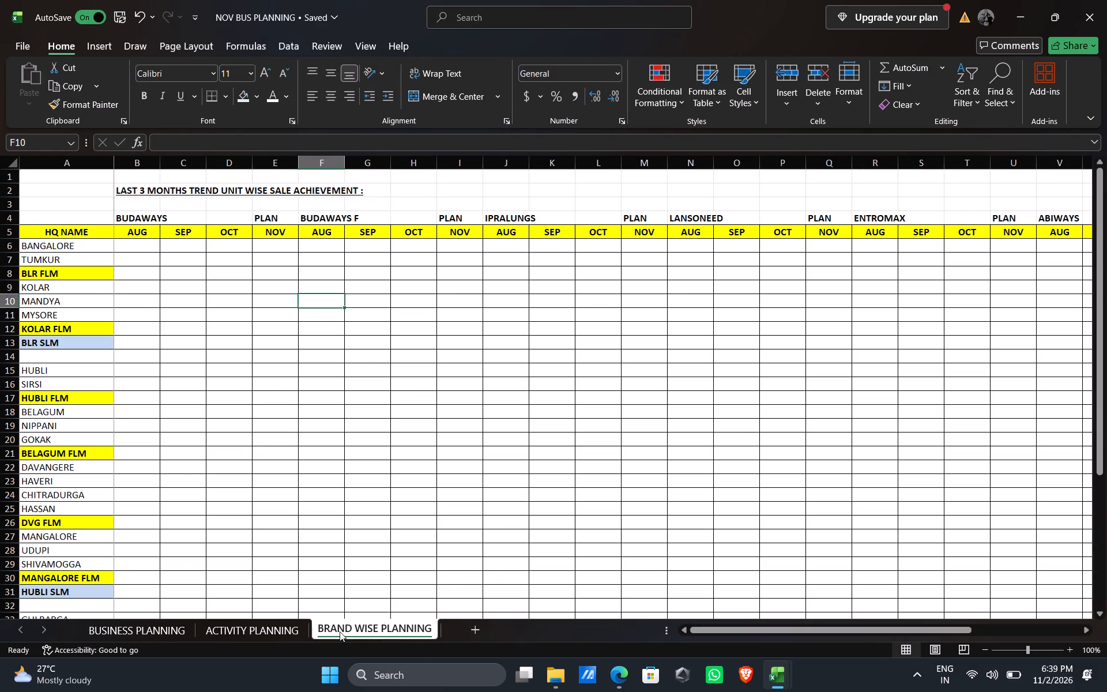
right_click(340, 631)
click(378, 429)
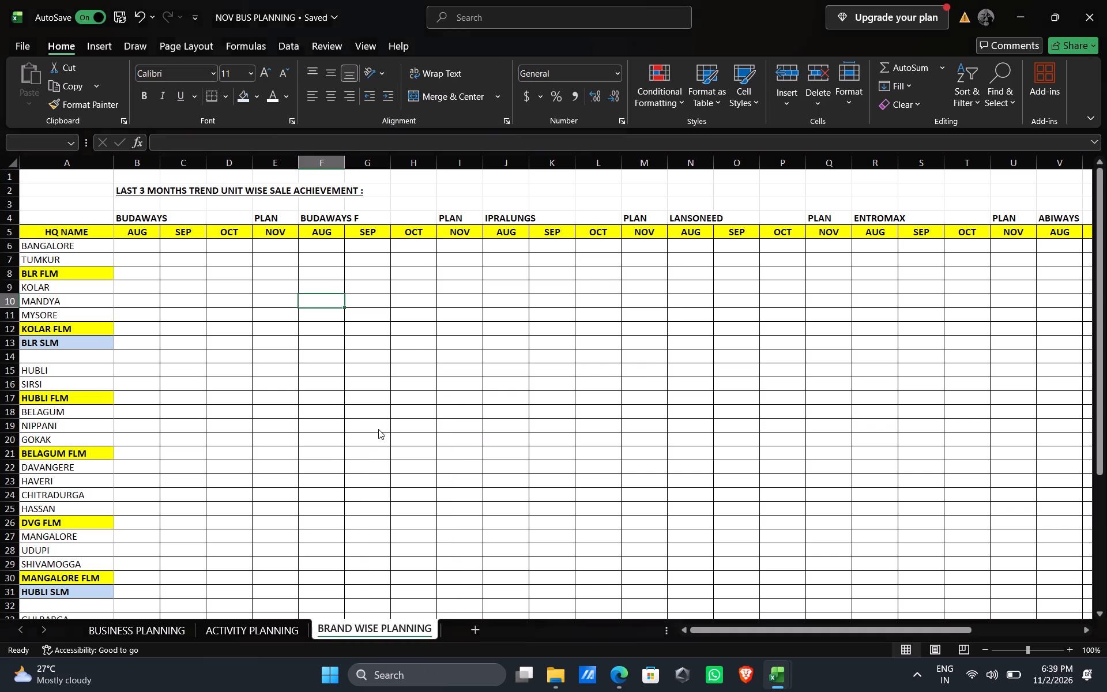
click(585, 372)
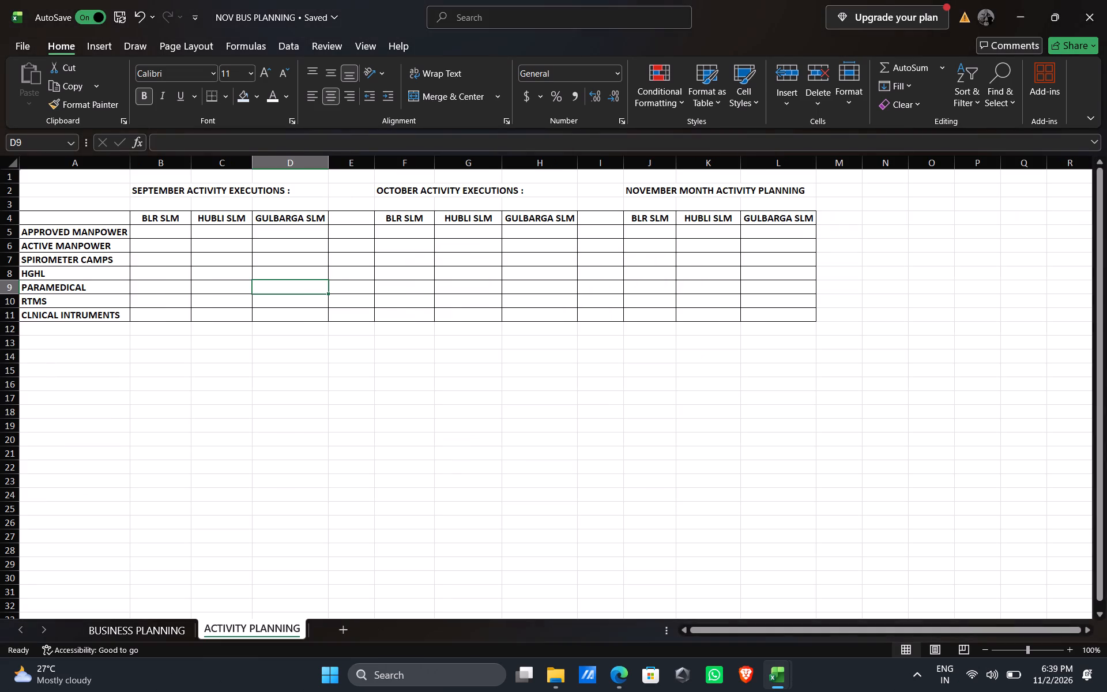
Fill the header row A4:L4 of the ACTIVITY PLANNING sheet with yellow, matching the BUSINESS PLANNING sheet's header style.
click(141, 632)
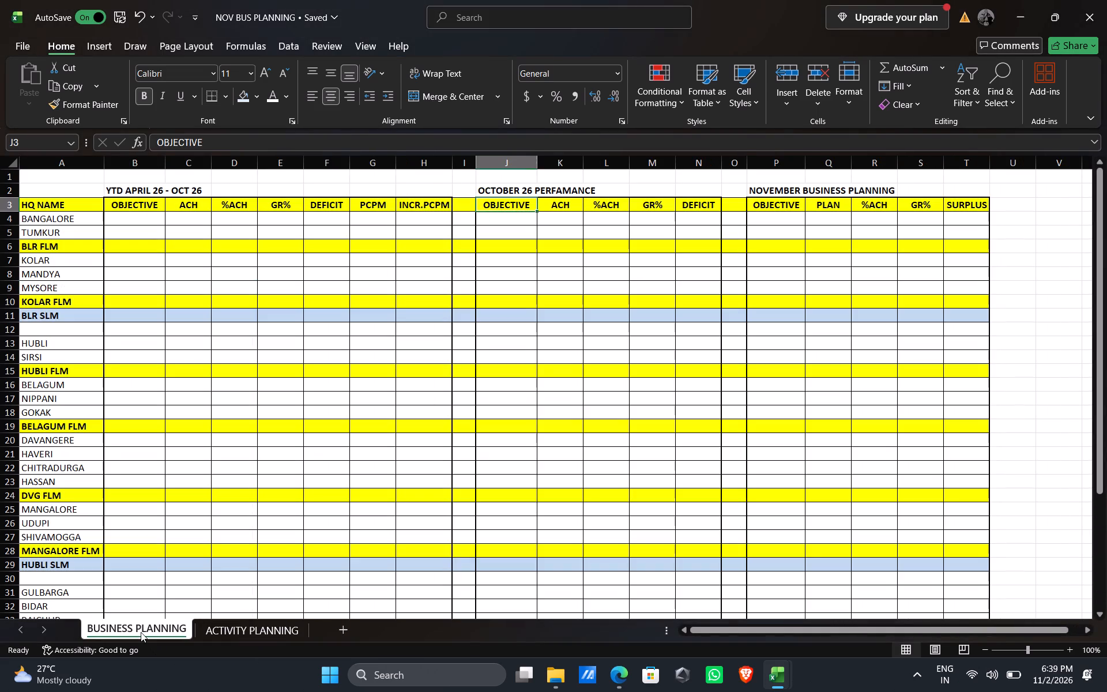
click(213, 626)
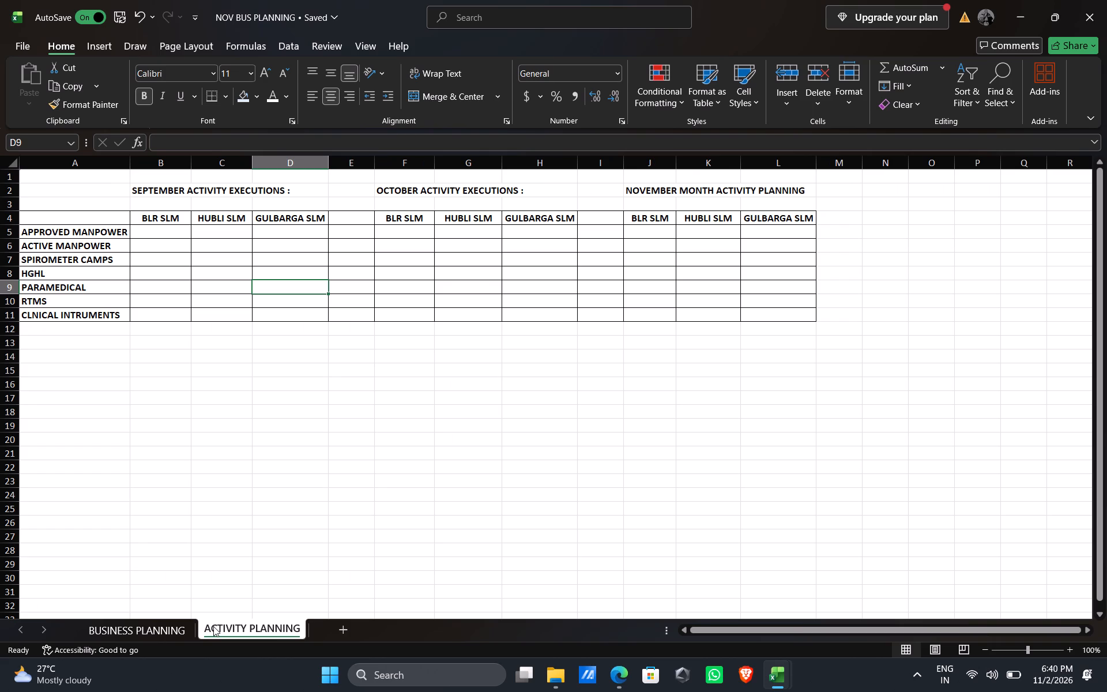
drag(60, 219, 428, 218)
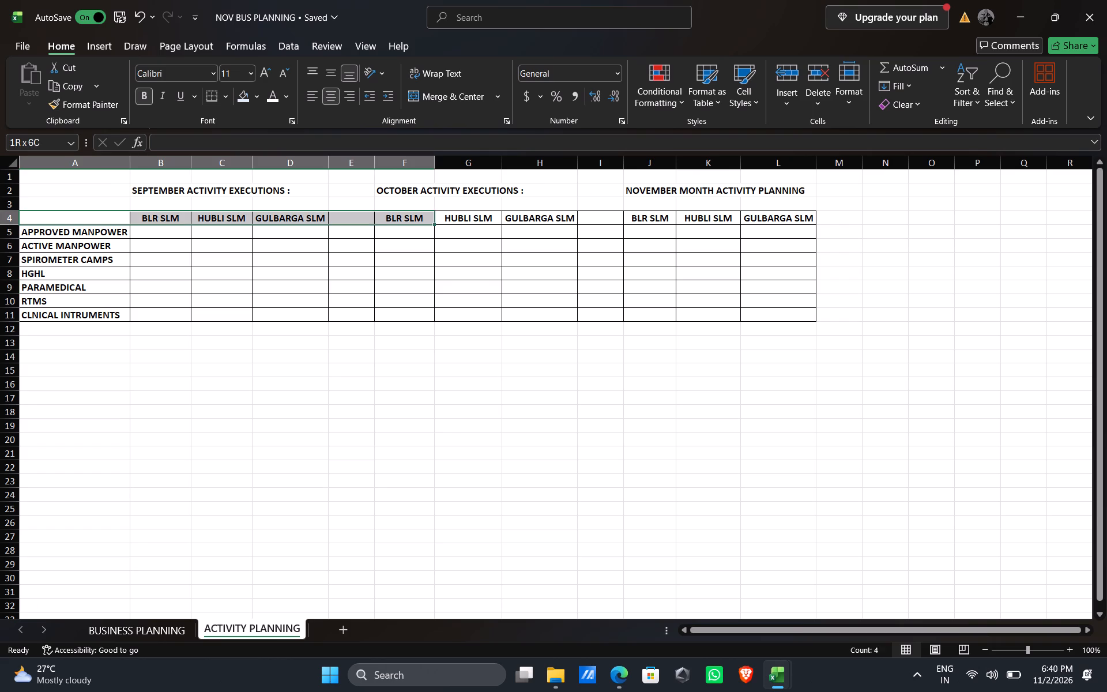
drag(428, 218, 782, 216)
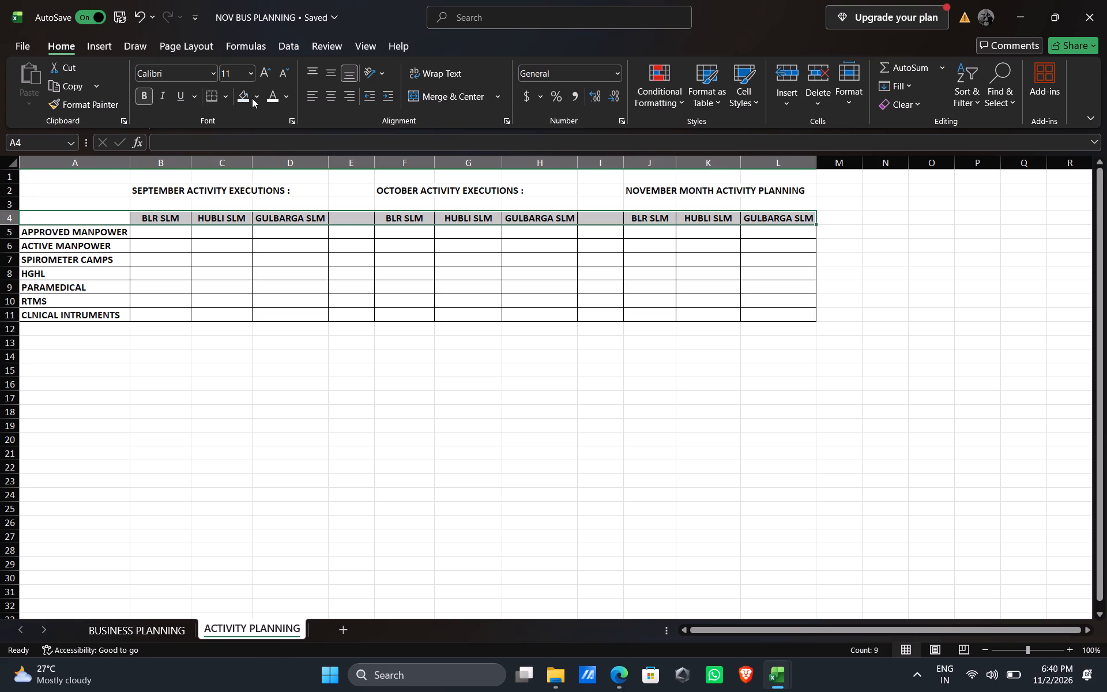
click(256, 94)
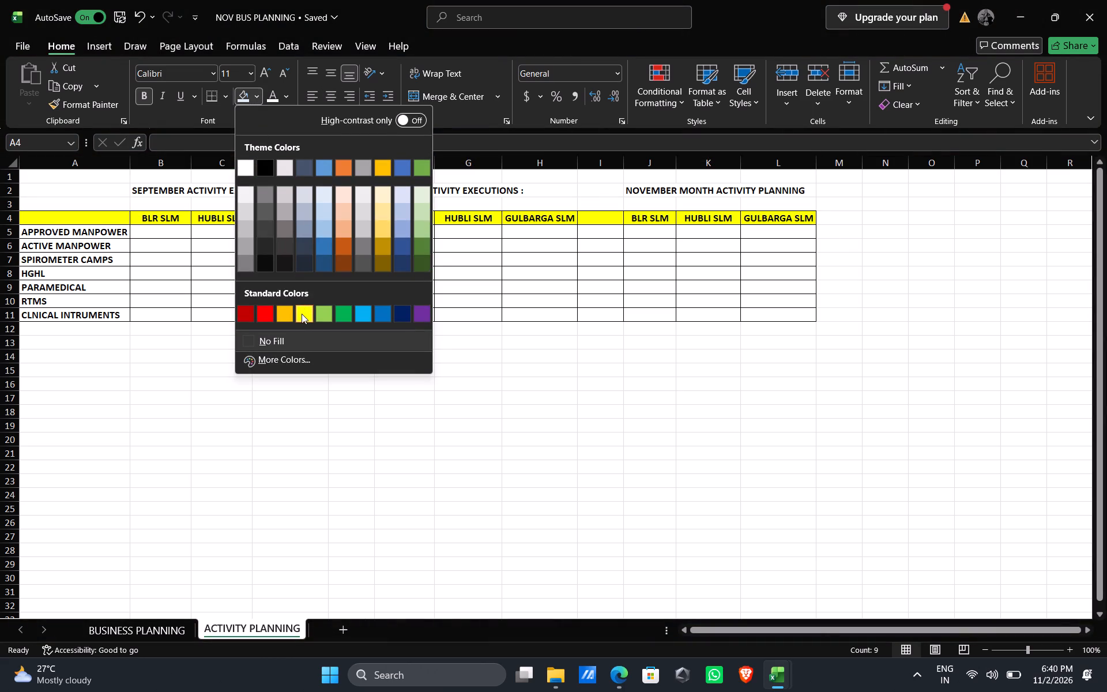
click(302, 314)
click(397, 298)
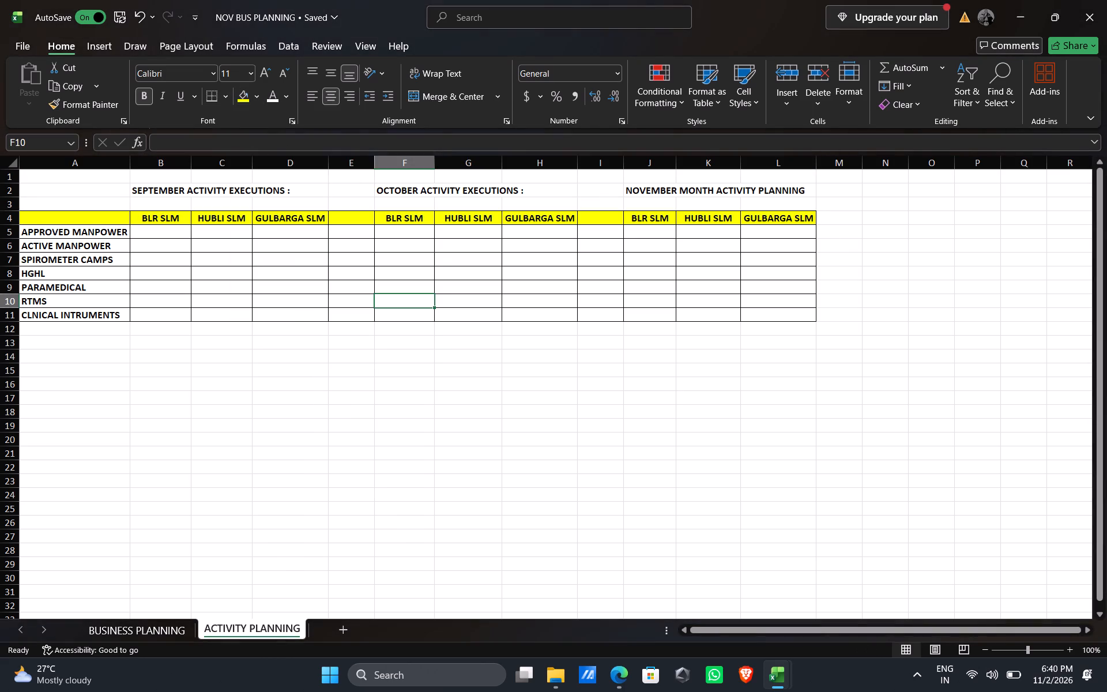
Narrow the blank spacer columns E and I between the September, October and November blocks on the ACTIVITY PLANNING sheet.
drag(374, 164, 350, 163)
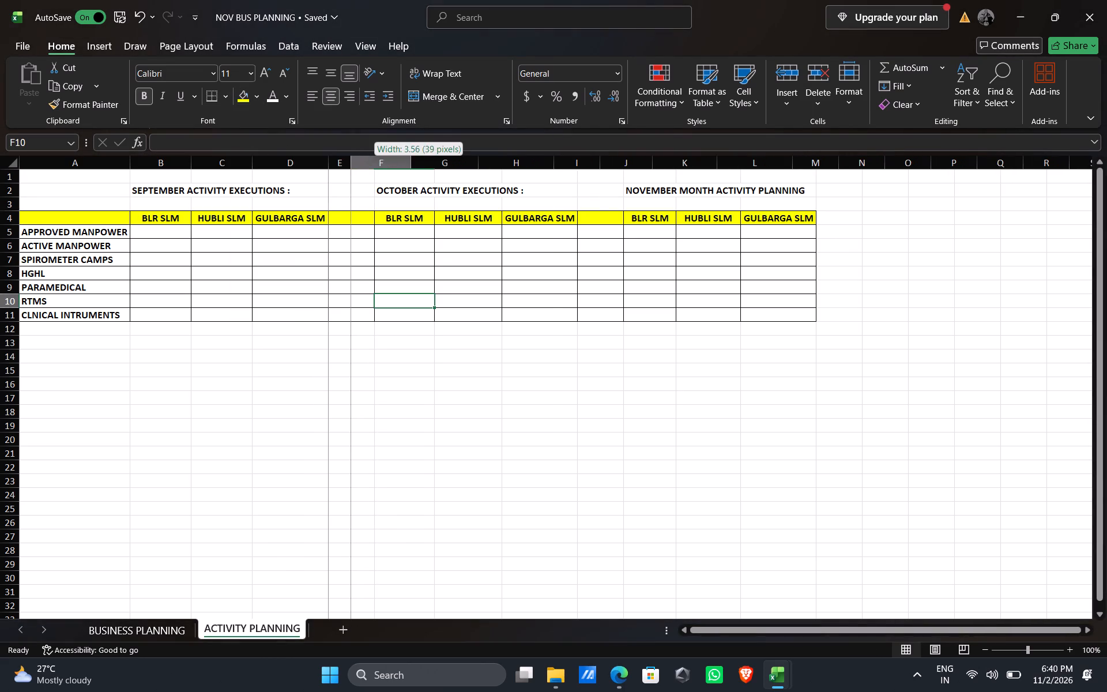
drag(350, 163, 349, 161)
drag(600, 165, 598, 165)
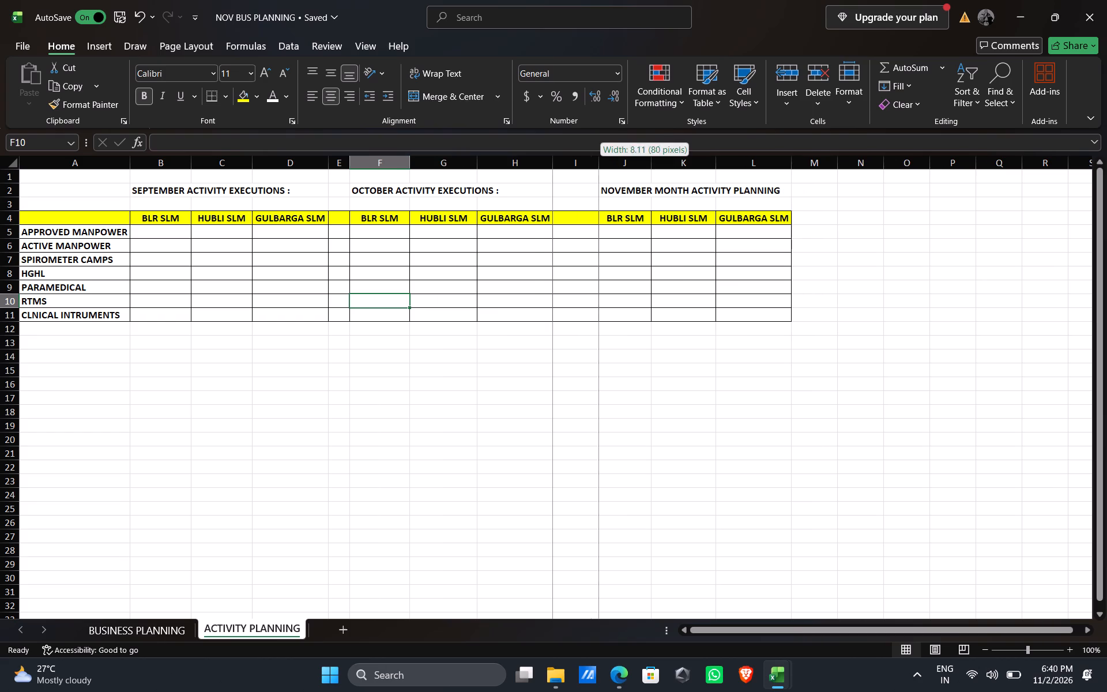
drag(598, 165, 574, 165)
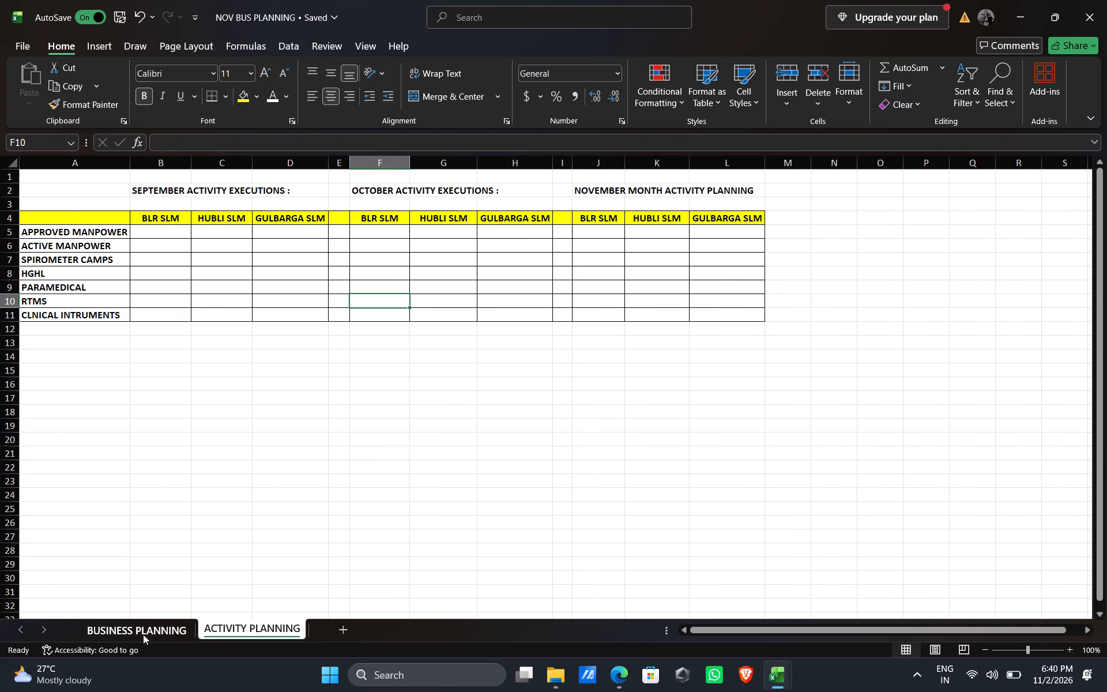
Review the BUSINESS PLANNING sheet's layout from the BANGALORE row down to GULBARGA SLM, across its YTD, October and November blocks.
click(143, 634)
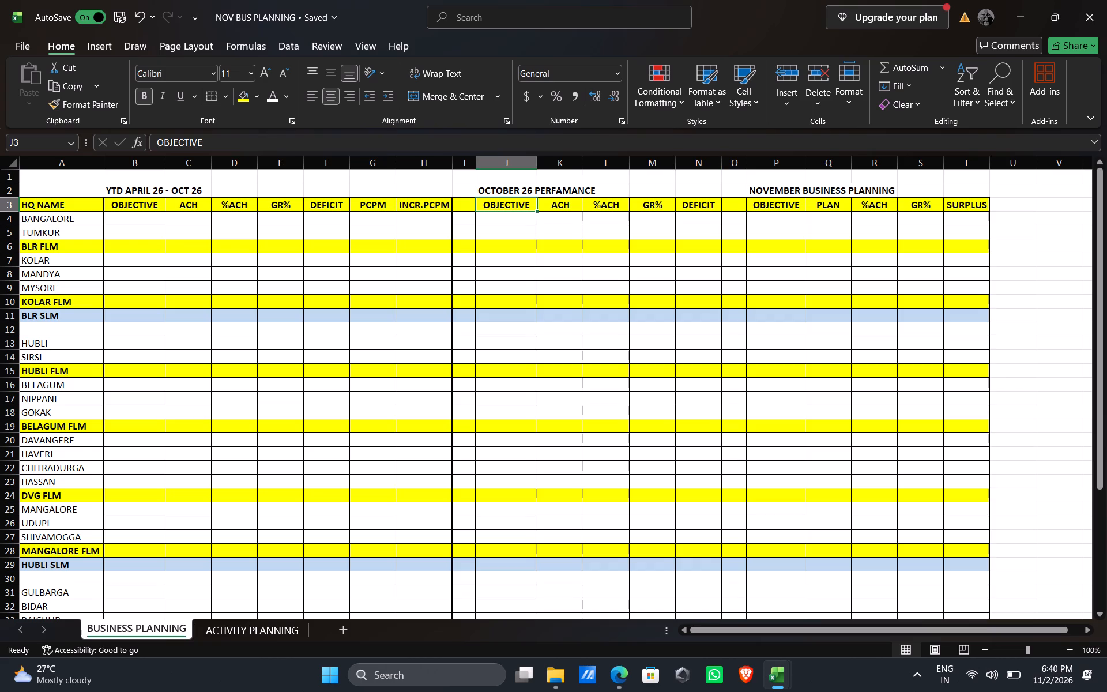
double_click(1102, 614)
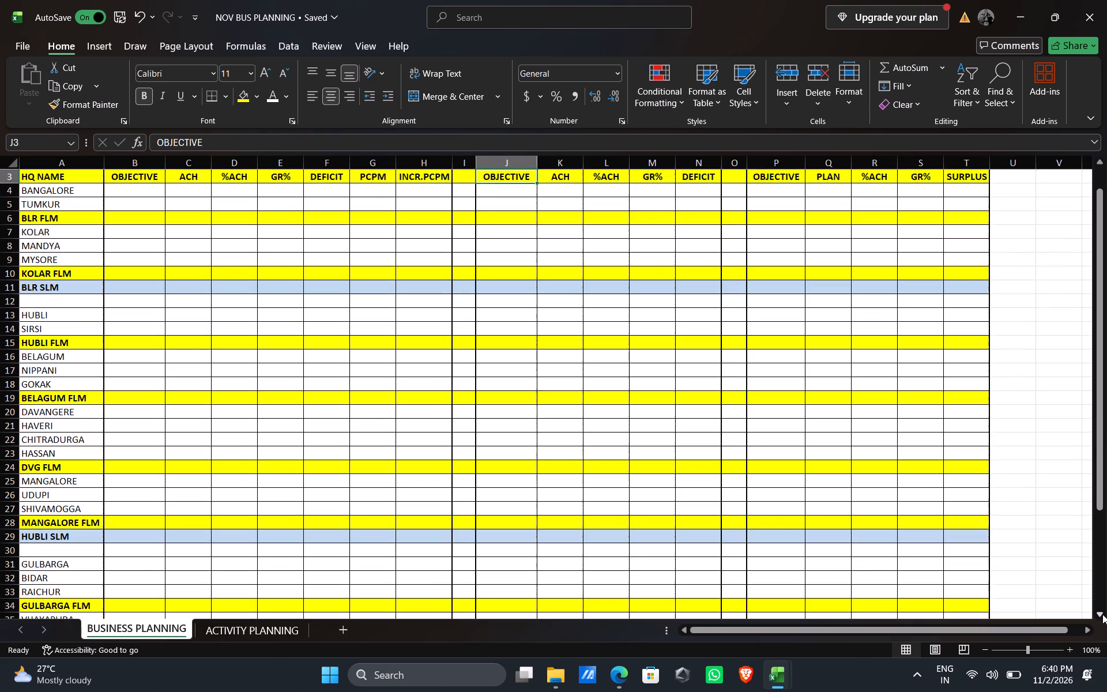
triple_click(1102, 614)
triple_click(1102, 614)
triple_click(1102, 614)
double_click(1102, 614)
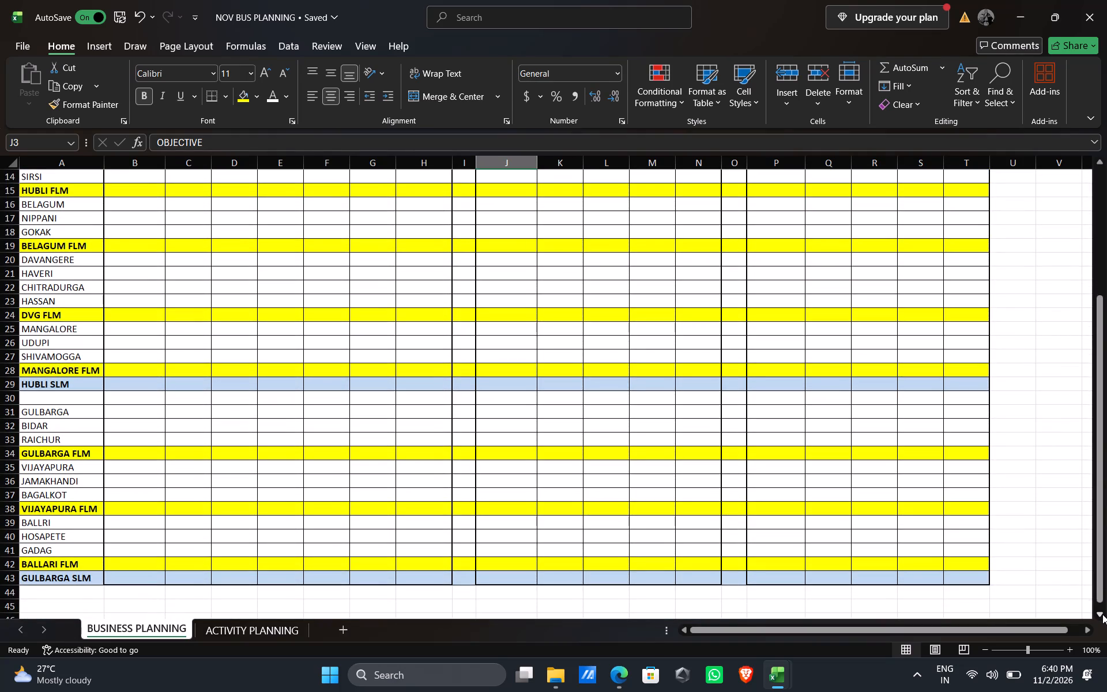
drag(1101, 498, 1091, 251)
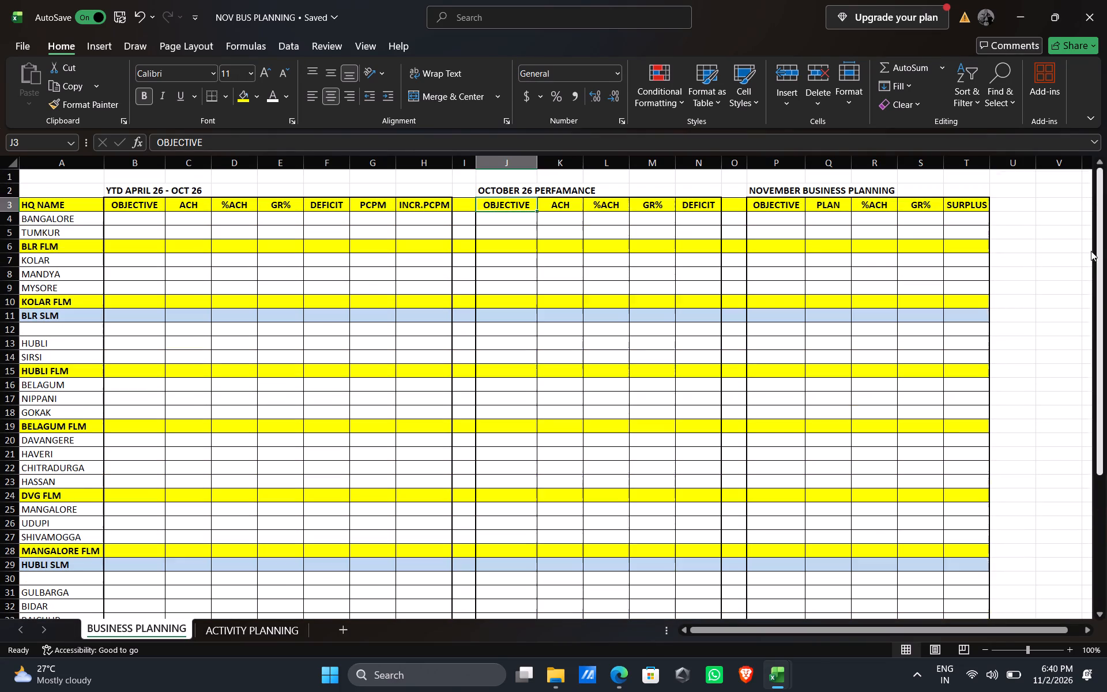
drag(1091, 251, 1095, 243)
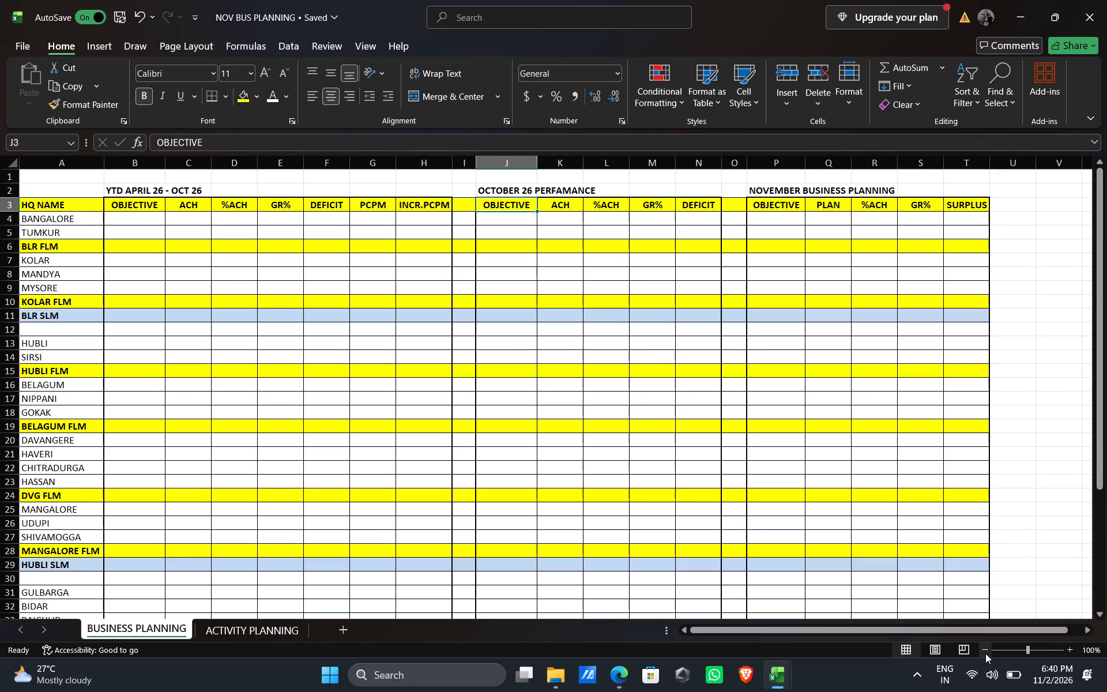
click(985, 653)
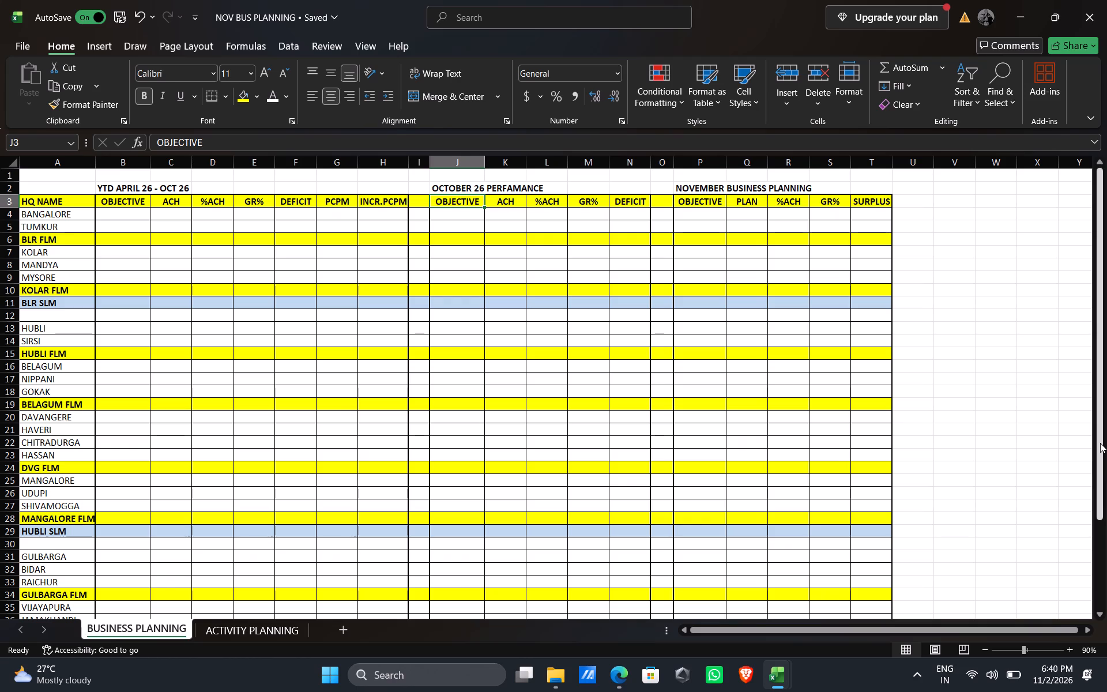
click(1100, 443)
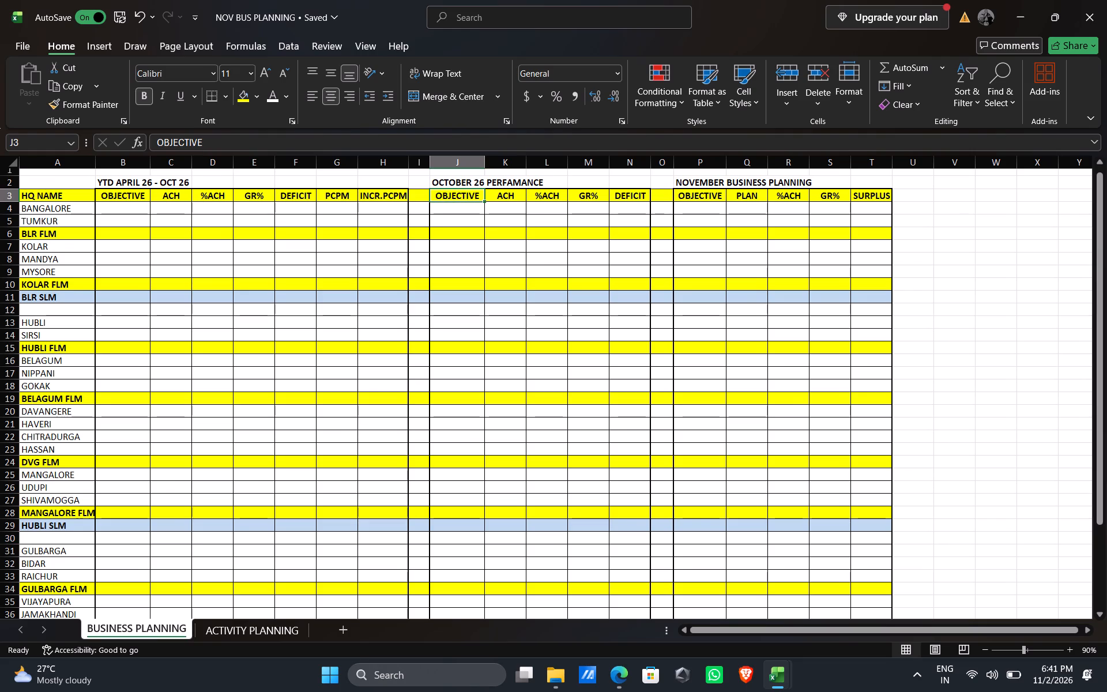
triple_click(1099, 618)
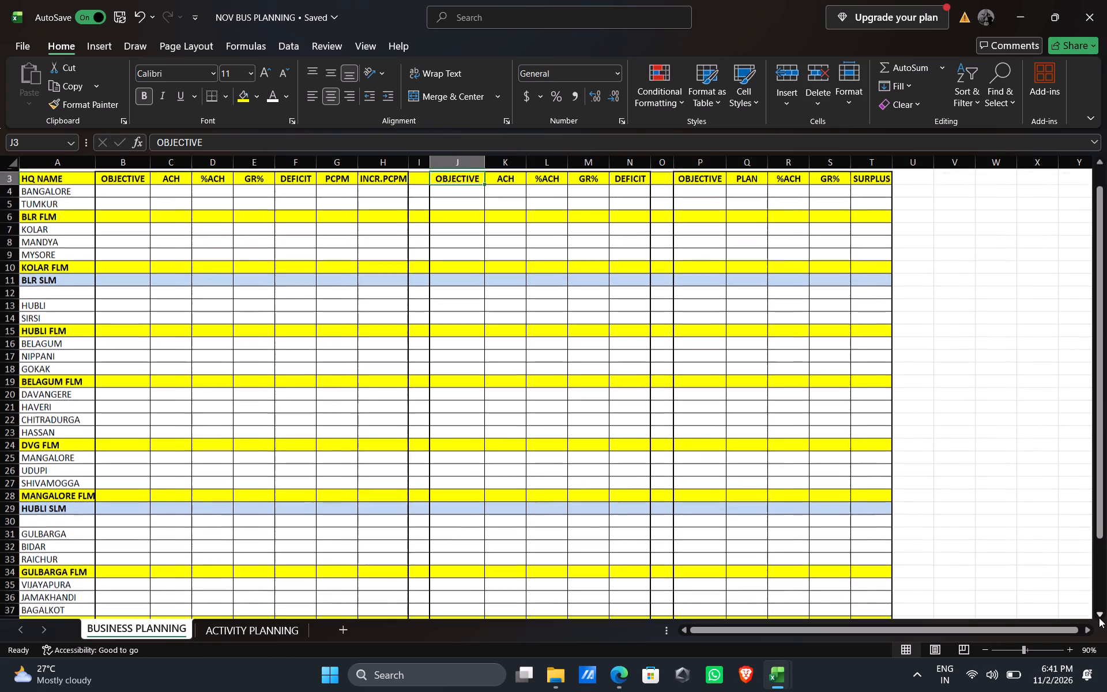
click(1099, 618)
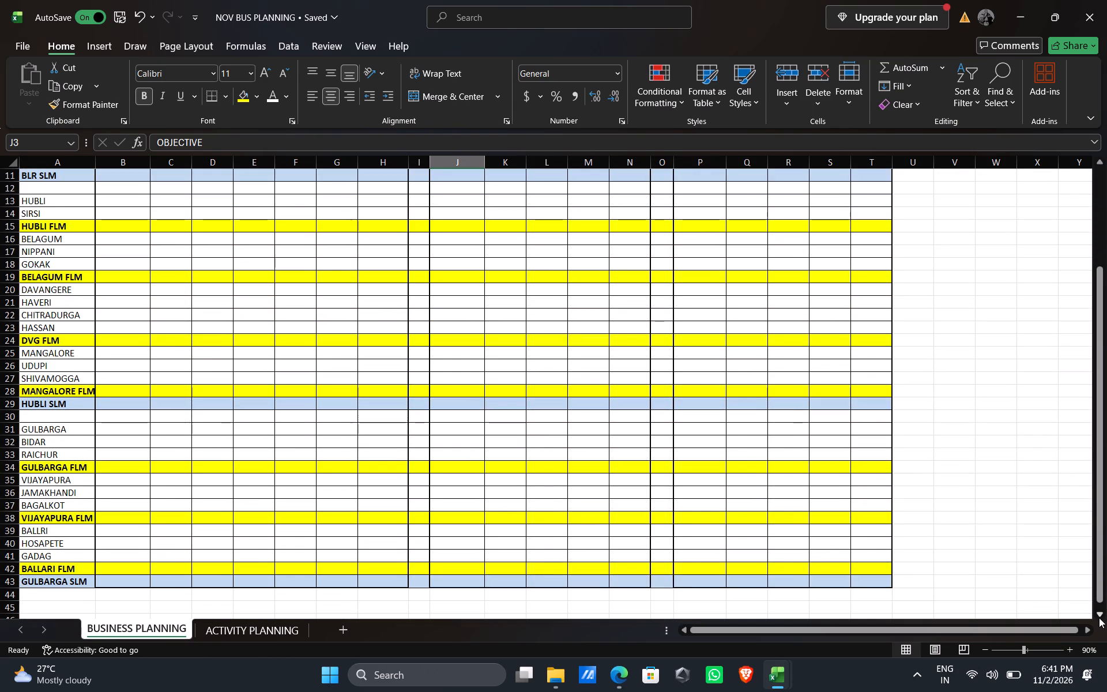
click(1098, 197)
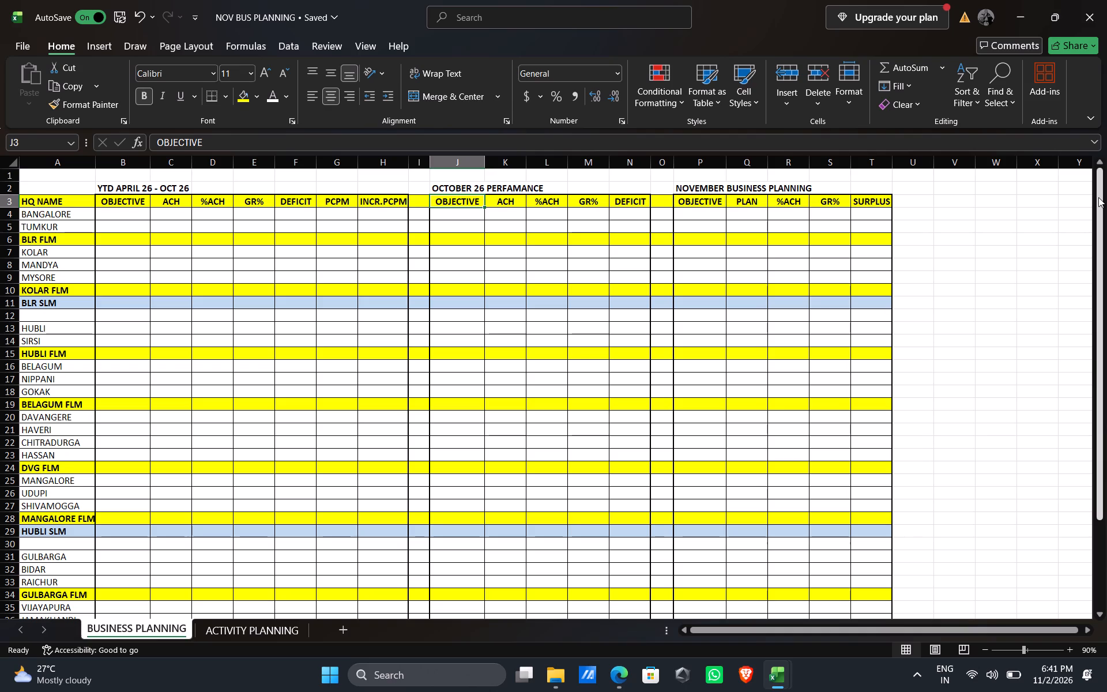
Add a new blank sheet after ACTIVITY PLANNING in the NOV BUS PLANNING workbook.
click(345, 629)
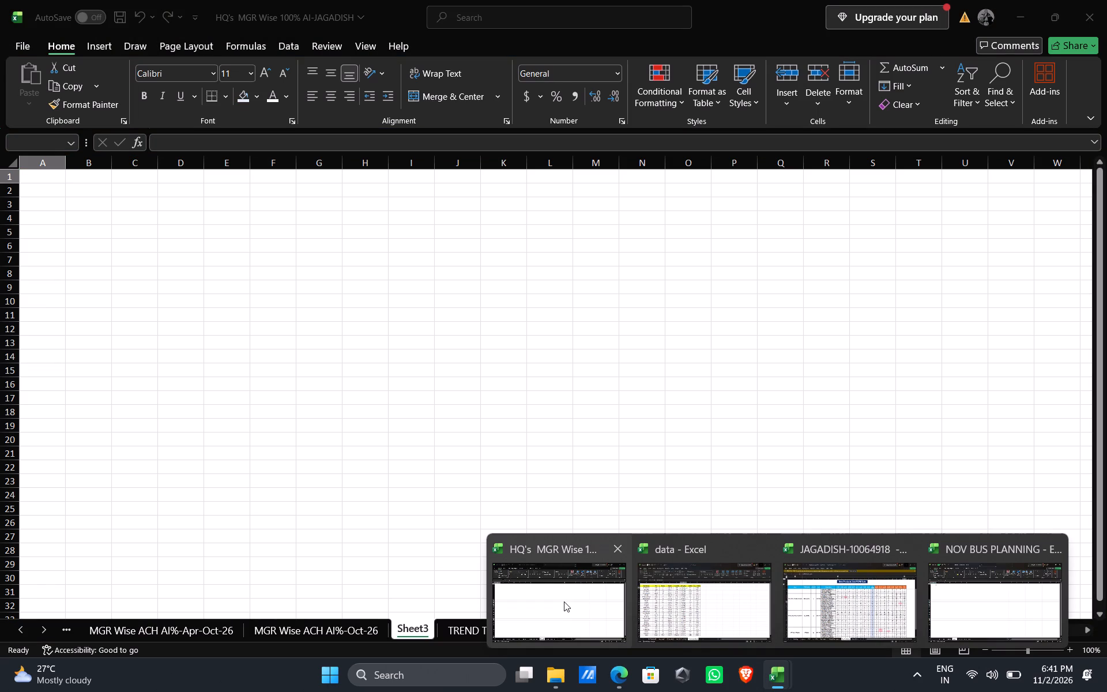
Switch to the HQ's MGR Wise 100% AI workbook and examine its HQ-wise, manager-wise achievement, TREND TERRITORY and MGR TREND sheets.
click(564, 601)
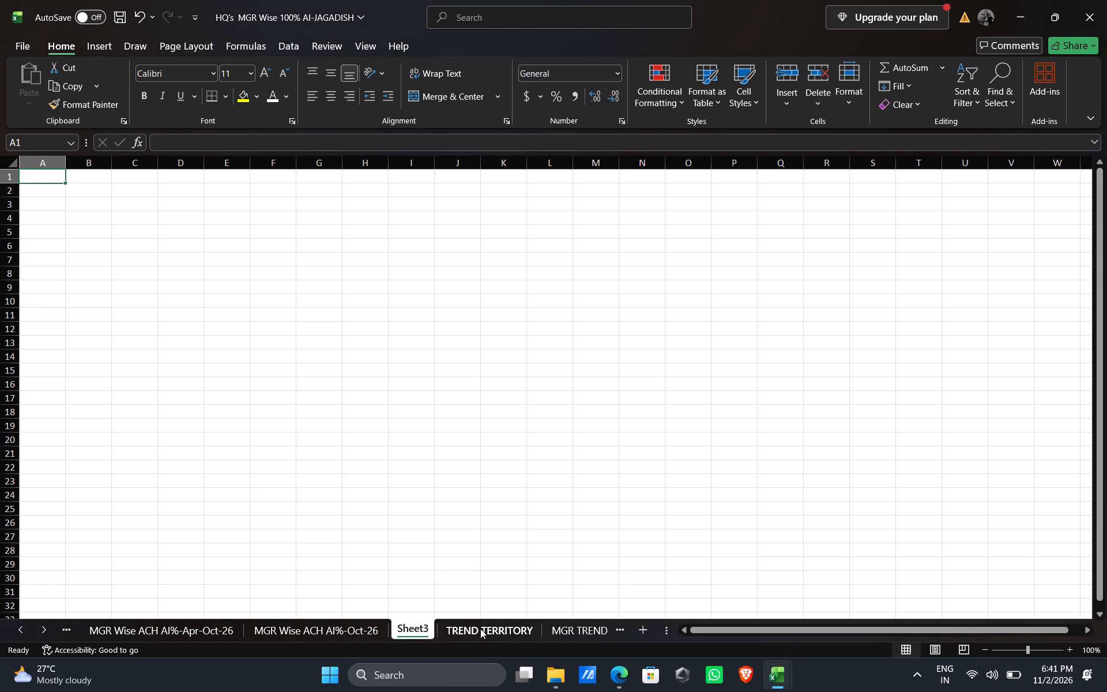
triple_click(22, 630)
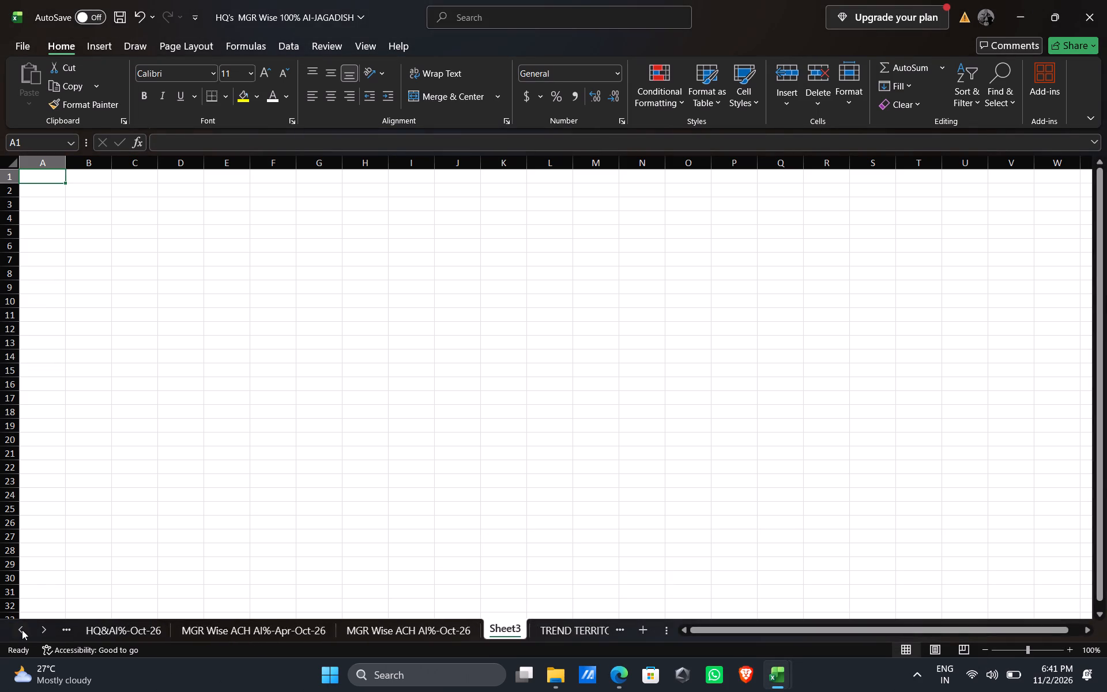
double_click(22, 630)
click(124, 628)
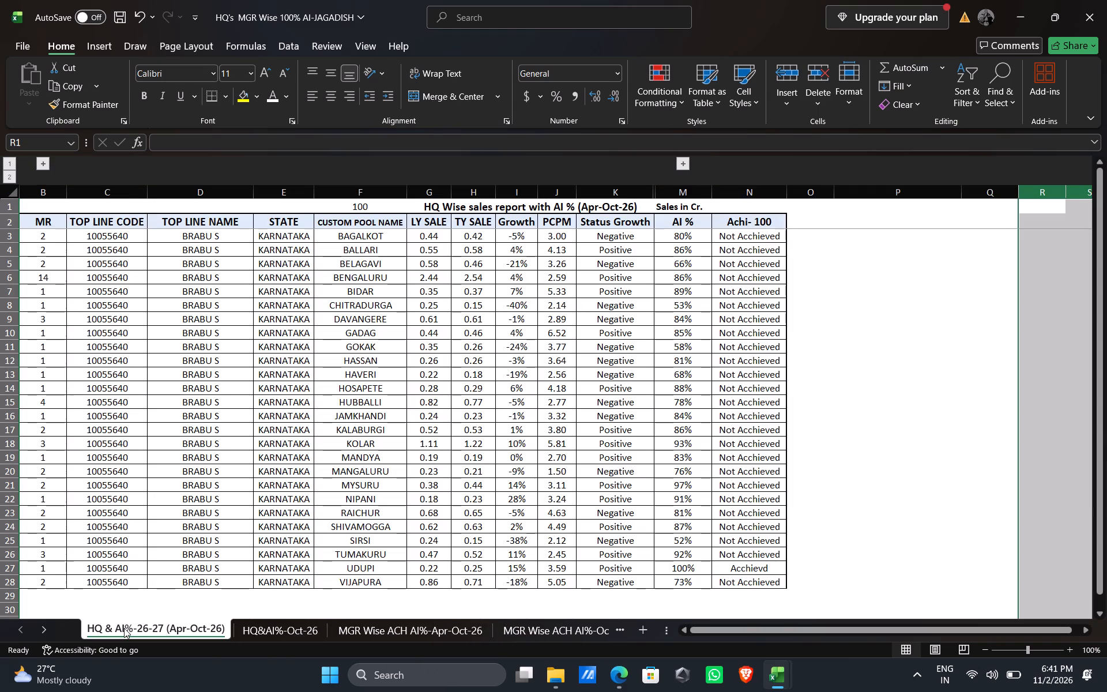
click(261, 629)
click(370, 628)
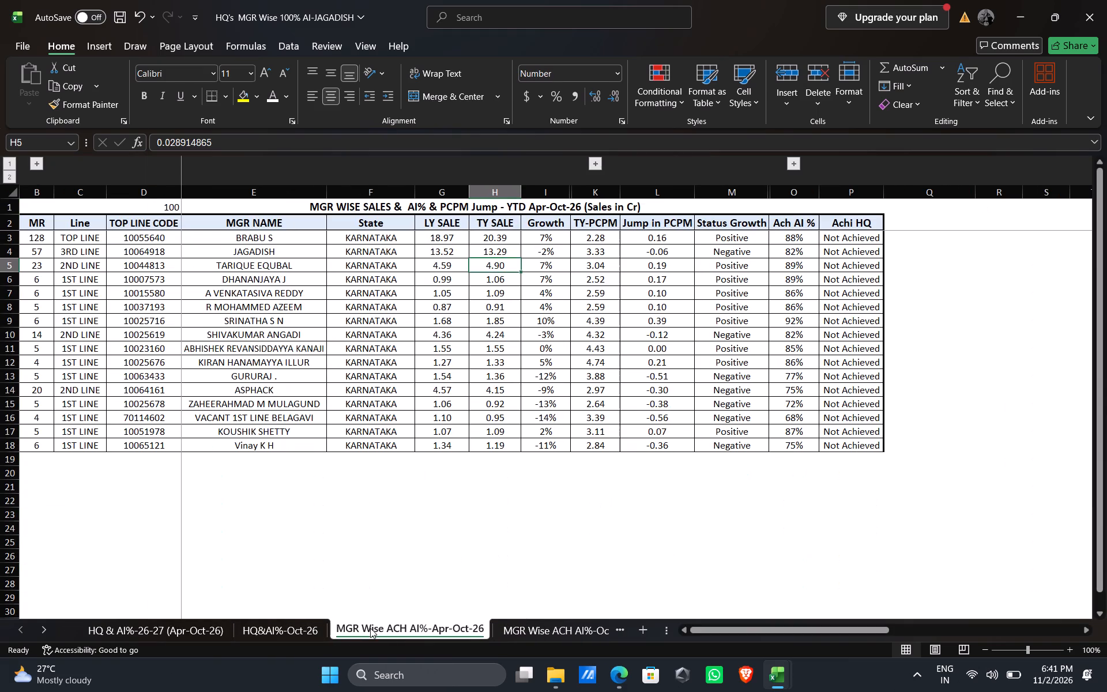
click(522, 635)
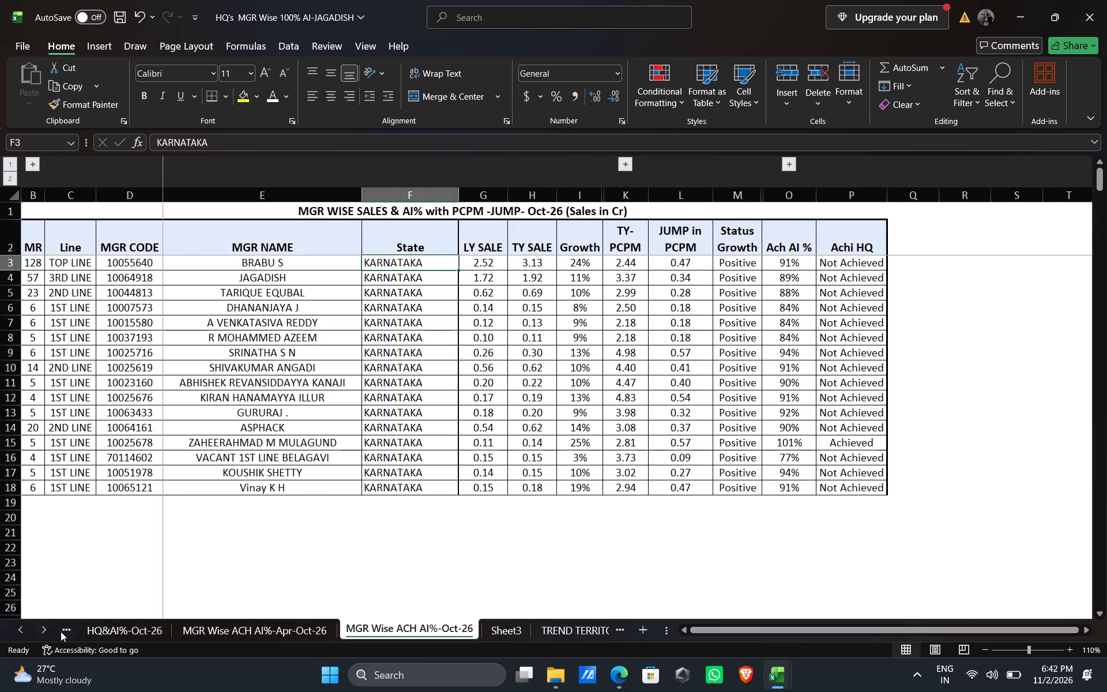
triple_click(47, 630)
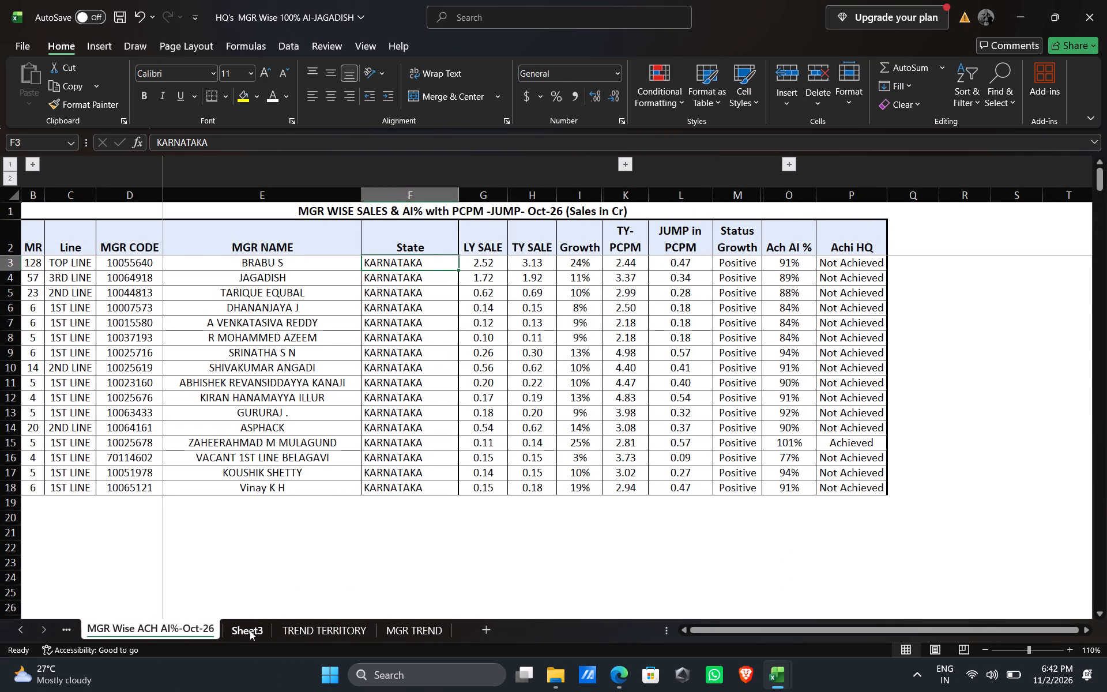
click(320, 626)
click(416, 635)
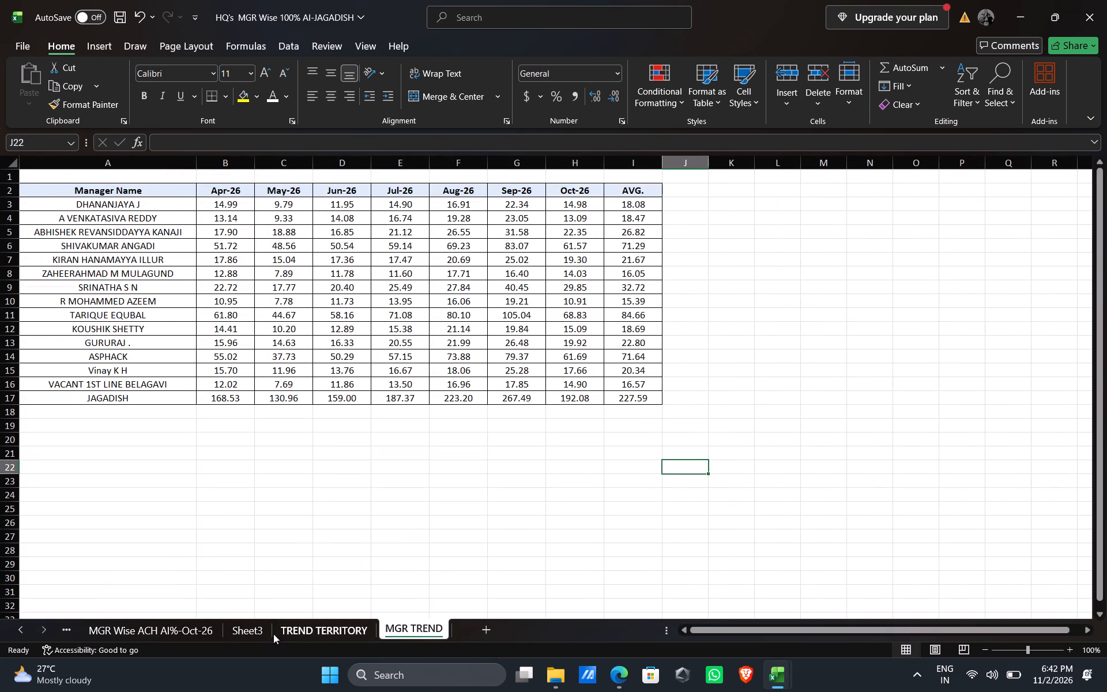
Delete the blank Sheet3 from the HQ's MGR Wise 100% AI workbook.
click(248, 631)
right_click(248, 631)
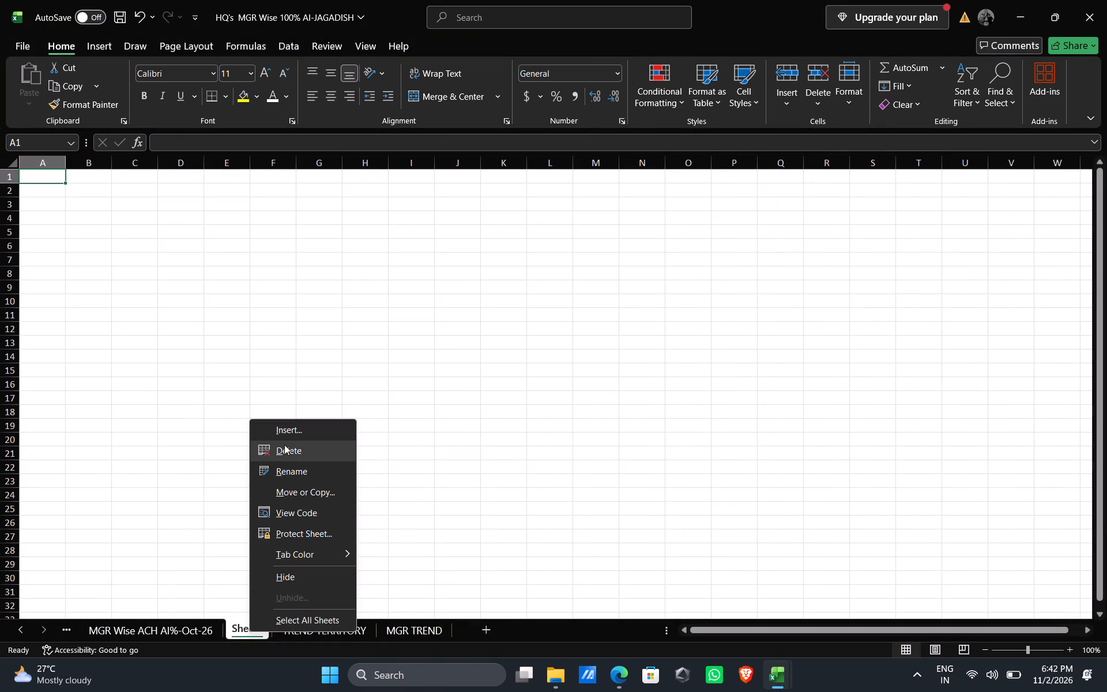
click(284, 445)
click(694, 359)
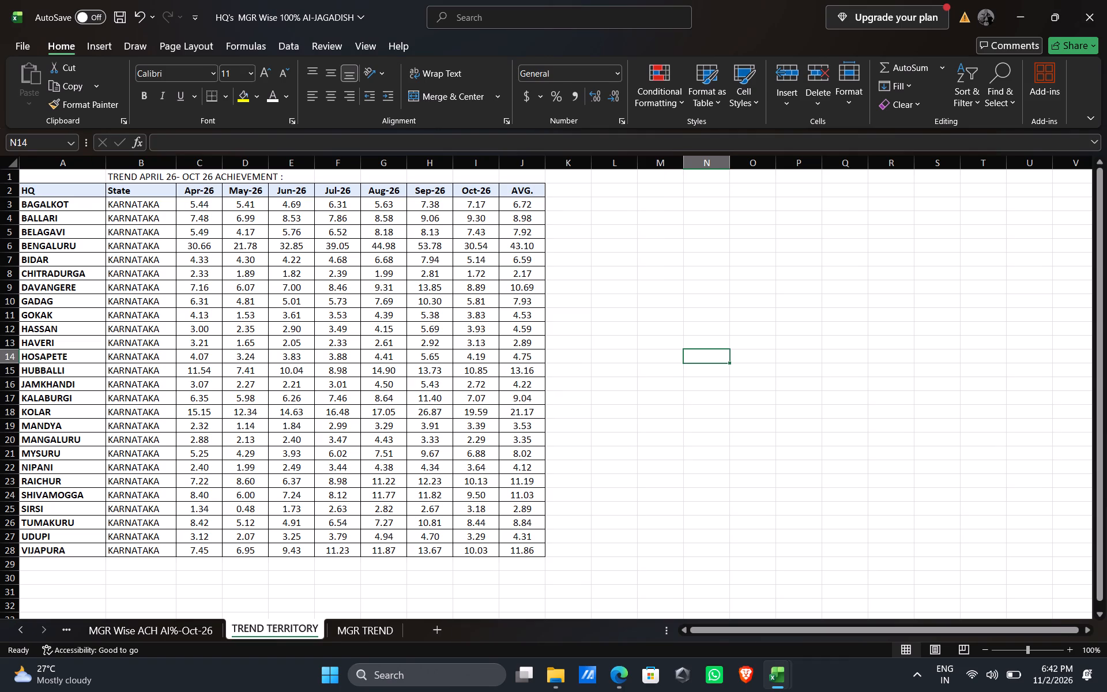
Save the HQ's MGR Wise 100% AI workbook and close it.
key(ctrl+s)
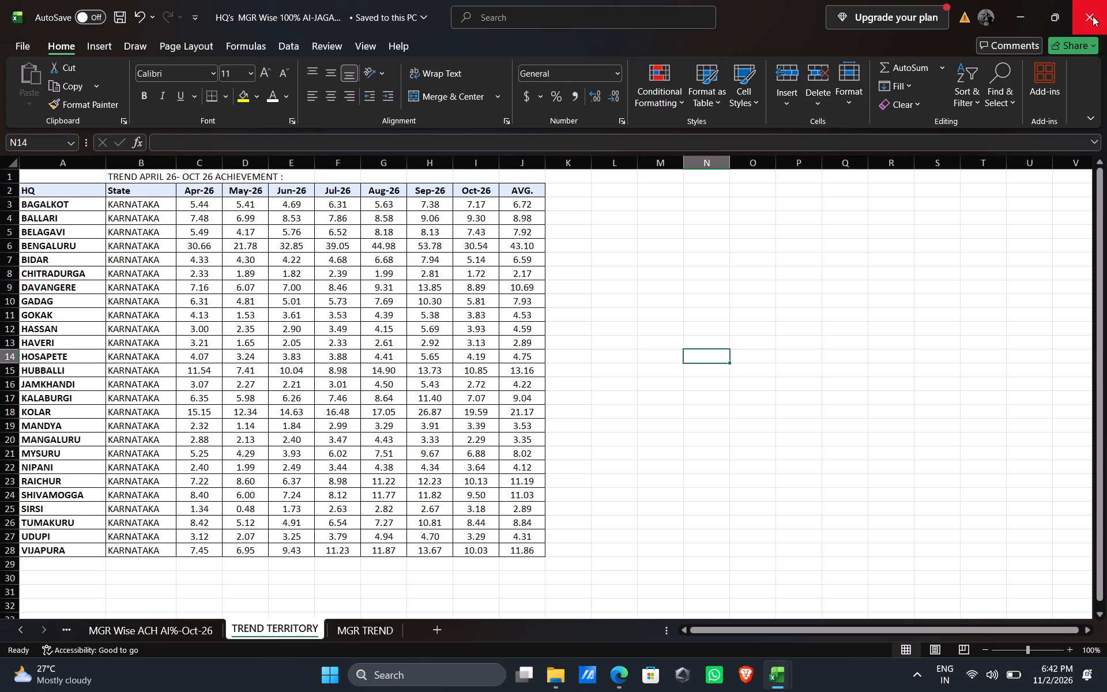
click(1093, 16)
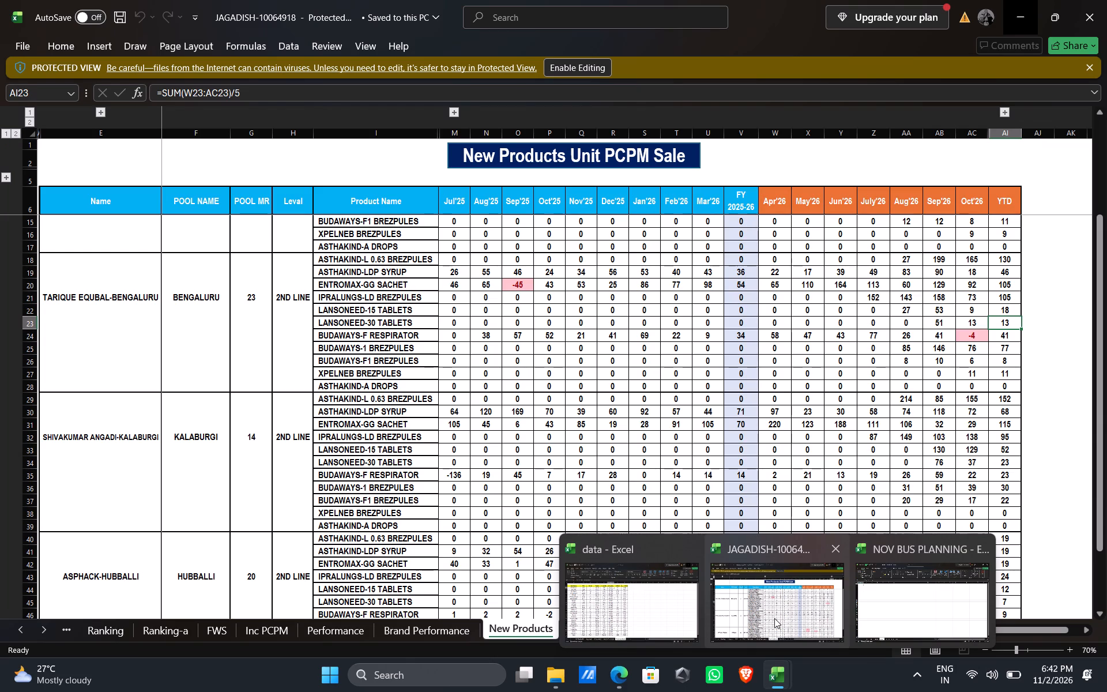
Copy the entire Brand Performance sheet from the protected sales report workbook into the blank Sheet1 of NOV BUS PLANNING, accepting formulas as values.
click(774, 618)
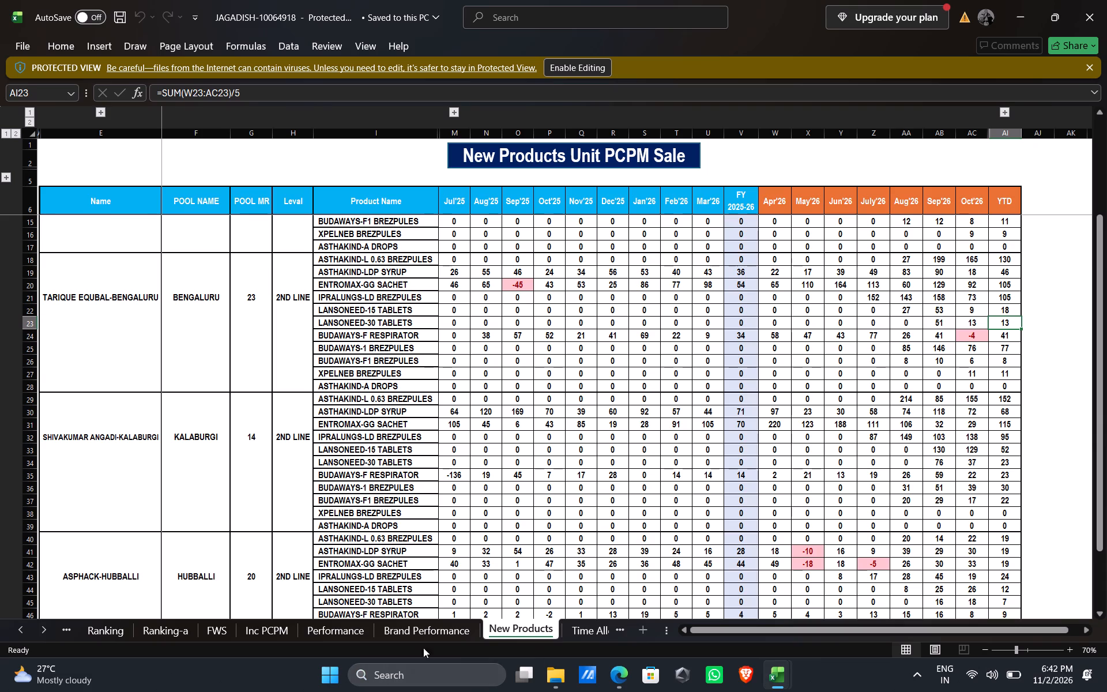
click(450, 631)
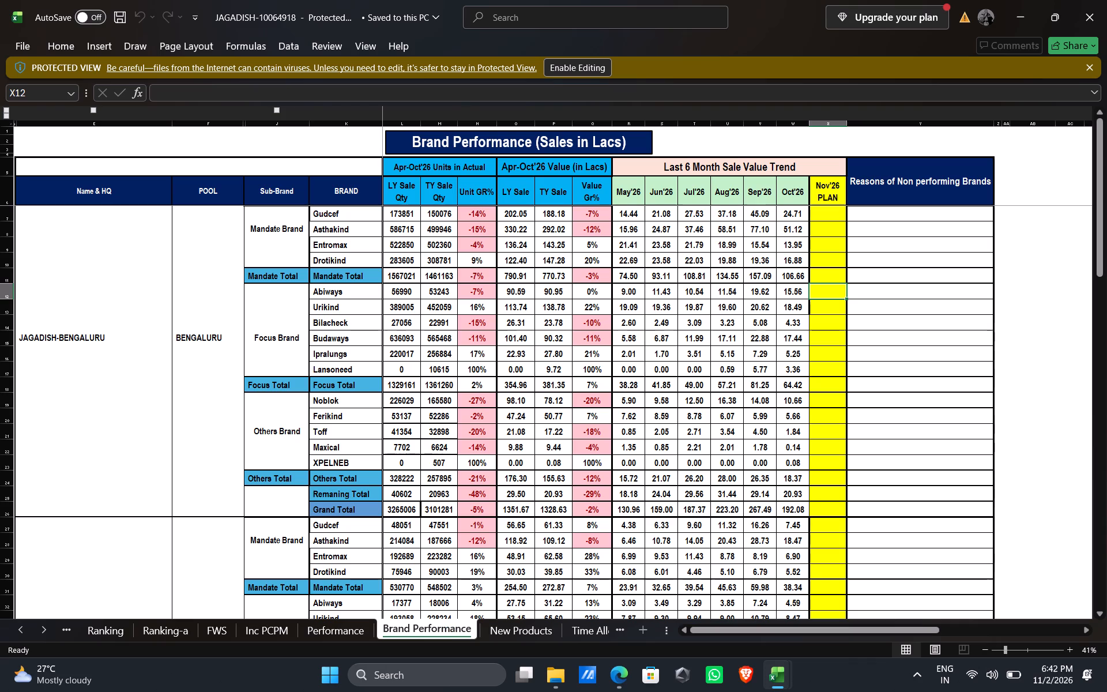
click(129, 133)
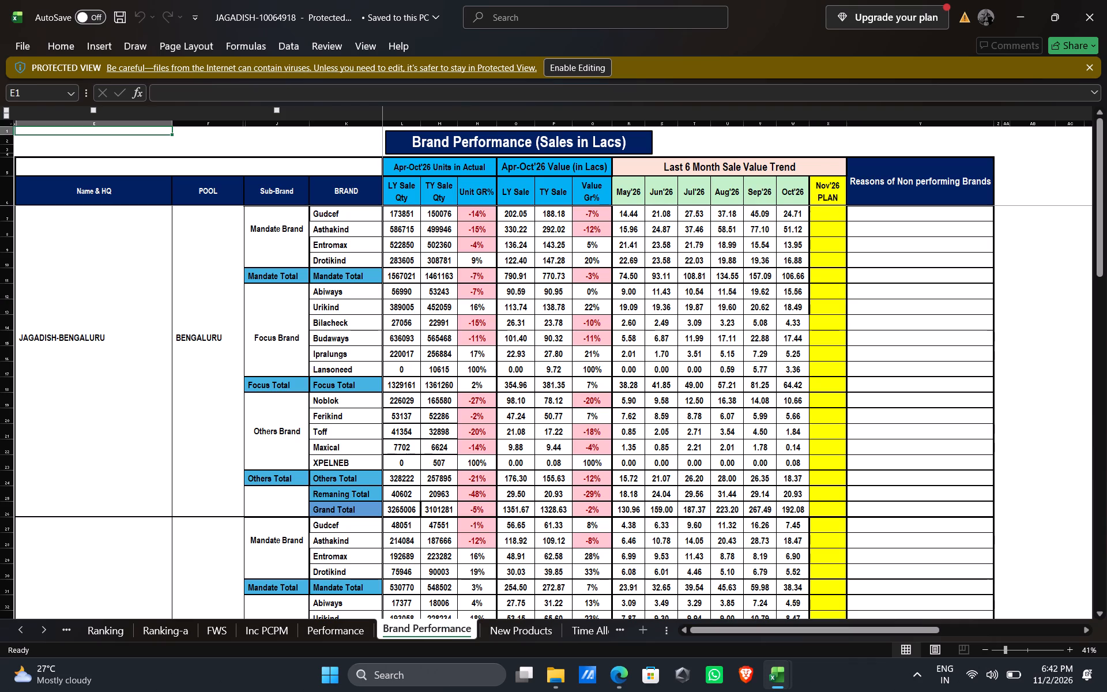
click(137, 149)
key(ctrl+a)
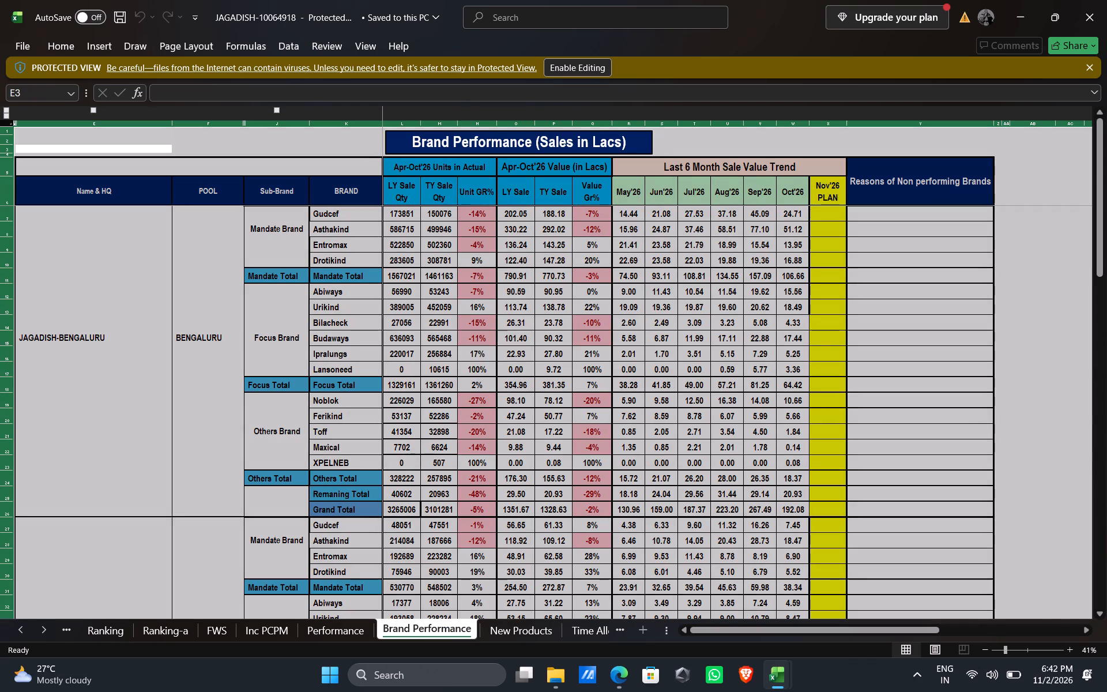
key(ctrl+c)
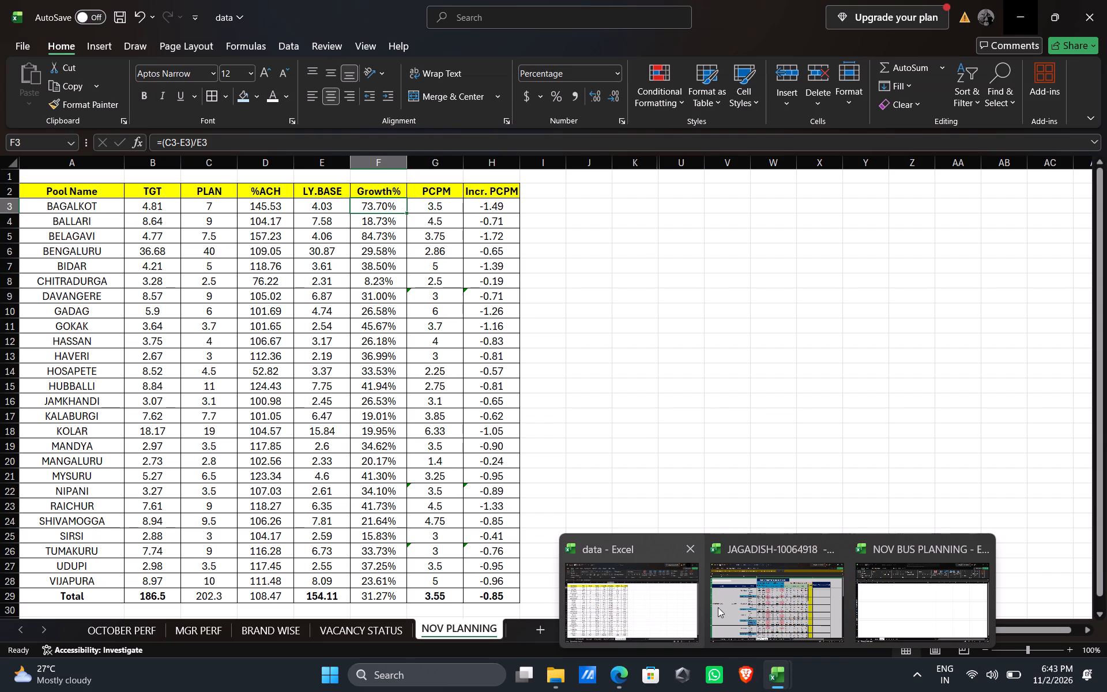
click(903, 601)
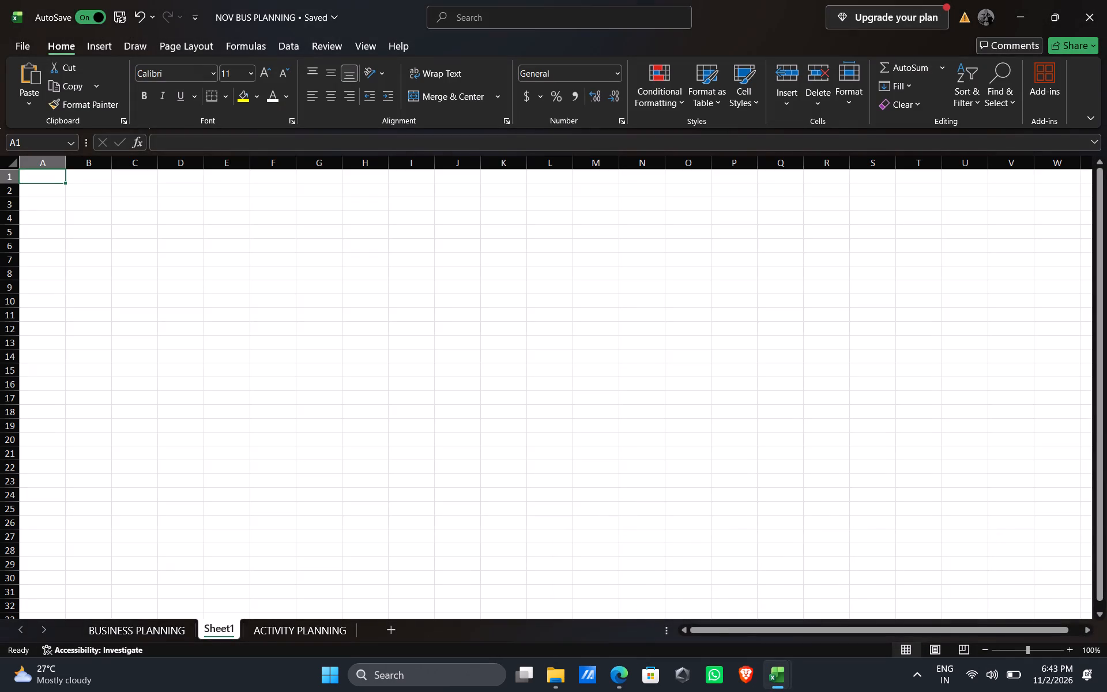
key(ctrl+v)
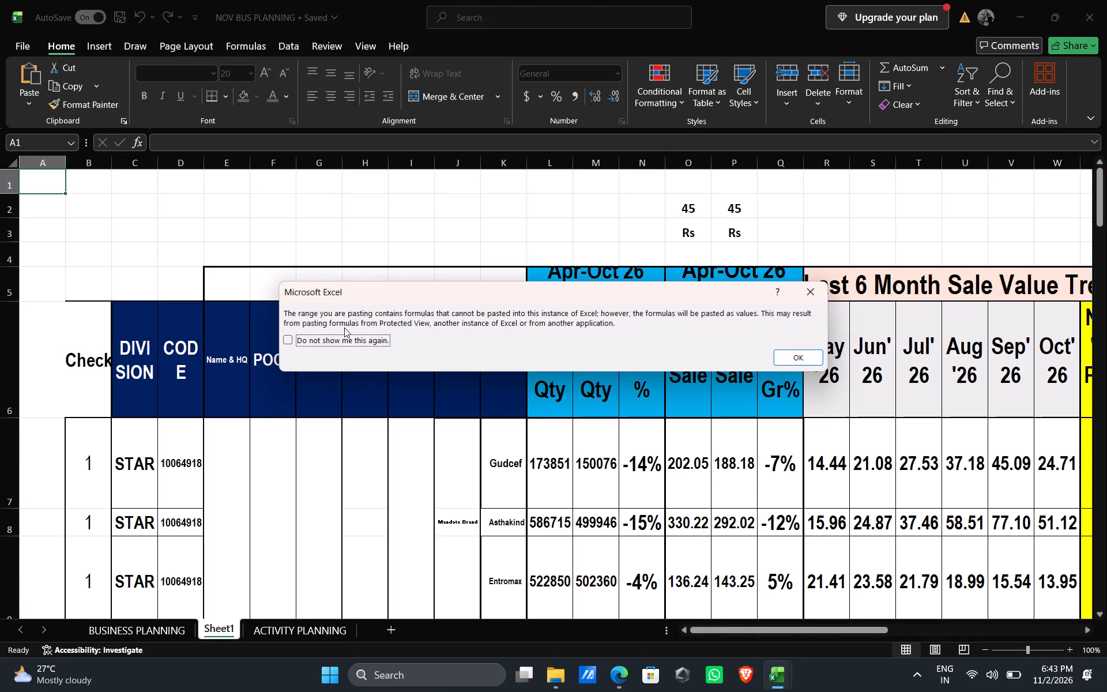
click(620, 235)
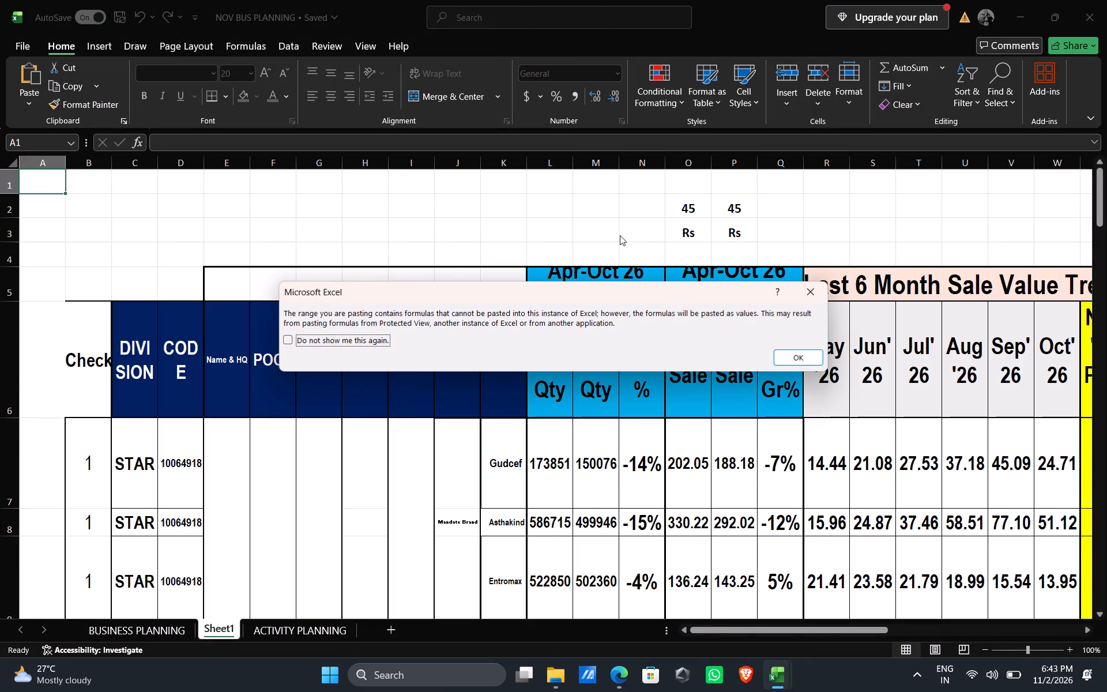
click(620, 235)
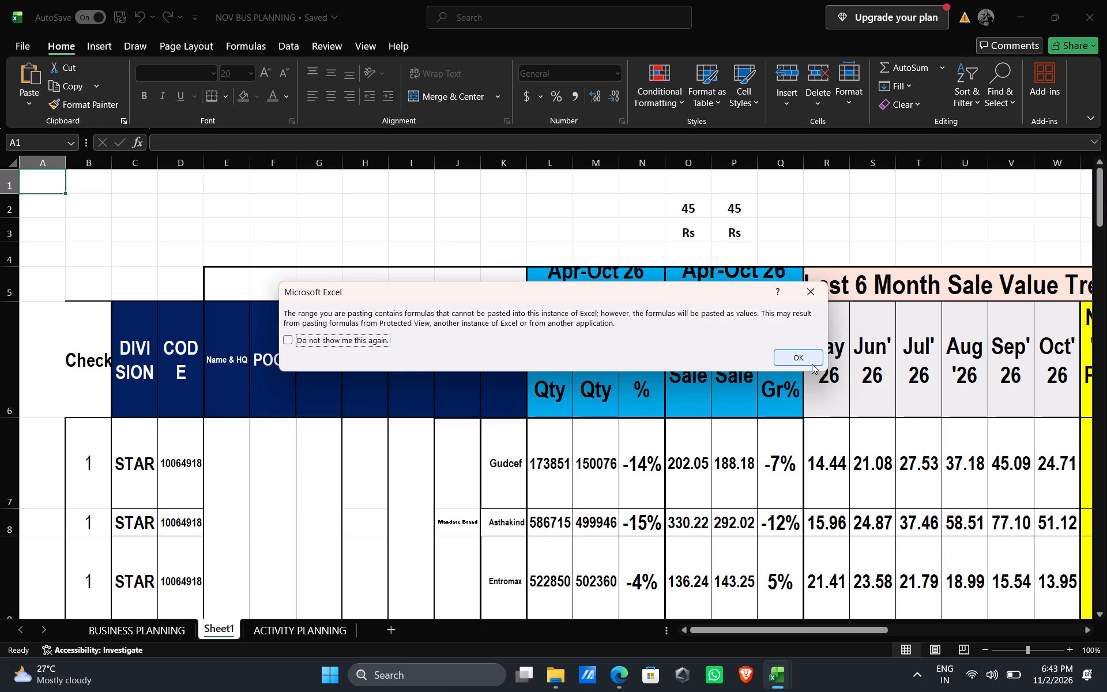
click(811, 362)
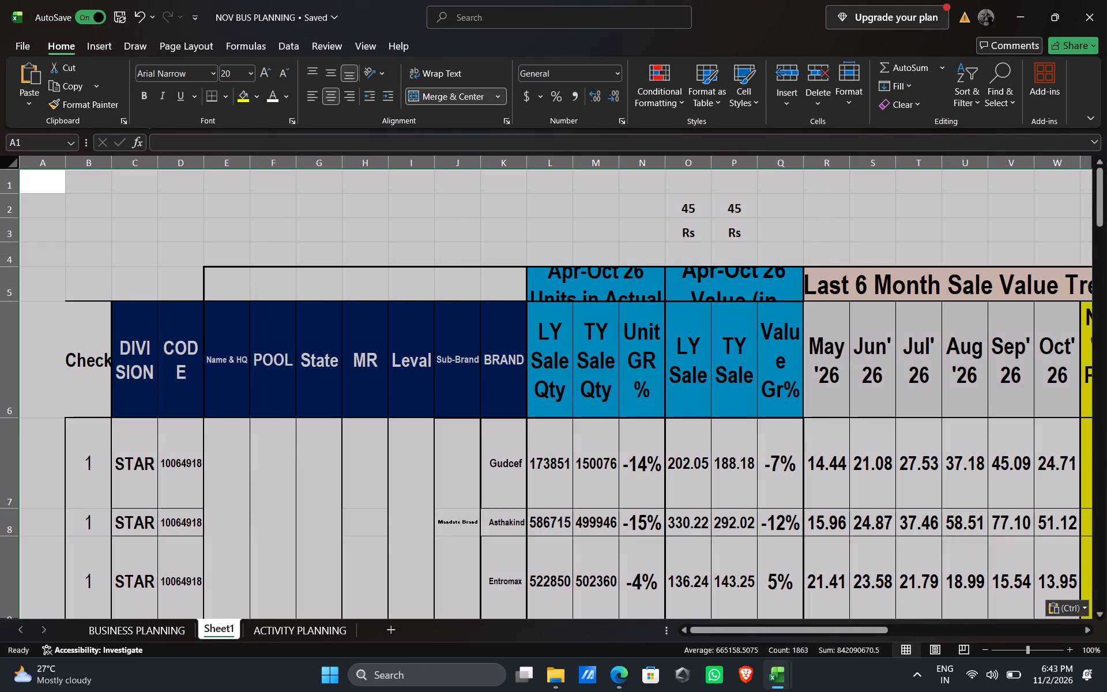
click(440, 248)
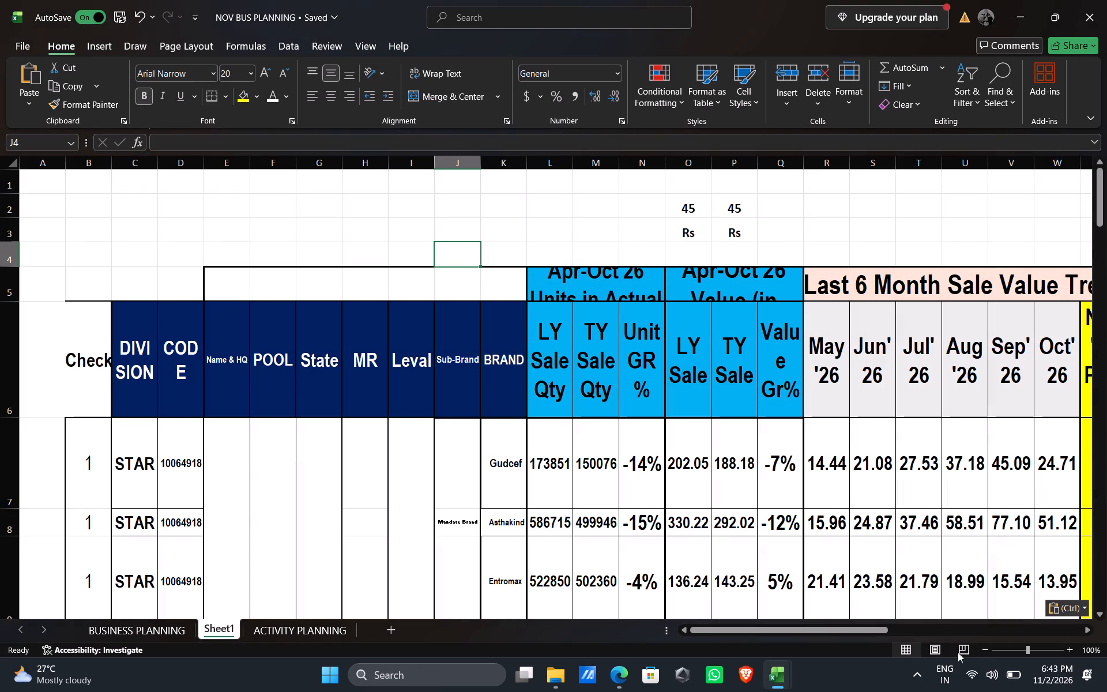
Widen columns D to K on Sheet1, from CODE to BRAND, so their headers and entries are readable.
triple_click(985, 651)
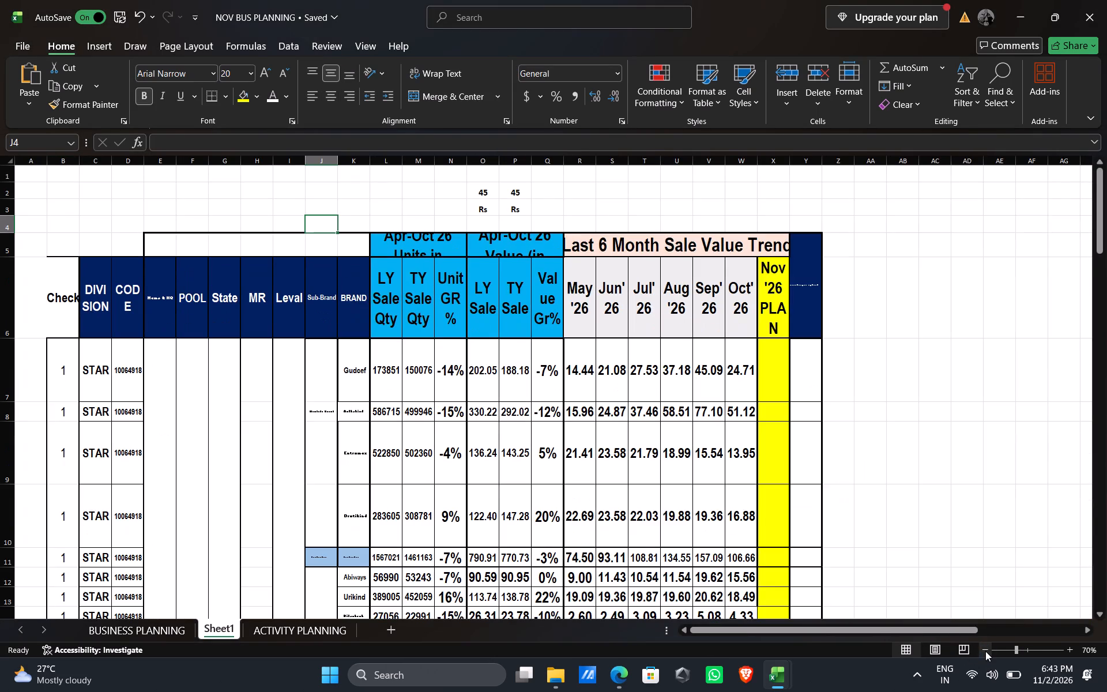
click(985, 651)
click(985, 651)
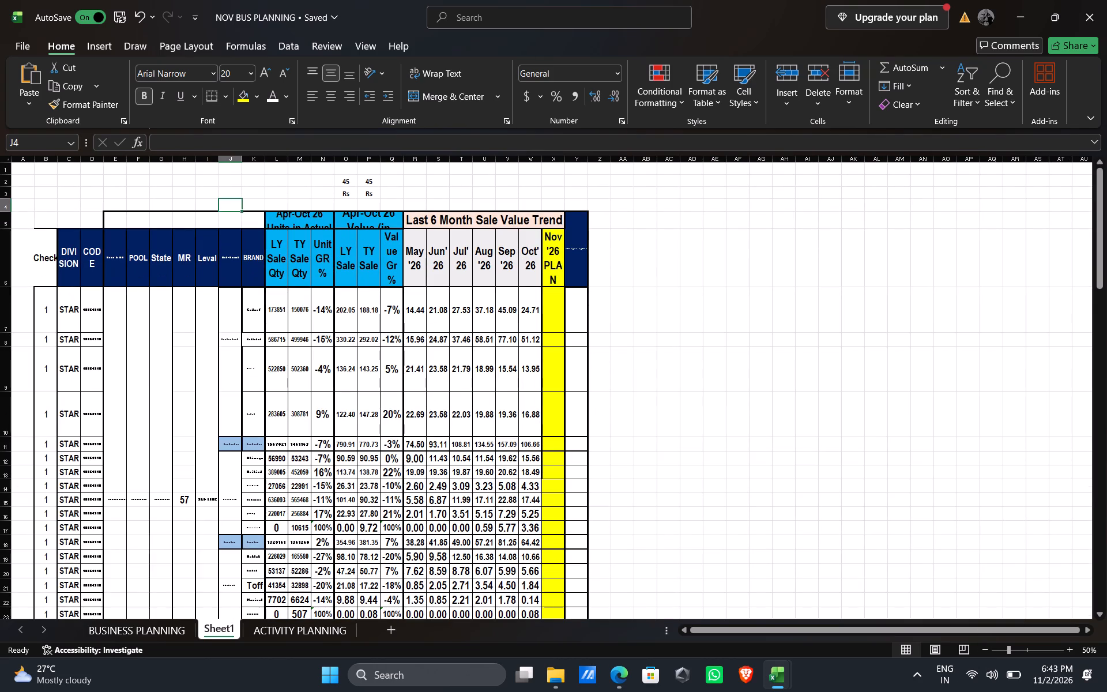
drag(103, 159, 143, 164)
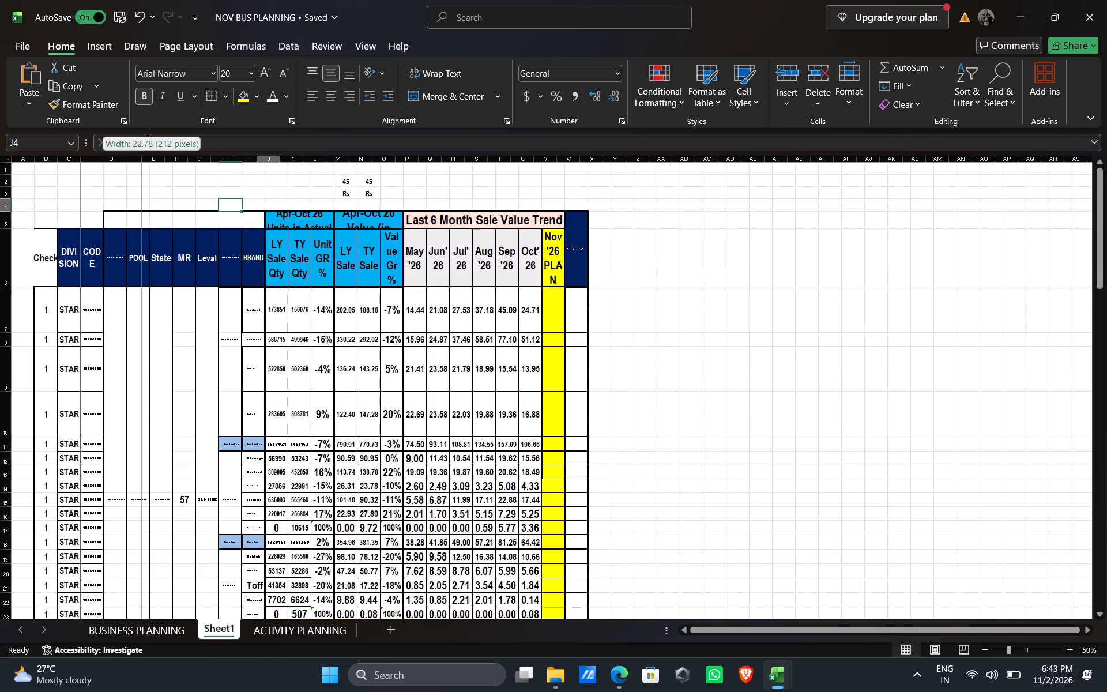
drag(143, 164, 148, 164)
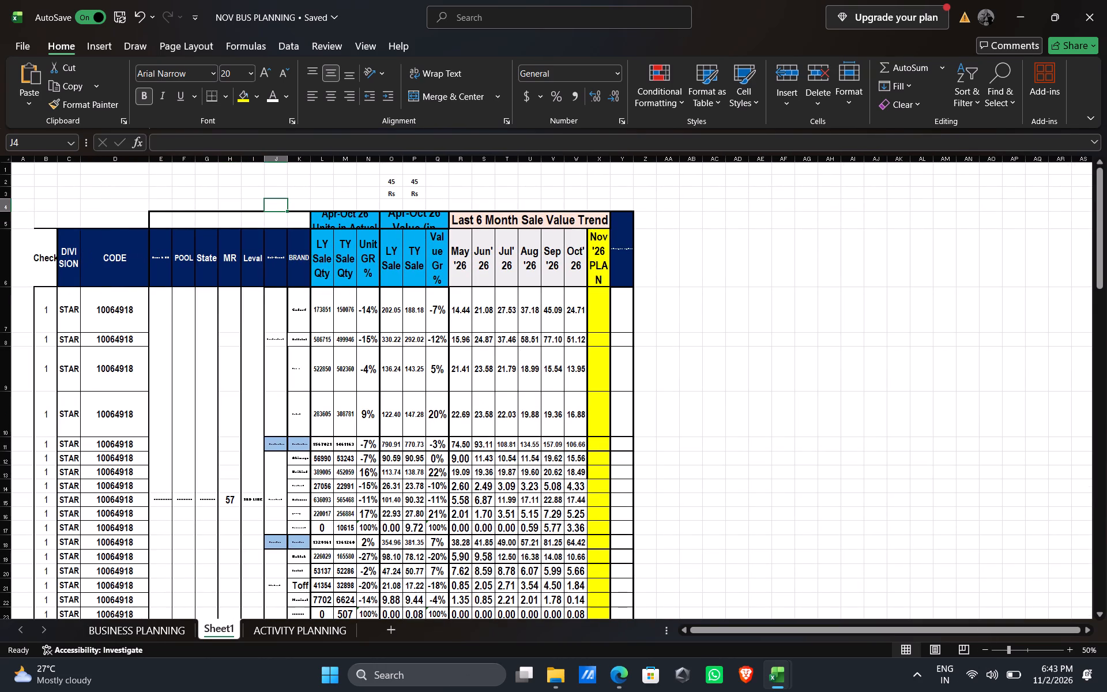
drag(172, 160, 214, 161)
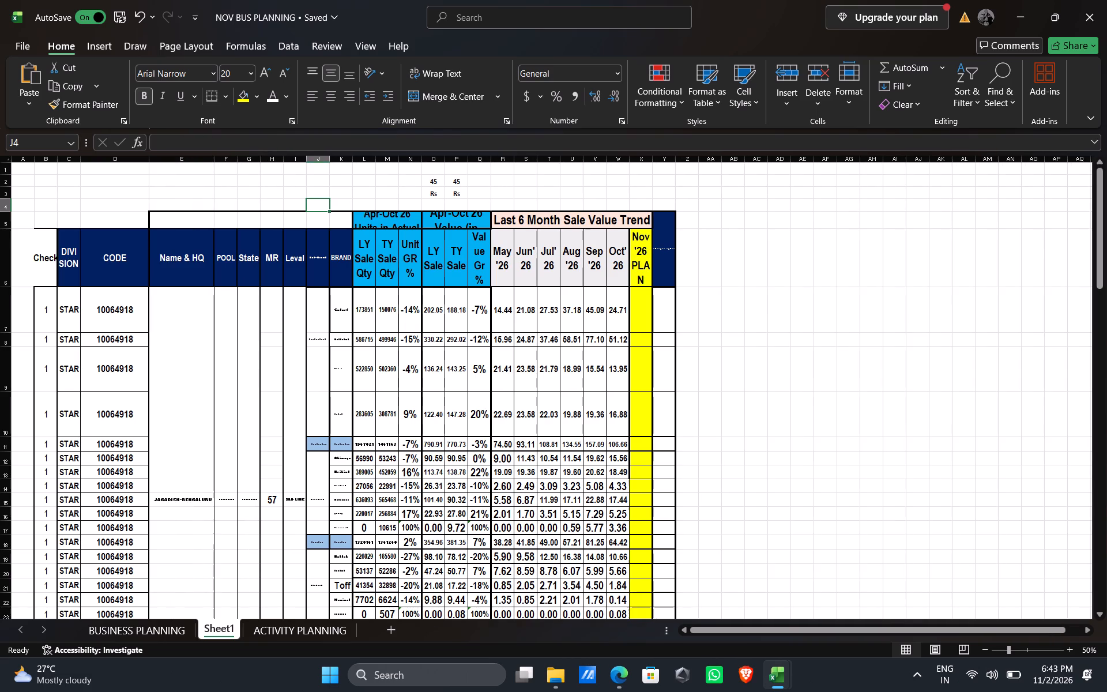
drag(236, 160, 263, 160)
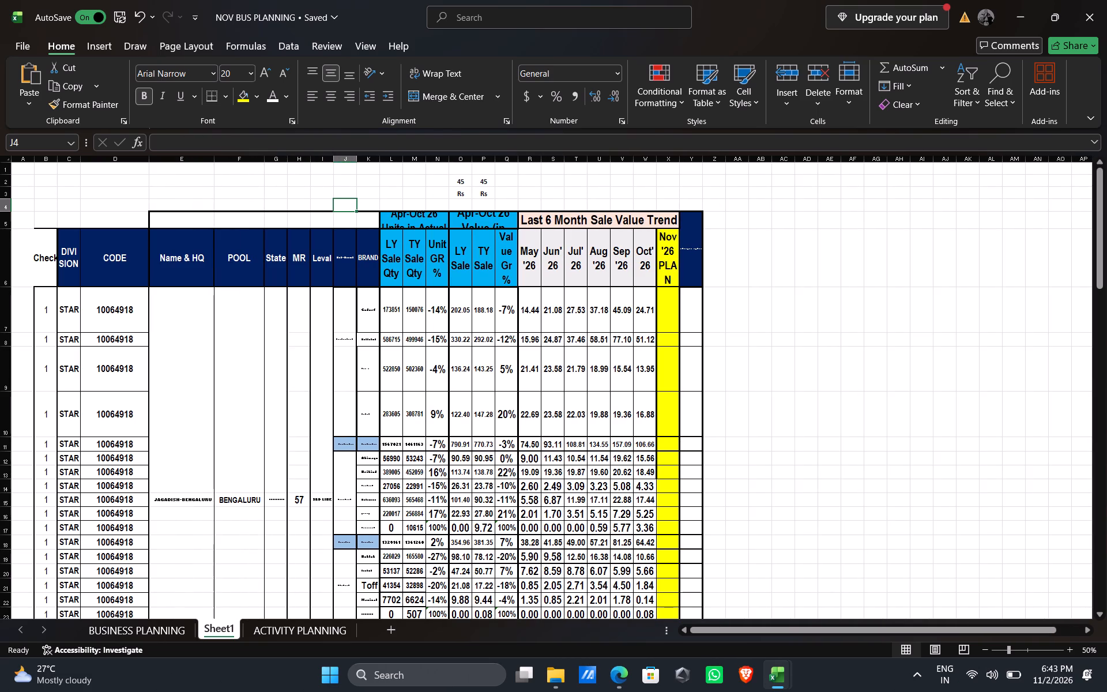
drag(287, 160, 329, 161)
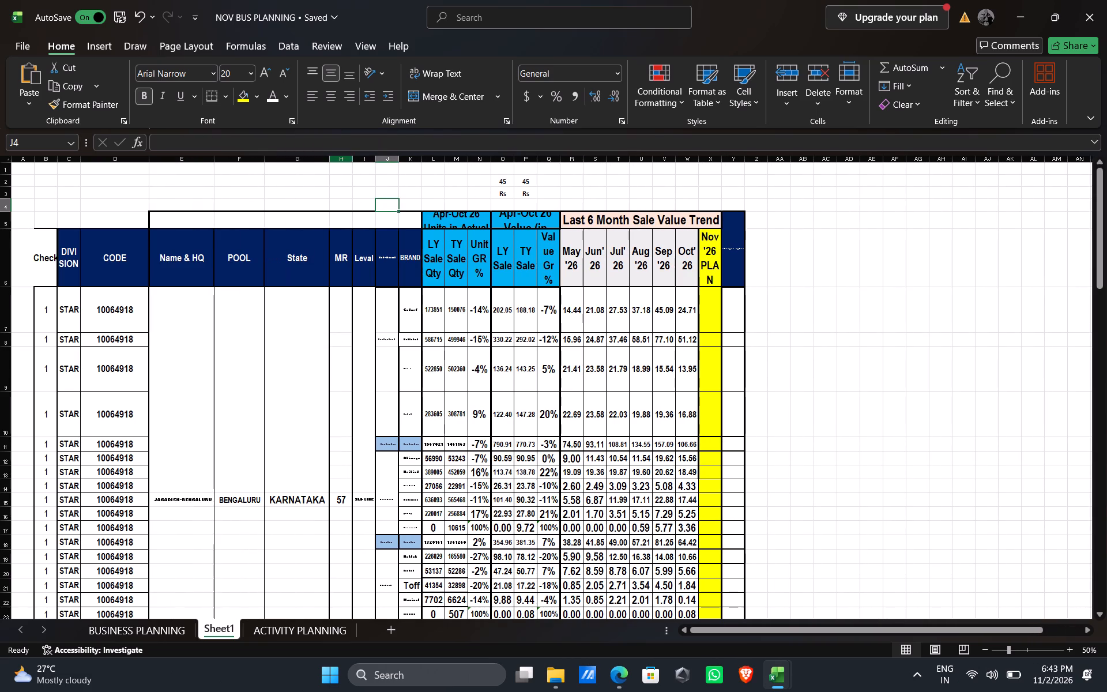
drag(352, 159, 414, 160)
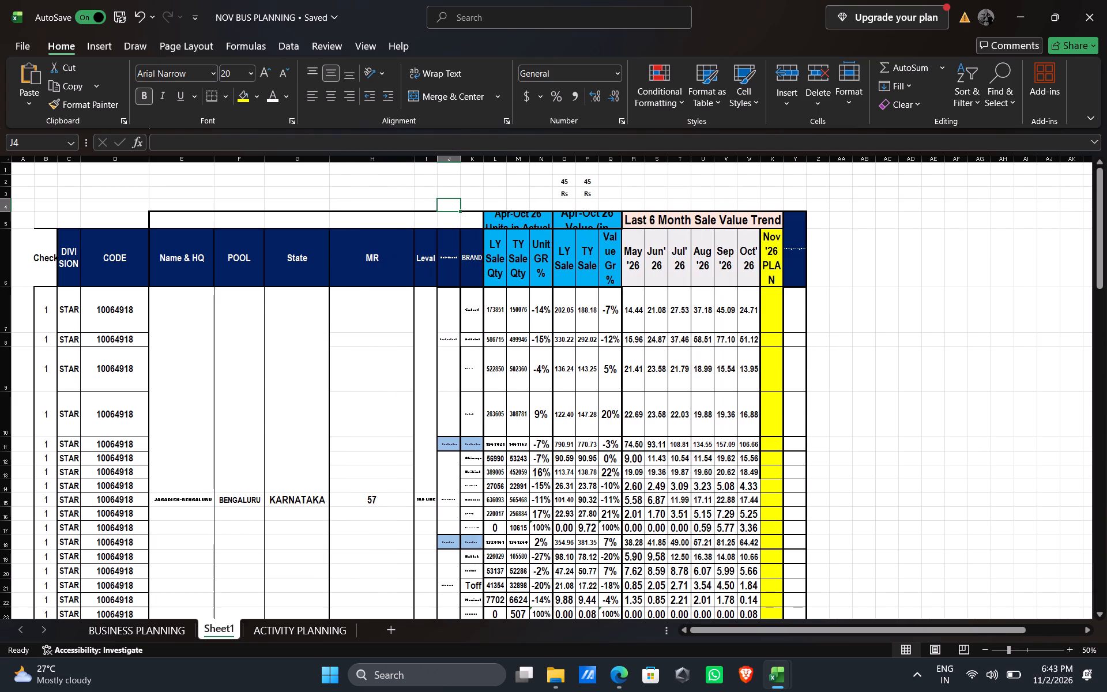
drag(436, 159, 505, 159)
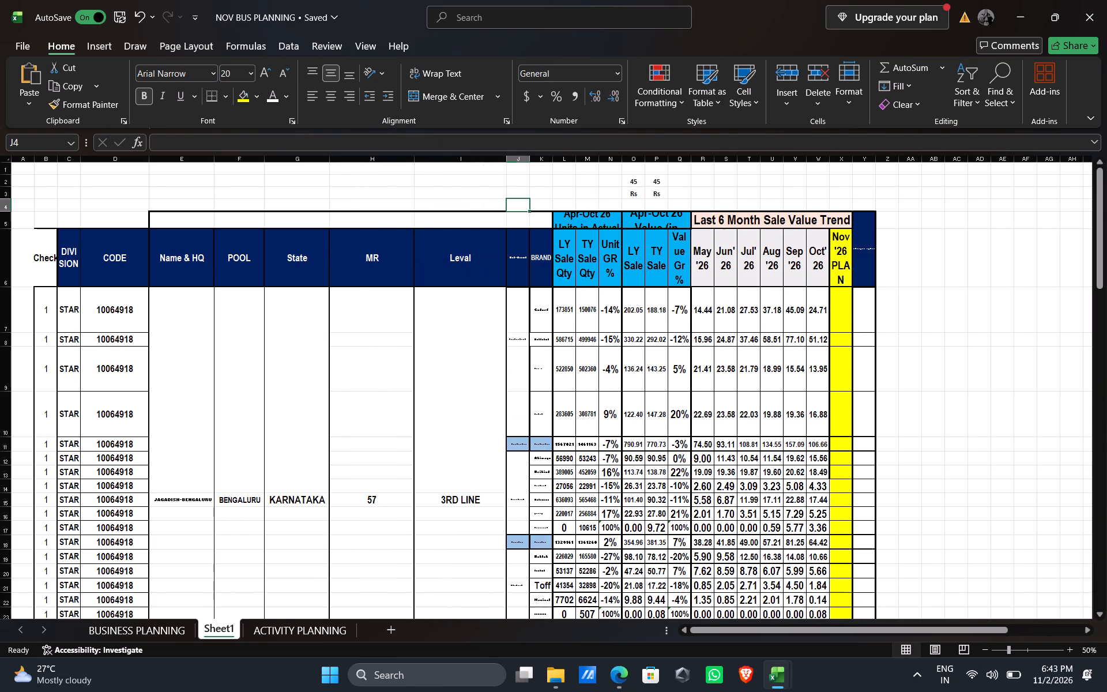
drag(529, 159, 582, 159)
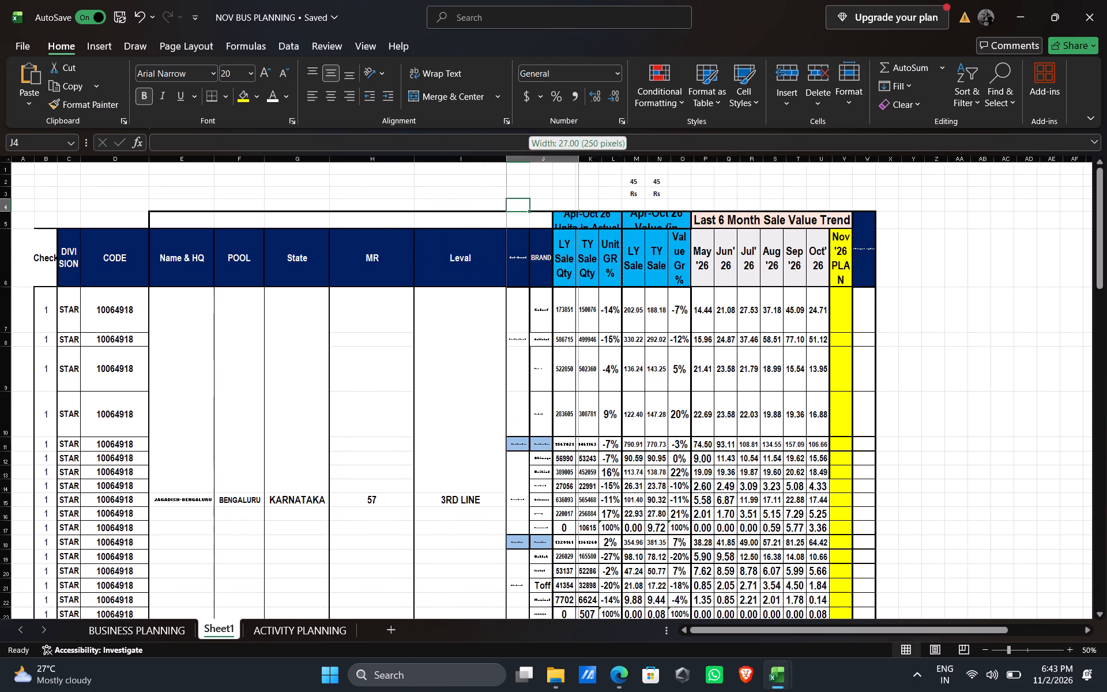
drag(582, 159, 590, 158)
drag(616, 161, 643, 160)
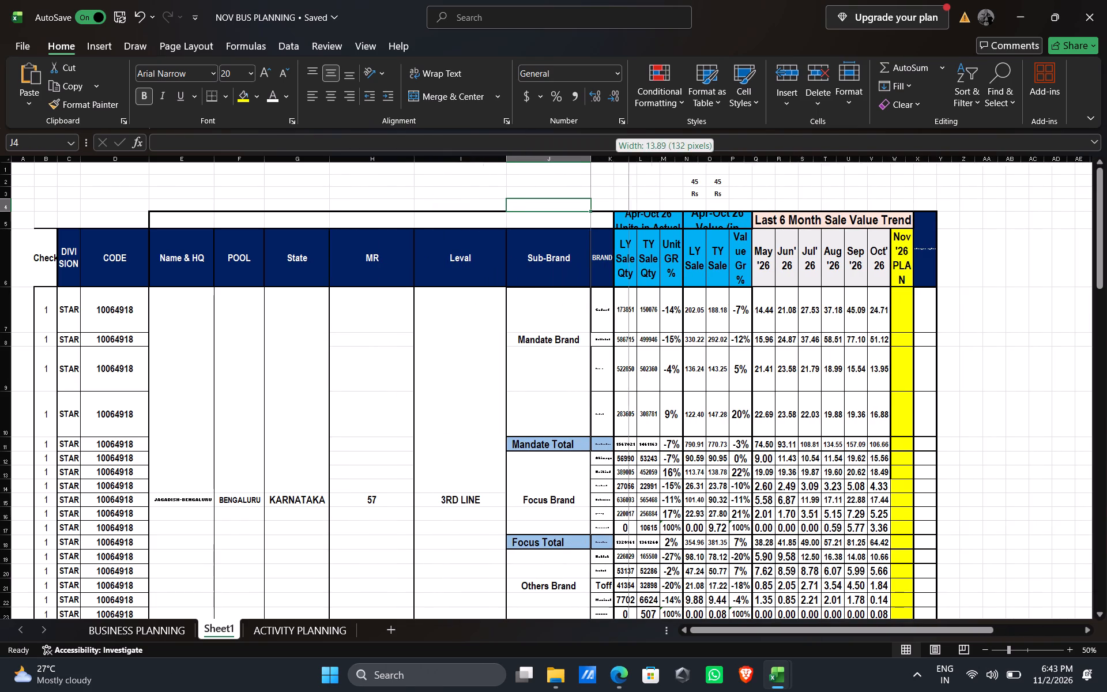
drag(643, 160, 667, 159)
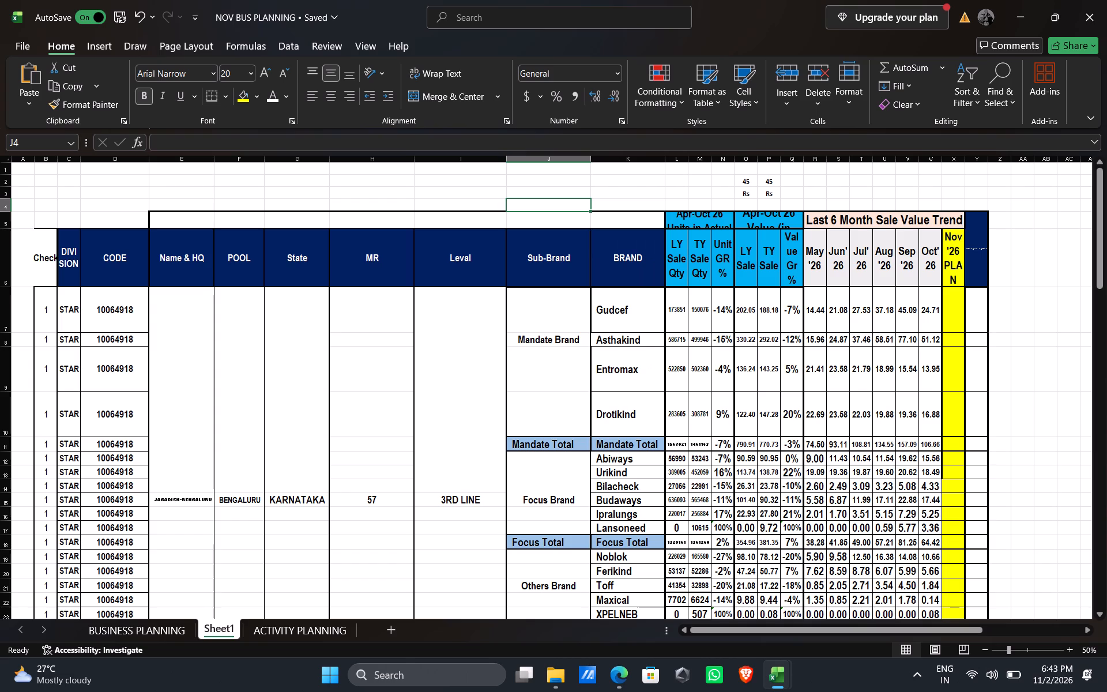
Widen columns L to X on Sheet1 equally, from LY Sale Qty to the Nov'26 PLAN column.
drag(676, 161, 946, 171)
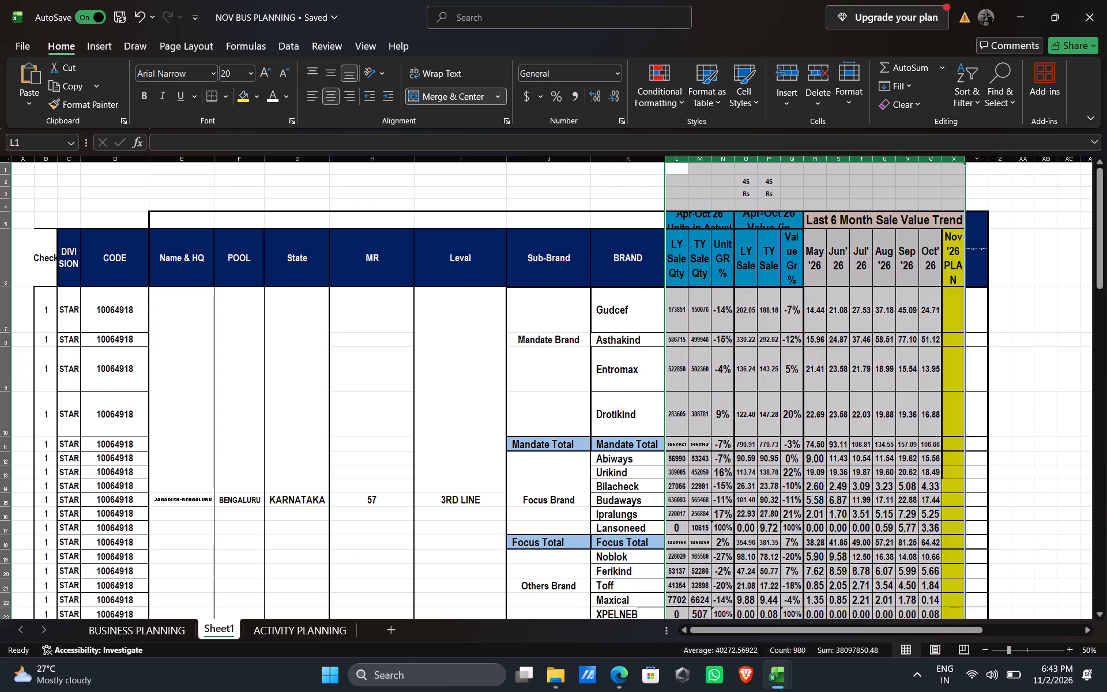
drag(964, 158, 970, 158)
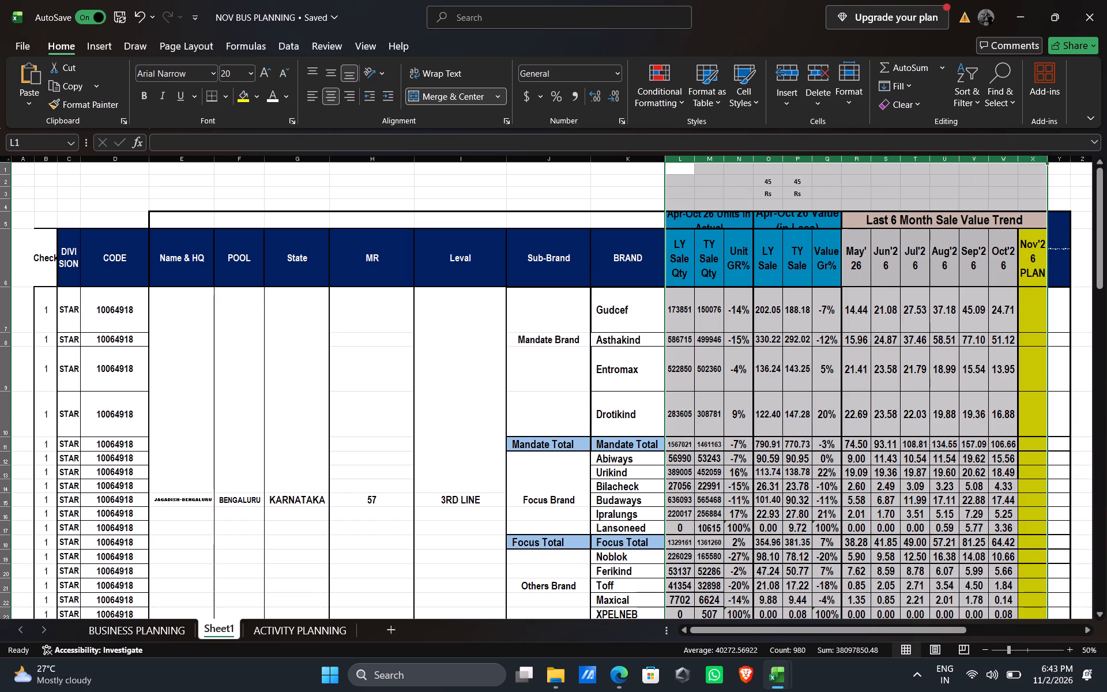
Widen columns E (Name & HQ) and F (POOL) on Sheet1 so the longer names and pool entries are fully readable.
triple_click(1101, 610)
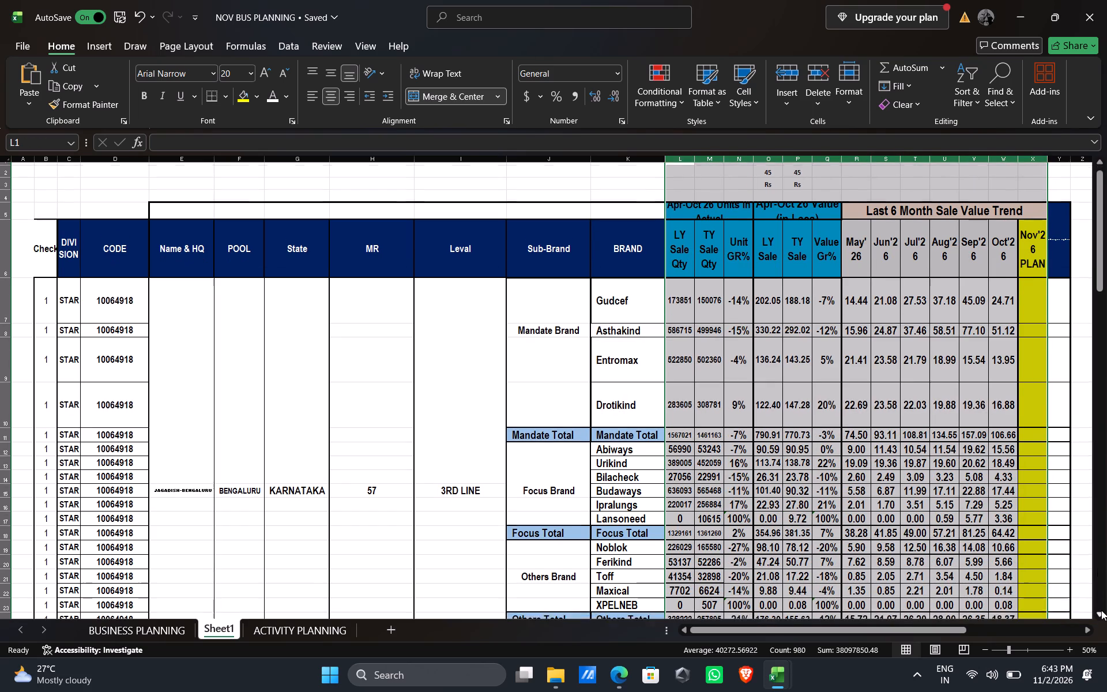
click(1101, 610)
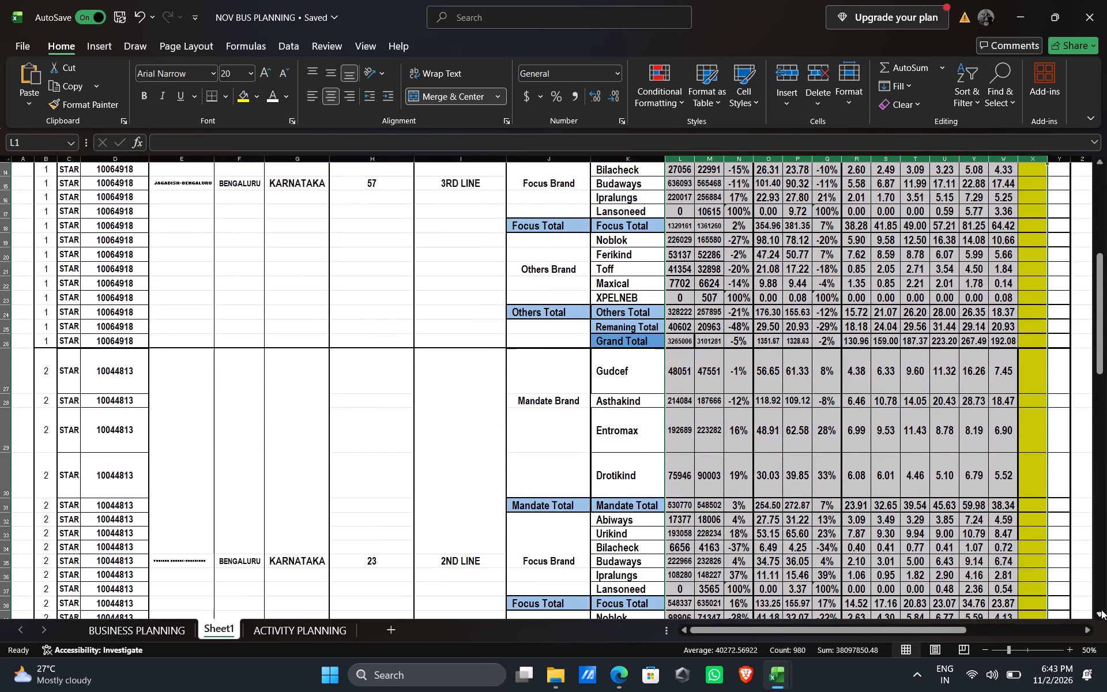
triple_click(1101, 610)
triple_click(1101, 610)
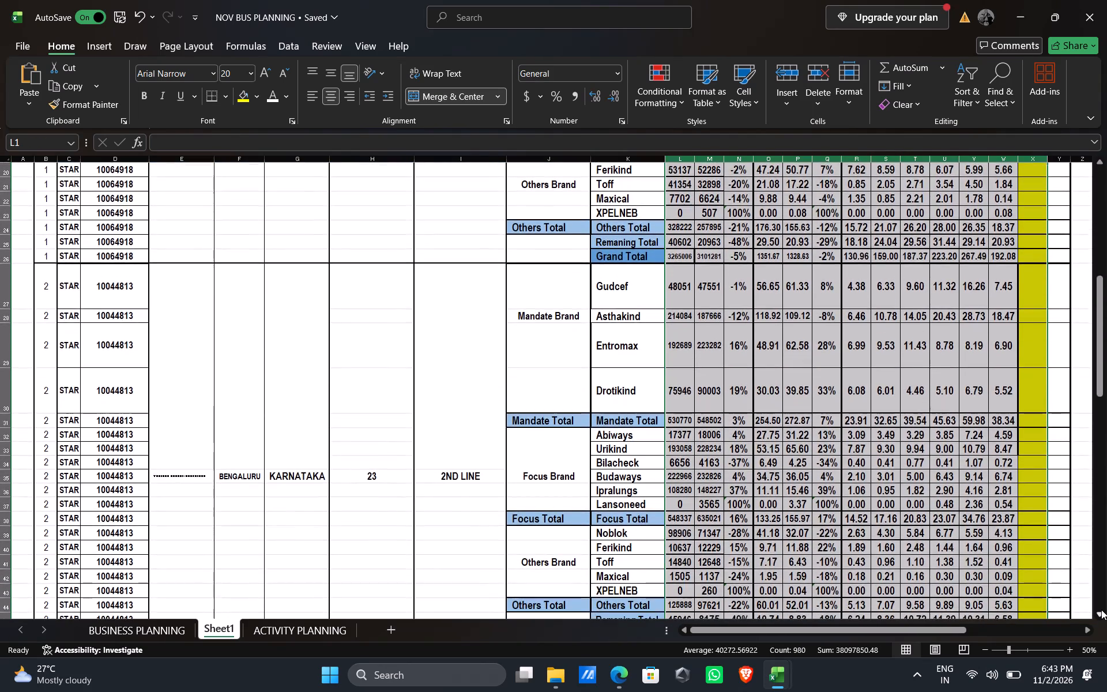
double_click(1101, 610)
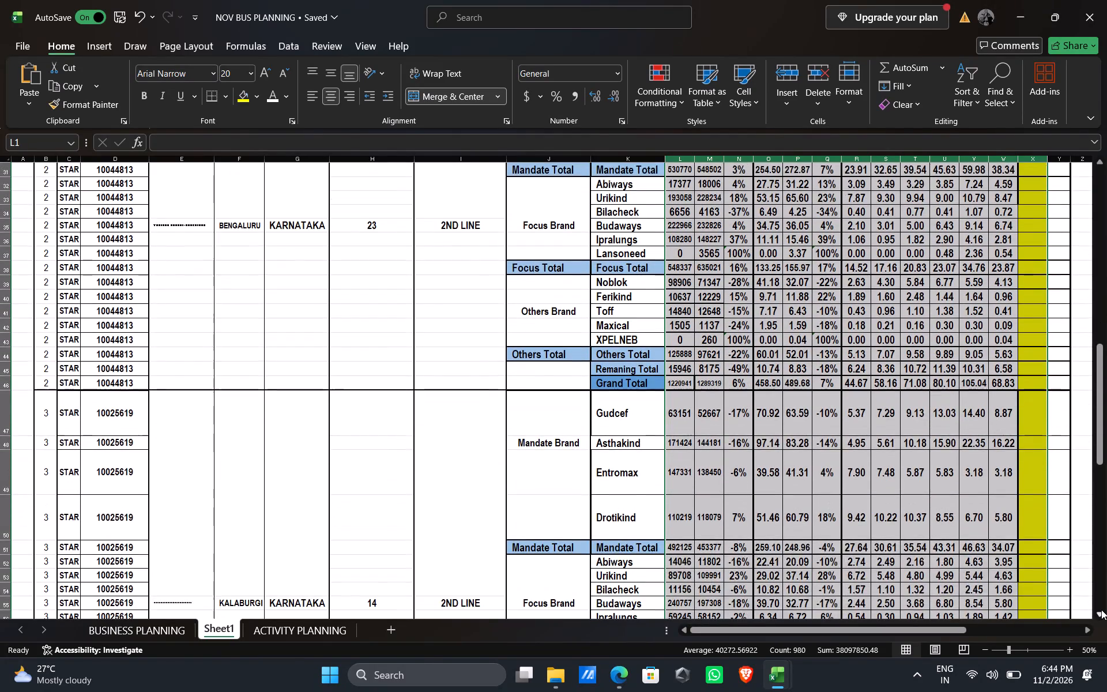
click(1101, 610)
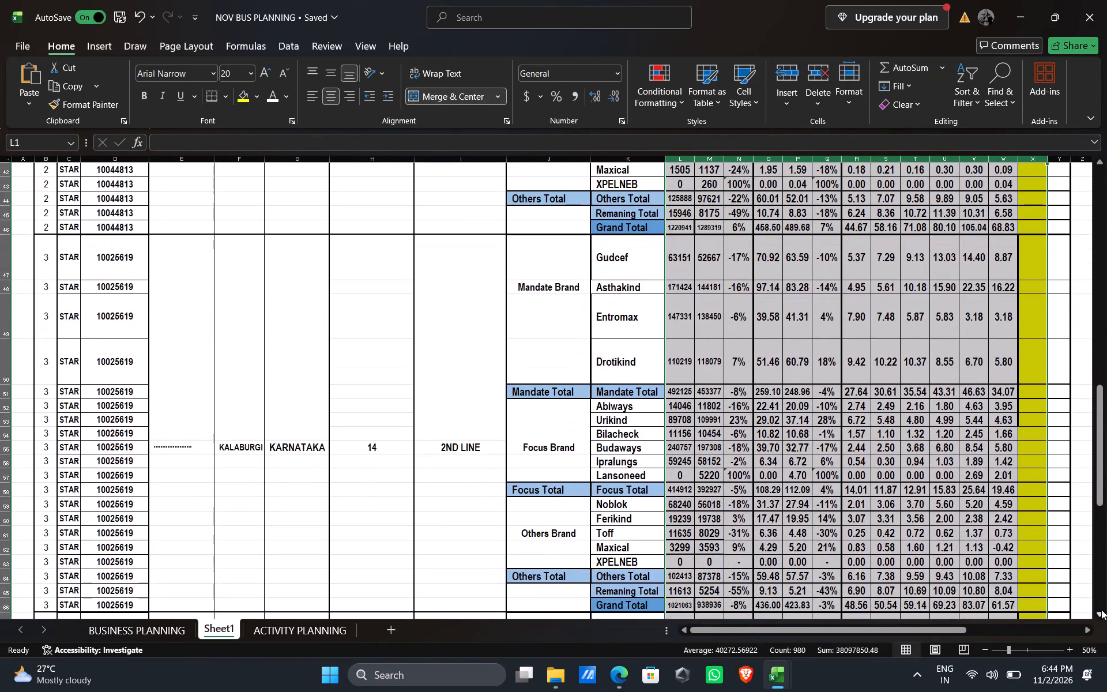
triple_click(1101, 610)
click(1101, 610)
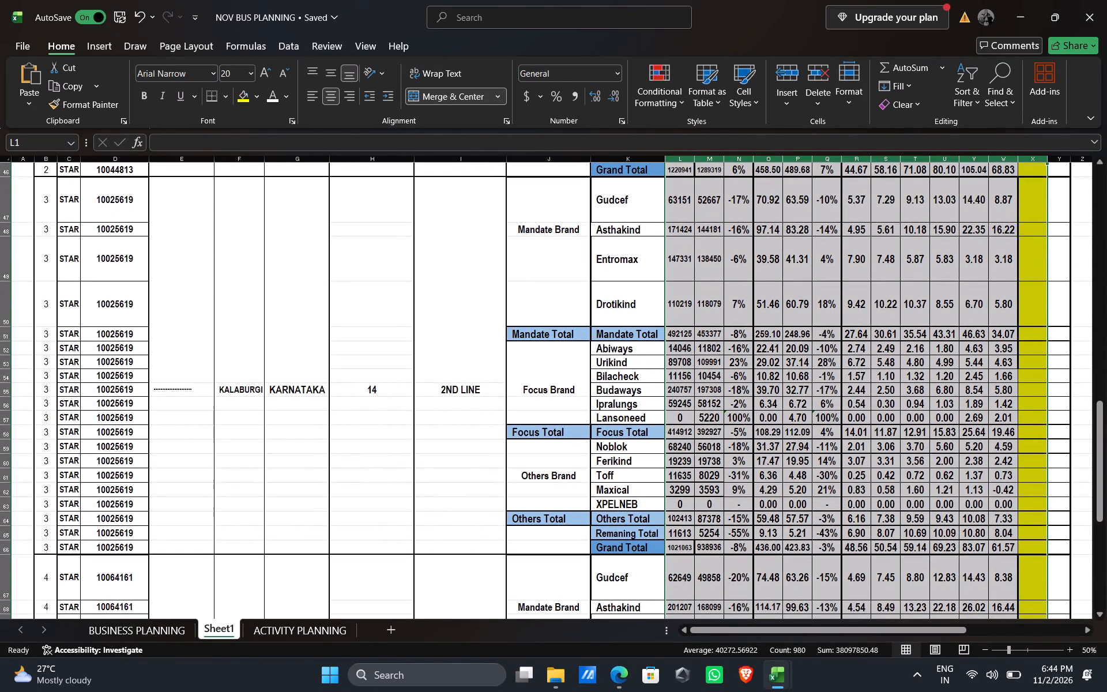
drag(213, 160, 235, 161)
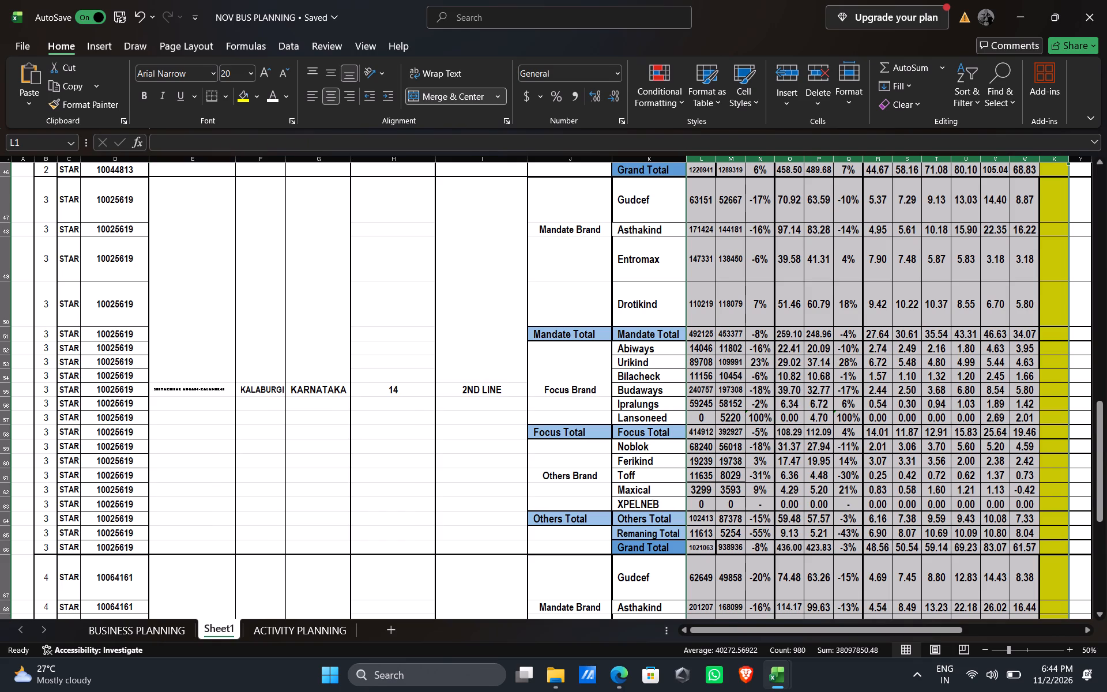
drag(236, 161, 263, 161)
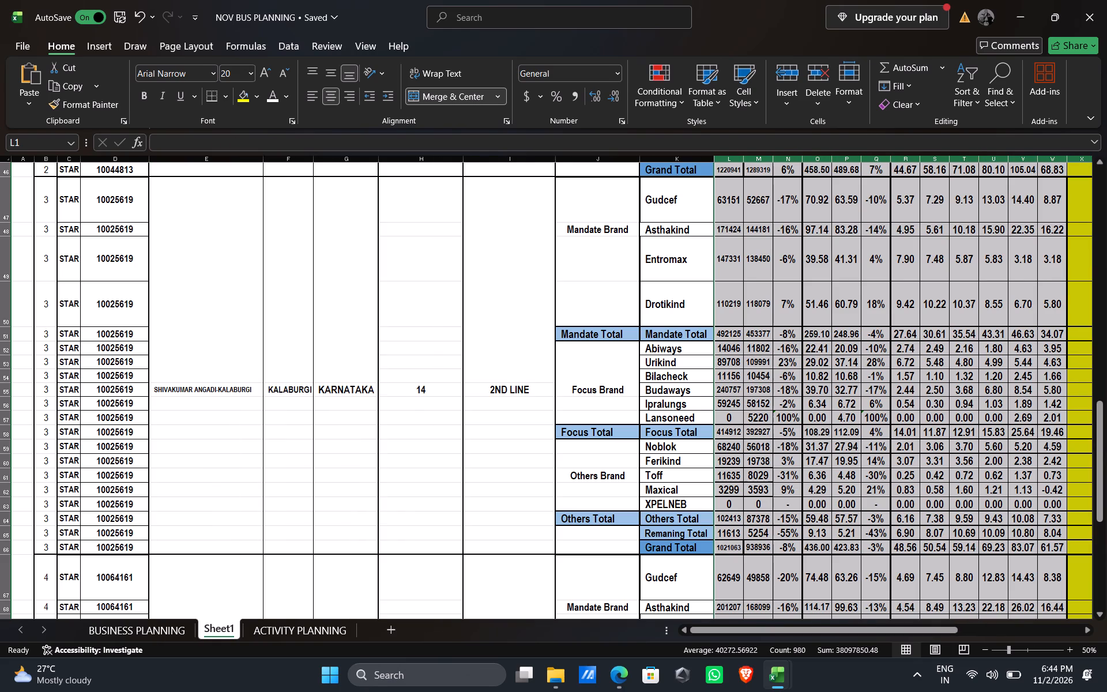
drag(311, 160, 318, 160)
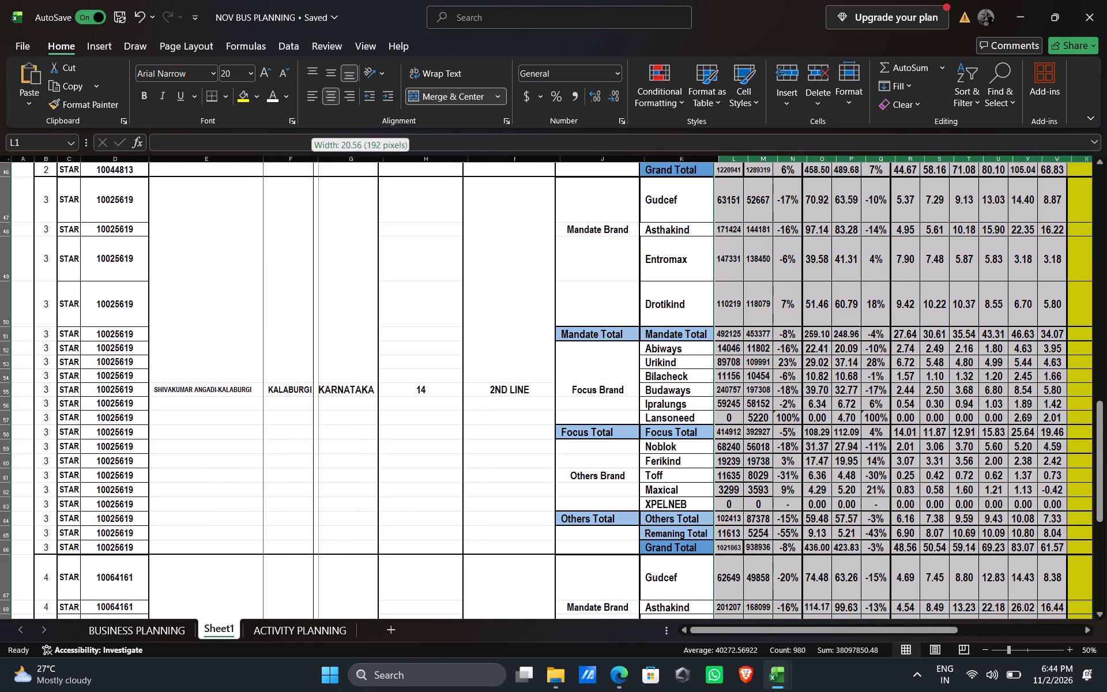
drag(318, 160, 327, 160)
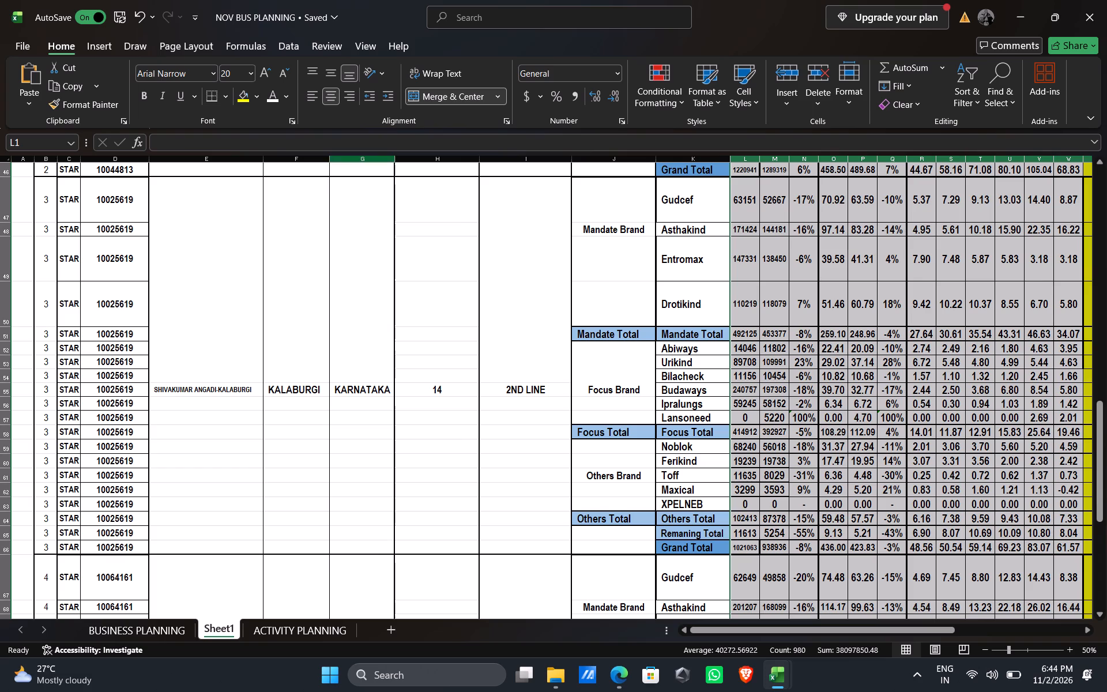
Select rows 47 to 50 on Sheet1, the Mandate Brand rows from Gudcef to Drotikind in the KALABURGI block.
drag(1102, 439, 1106, 392)
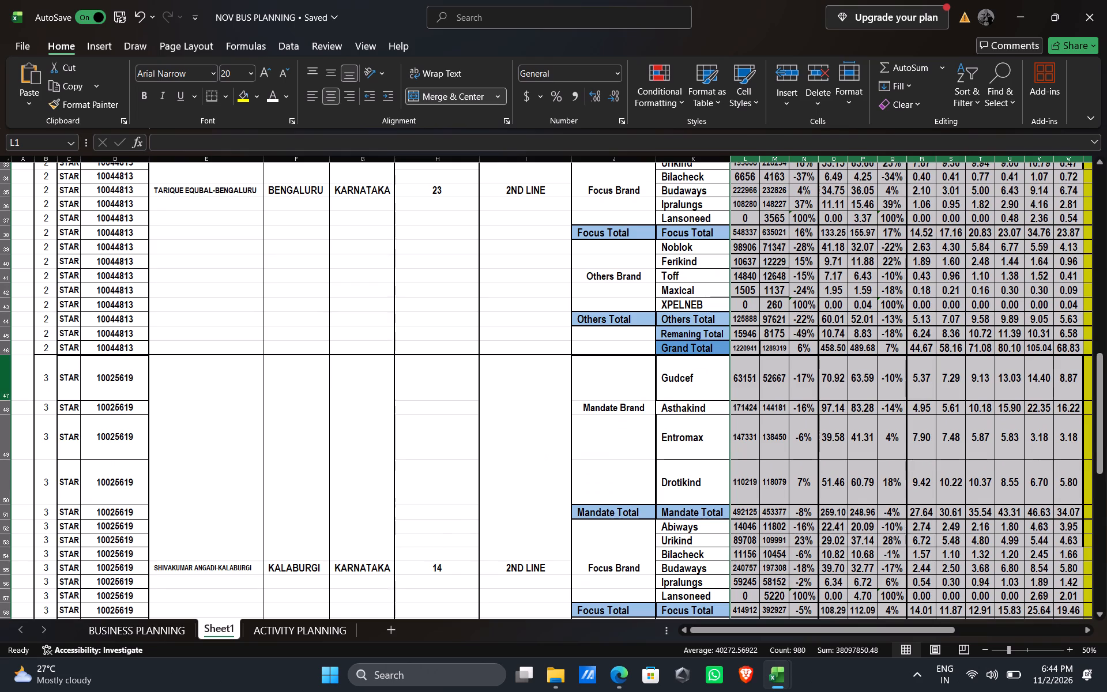
drag(0, 368, 0, 476)
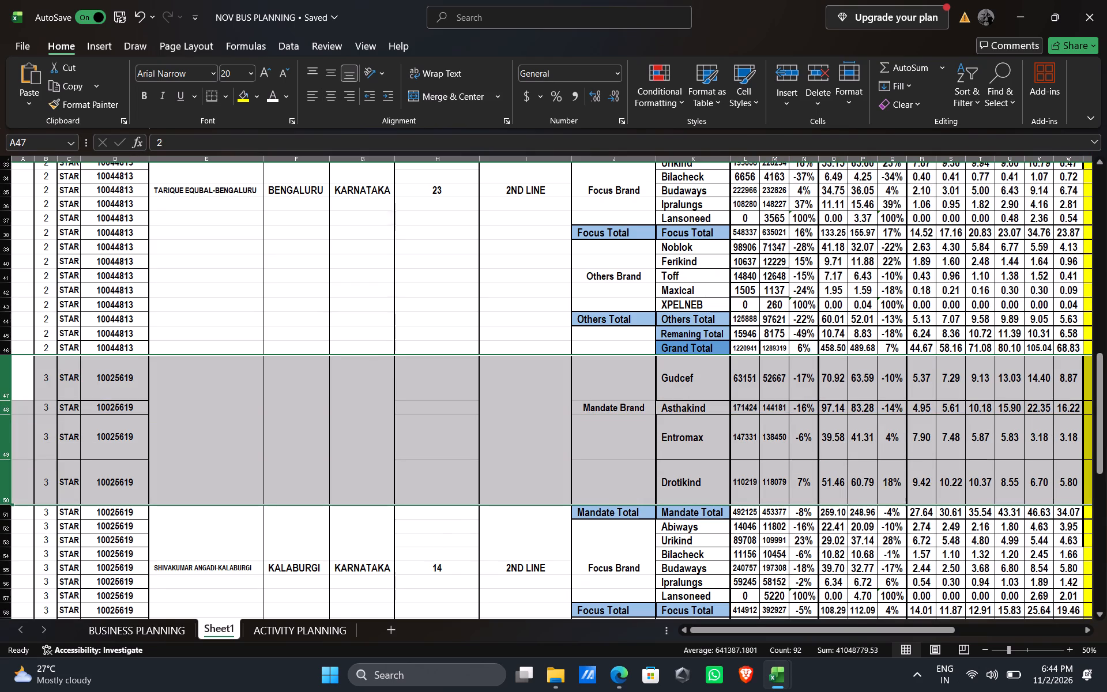
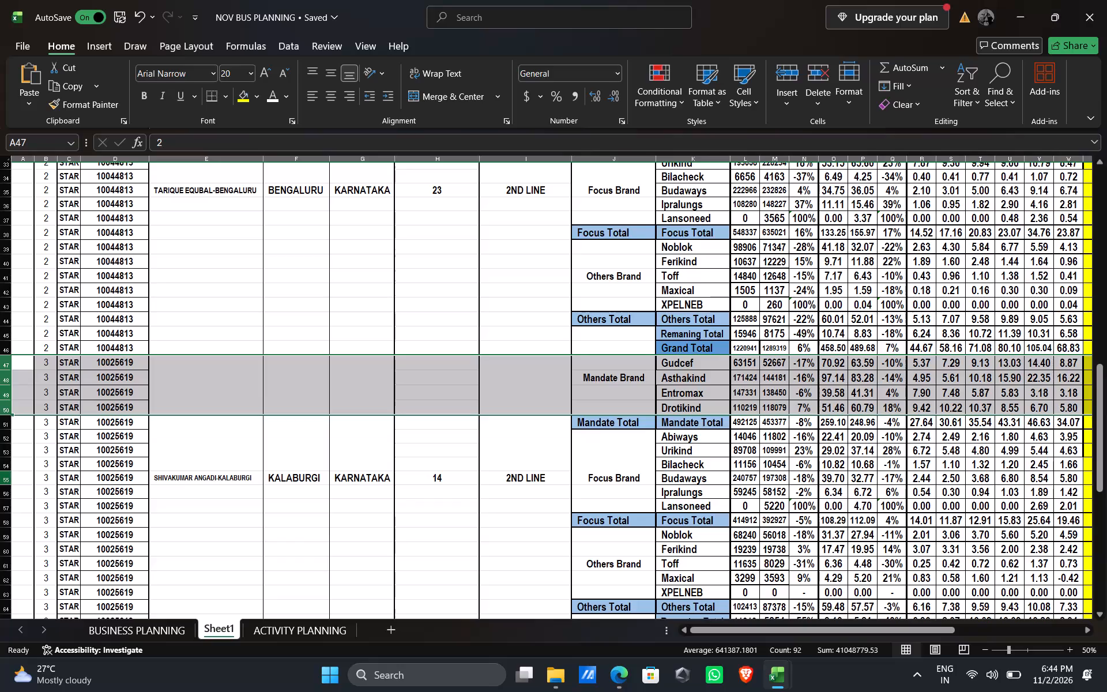
Give rows 67 to 70 on Sheet1, the Mandate Brand rows of the HUBBALLI block, one equal compact height.
click(501, 375)
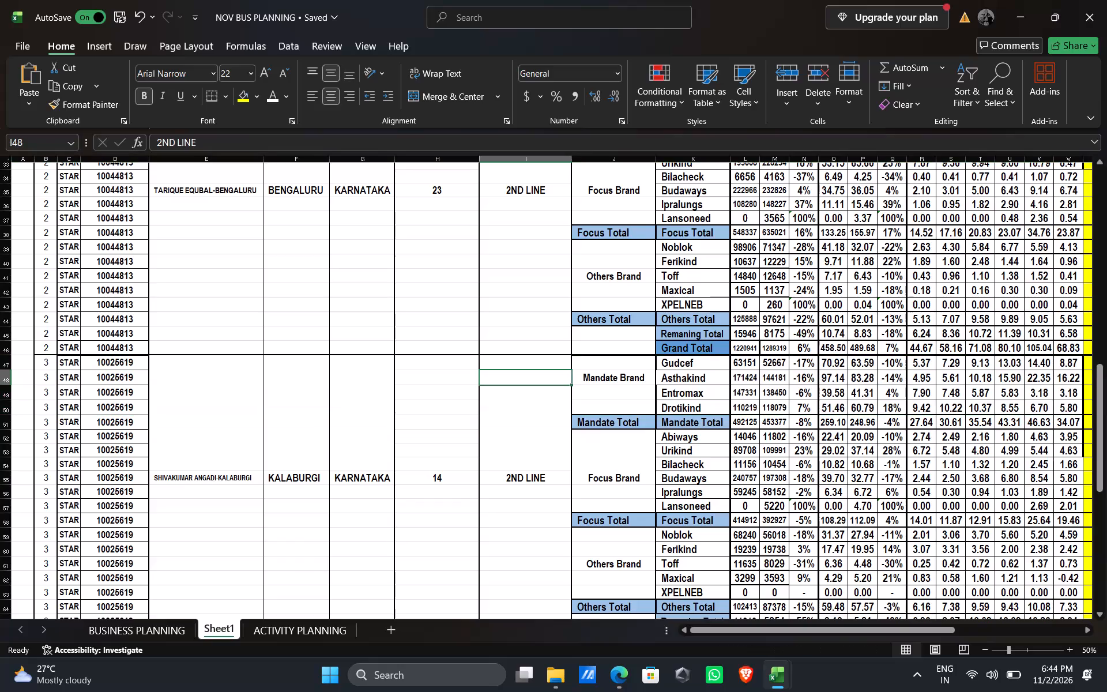
drag(1101, 396, 1103, 477)
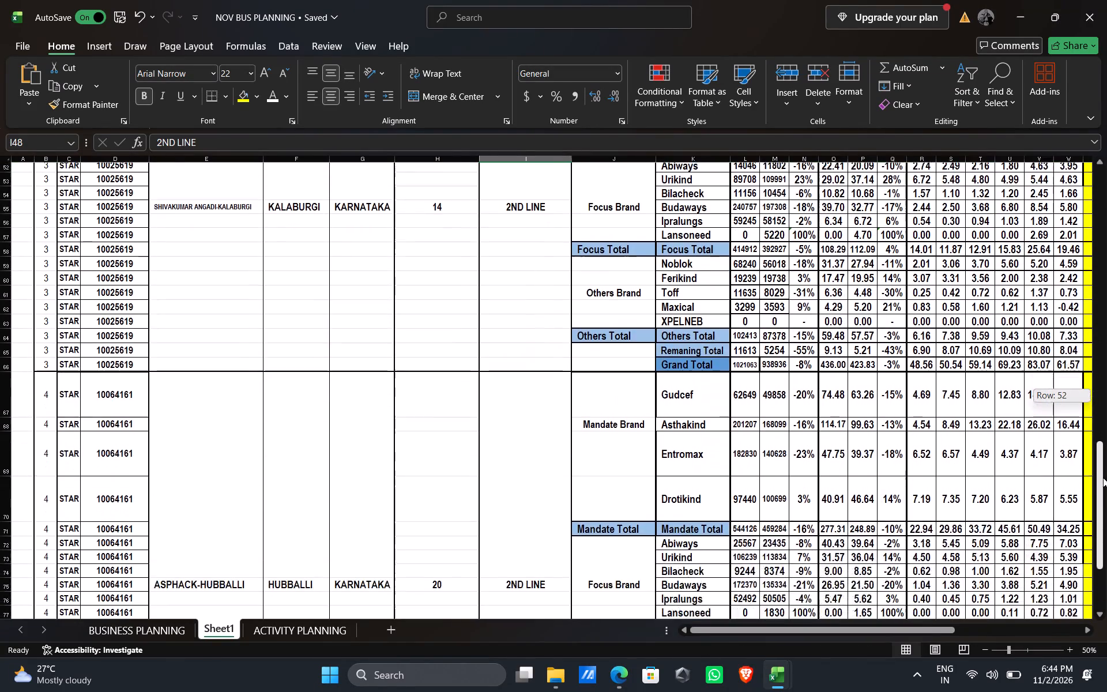
drag(1103, 477, 1094, 557)
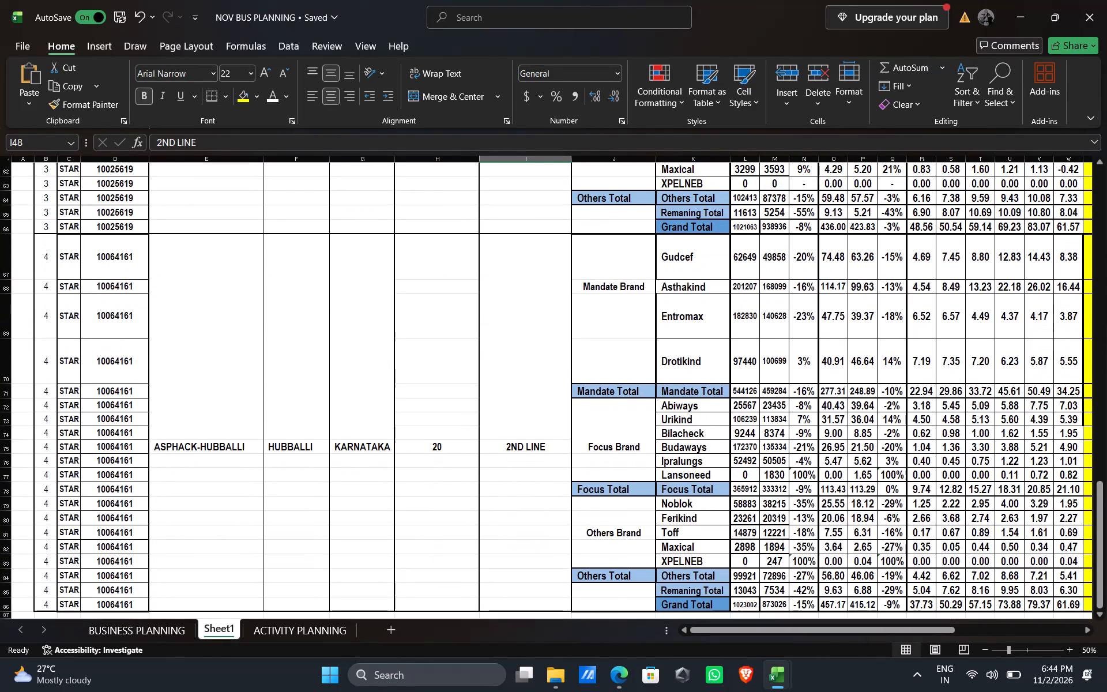
drag(1, 373, 0, 279)
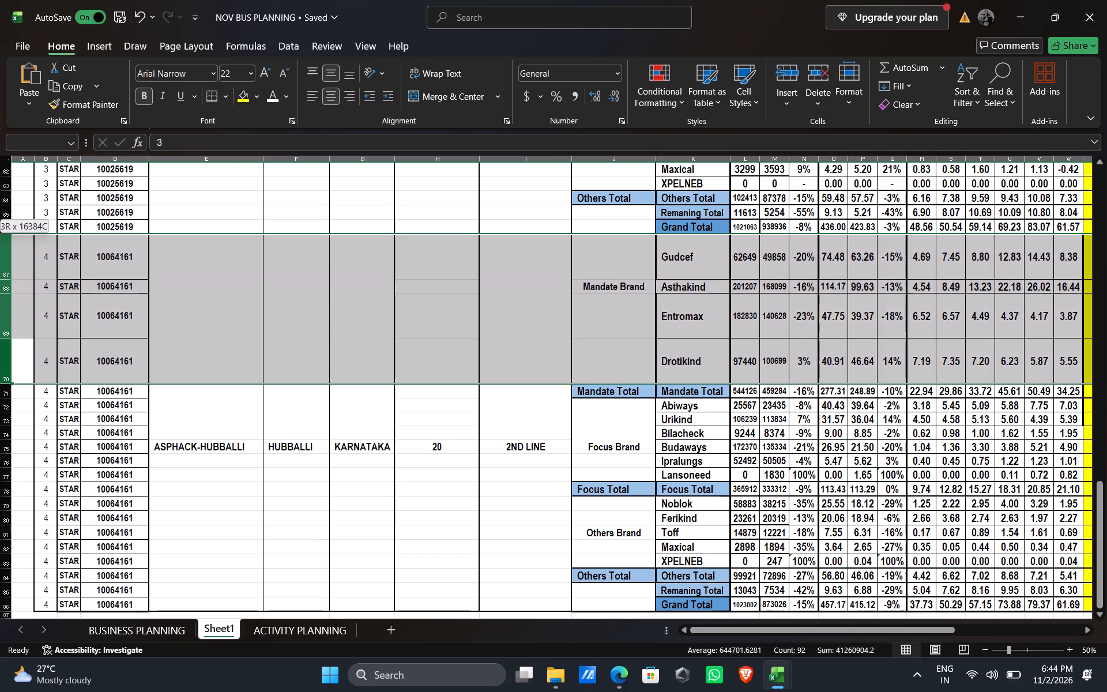
drag(0, 279, 0, 265)
drag(10, 385, 8, 378)
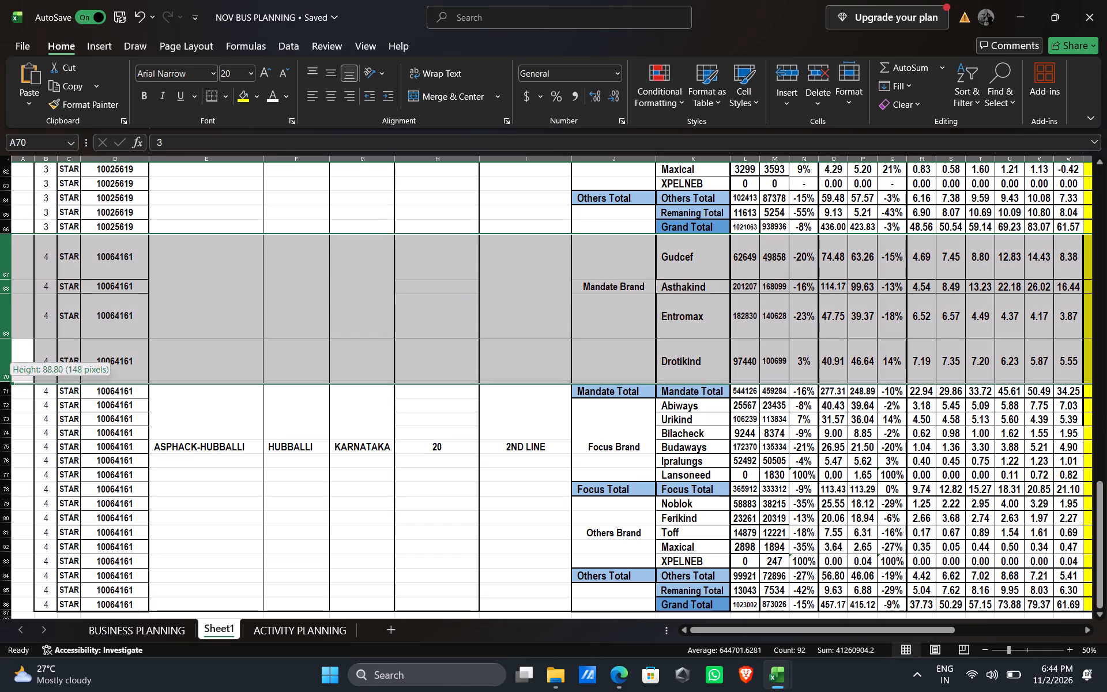
drag(8, 378, 0, 356)
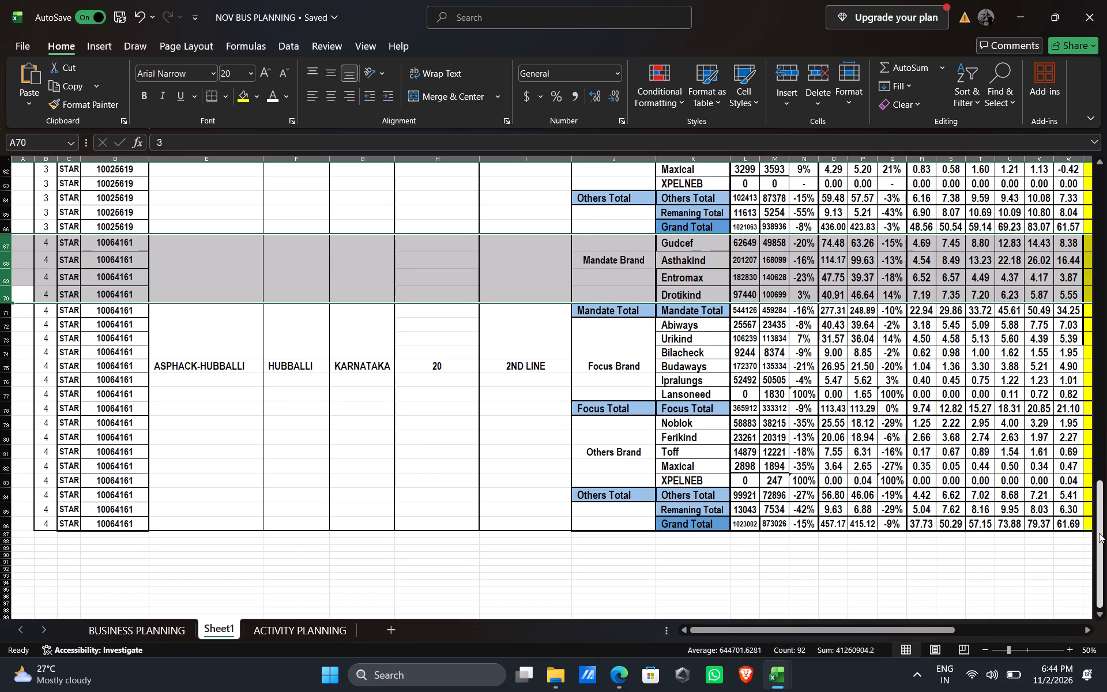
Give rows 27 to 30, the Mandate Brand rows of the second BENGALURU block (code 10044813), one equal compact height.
drag(1099, 533, 1101, 327)
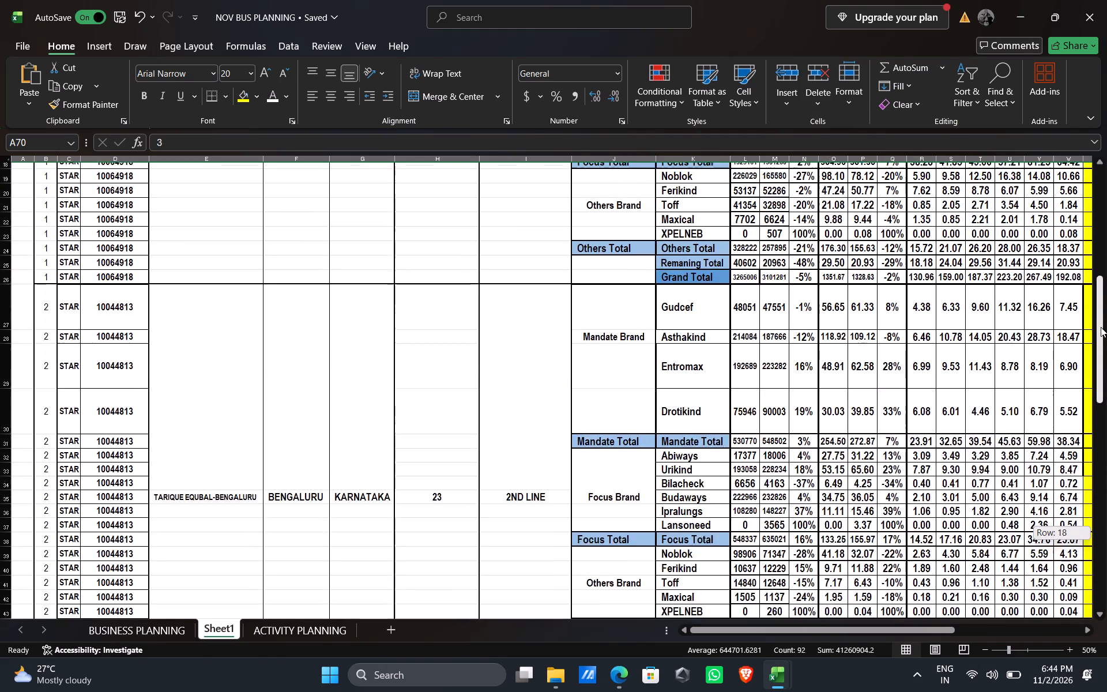
drag(1101, 327, 1095, 311)
drag(5, 480, 1, 389)
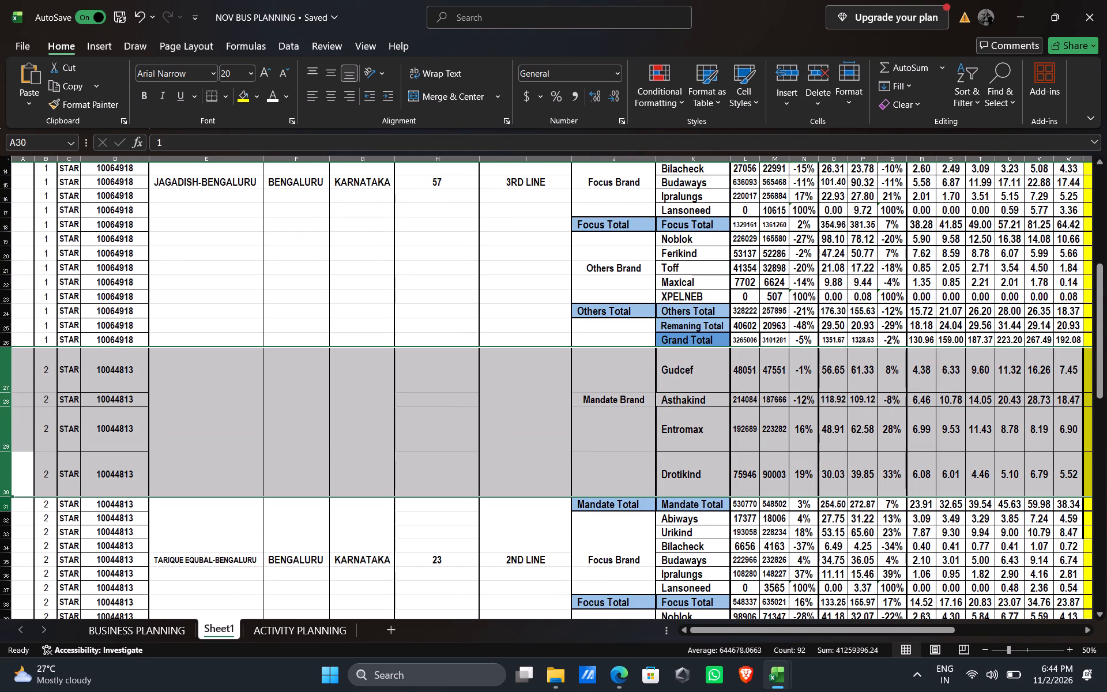
drag(7, 497, 0, 468)
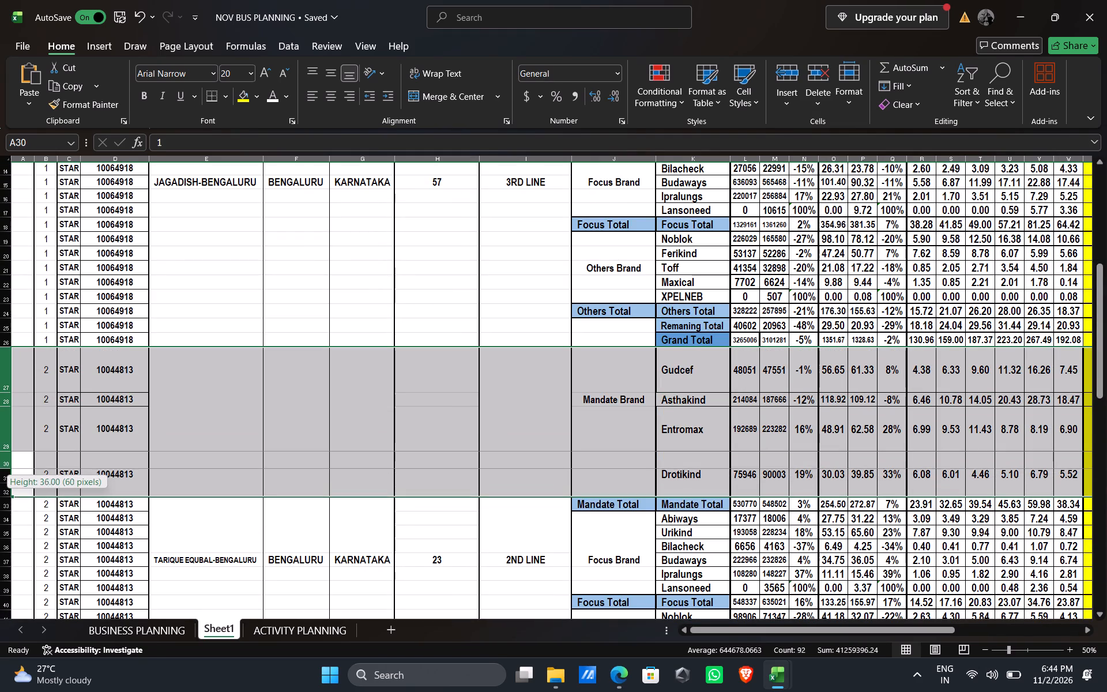
drag(0, 468, 0, 470)
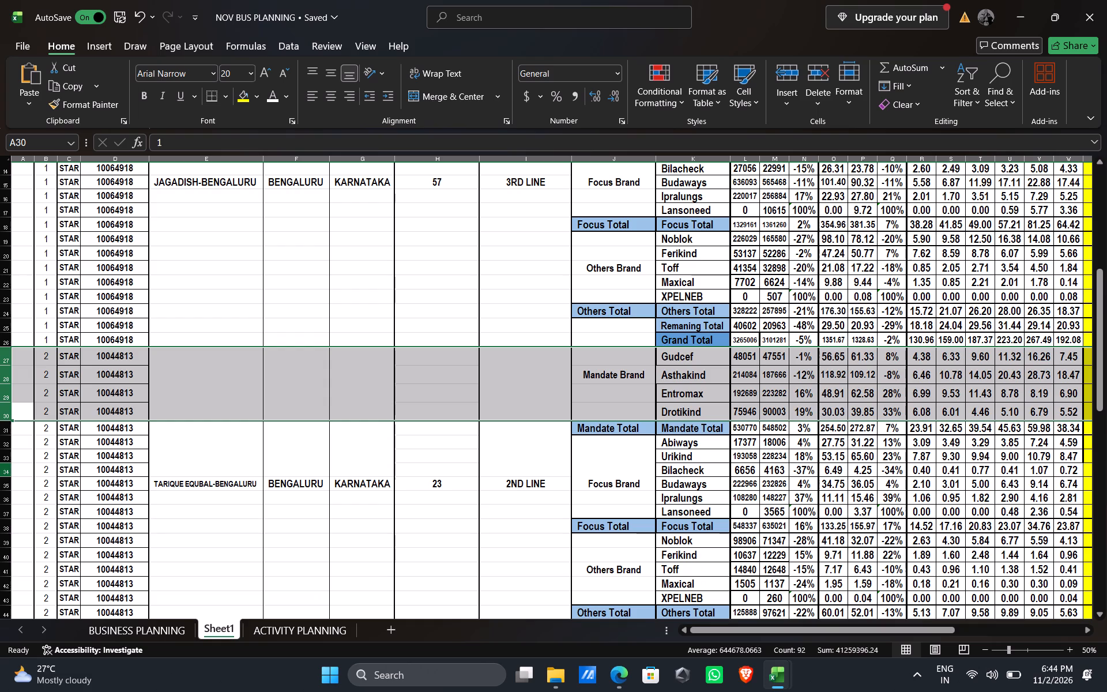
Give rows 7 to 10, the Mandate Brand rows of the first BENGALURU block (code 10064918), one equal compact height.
drag(1101, 352, 1100, 299)
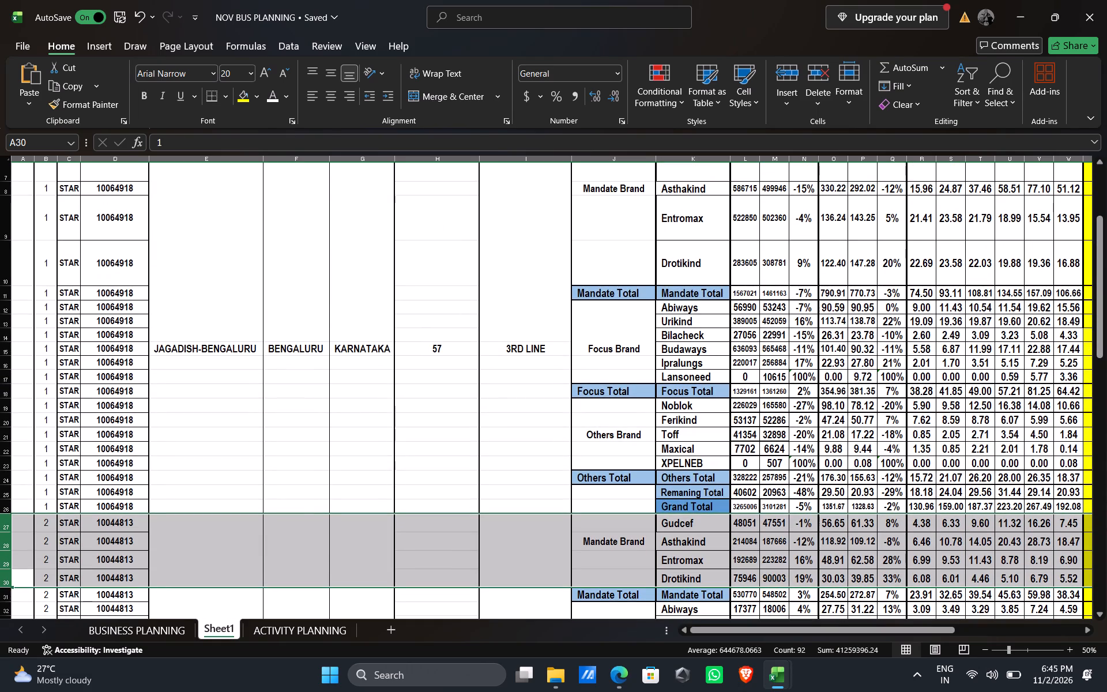
drag(1102, 276, 1102, 213)
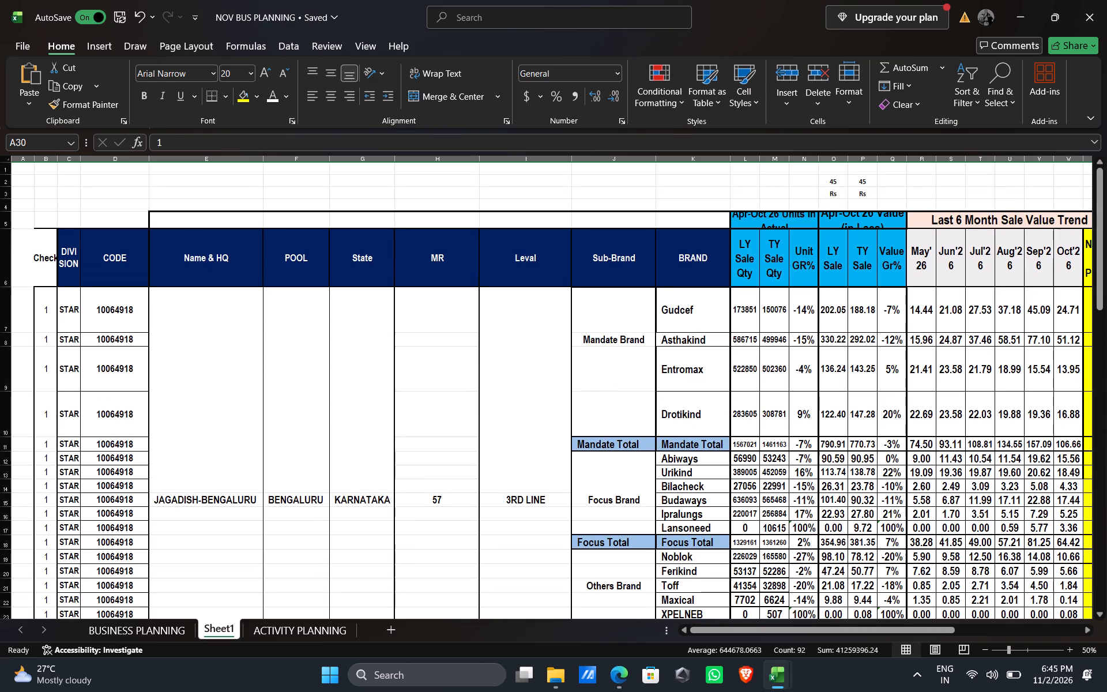
drag(2, 427, 0, 322)
drag(11, 436, 0, 413)
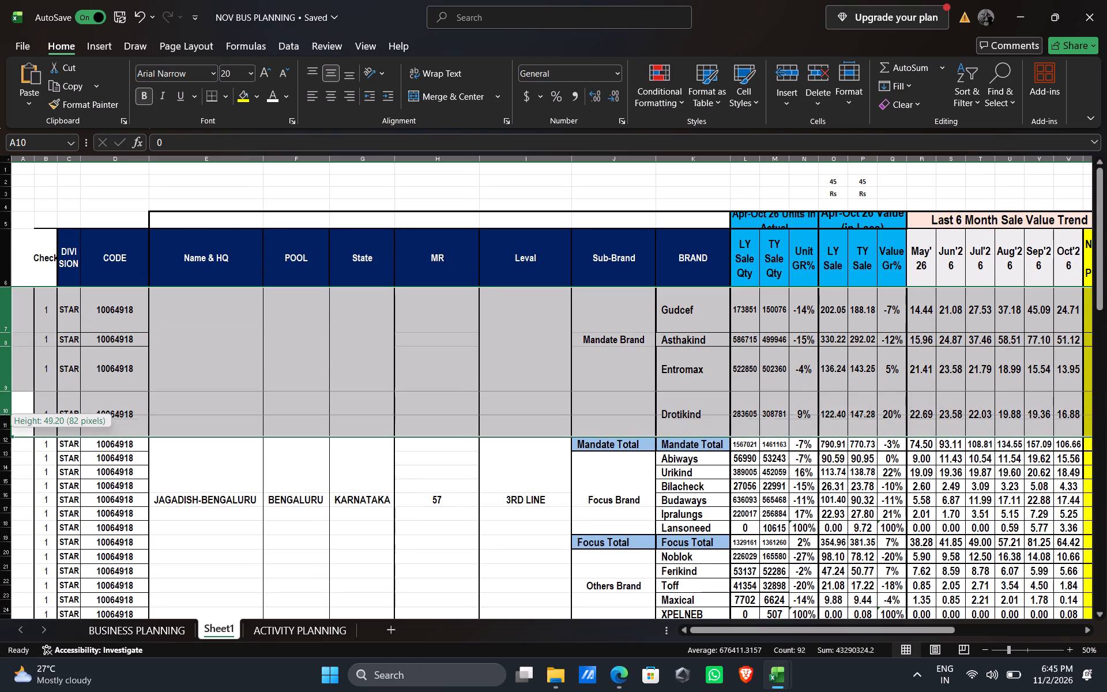
drag(0, 413, 0, 411)
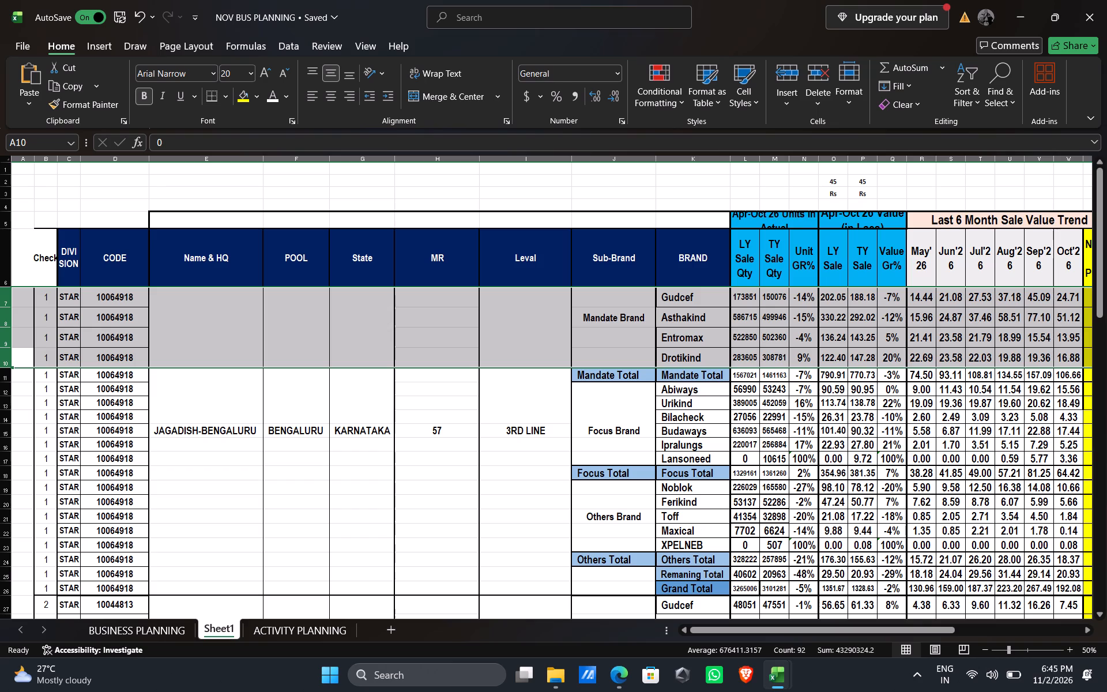
Delete the spare column A before the Check column on Sheet1.
click(20, 159)
right_click(20, 159)
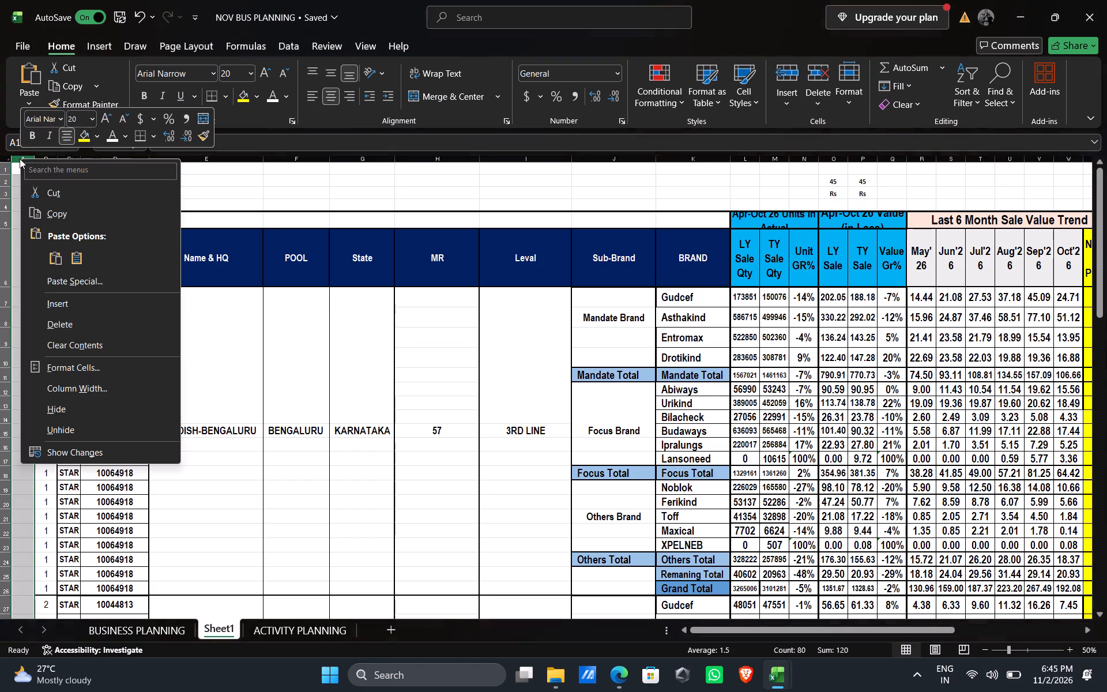
click(60, 327)
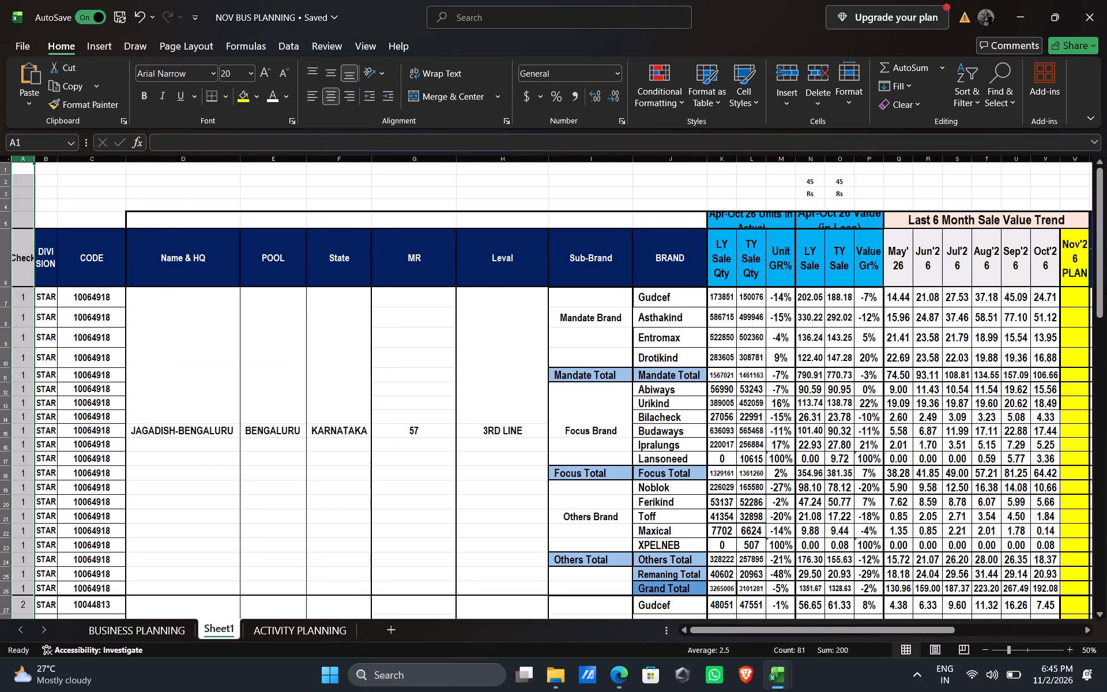
Widen the DIVISION column so its header fits on one line.
drag(55, 159, 90, 160)
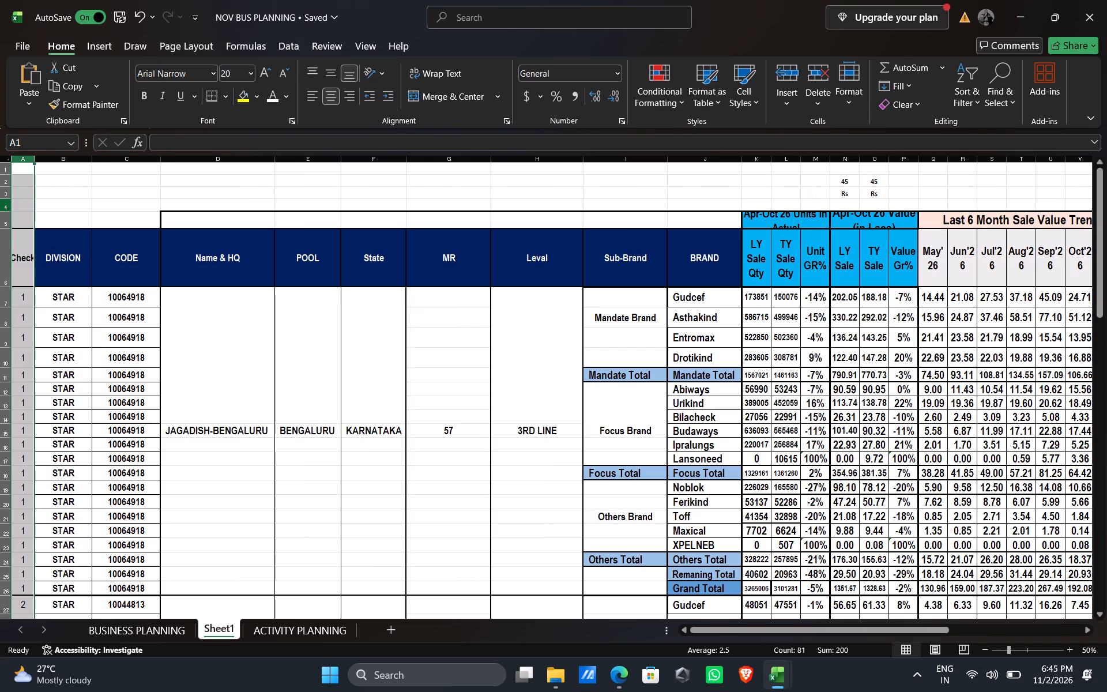
Delete rows 1 to 4 above the table's header block on Sheet1.
drag(4, 204, 0, 170)
right_click(0, 170)
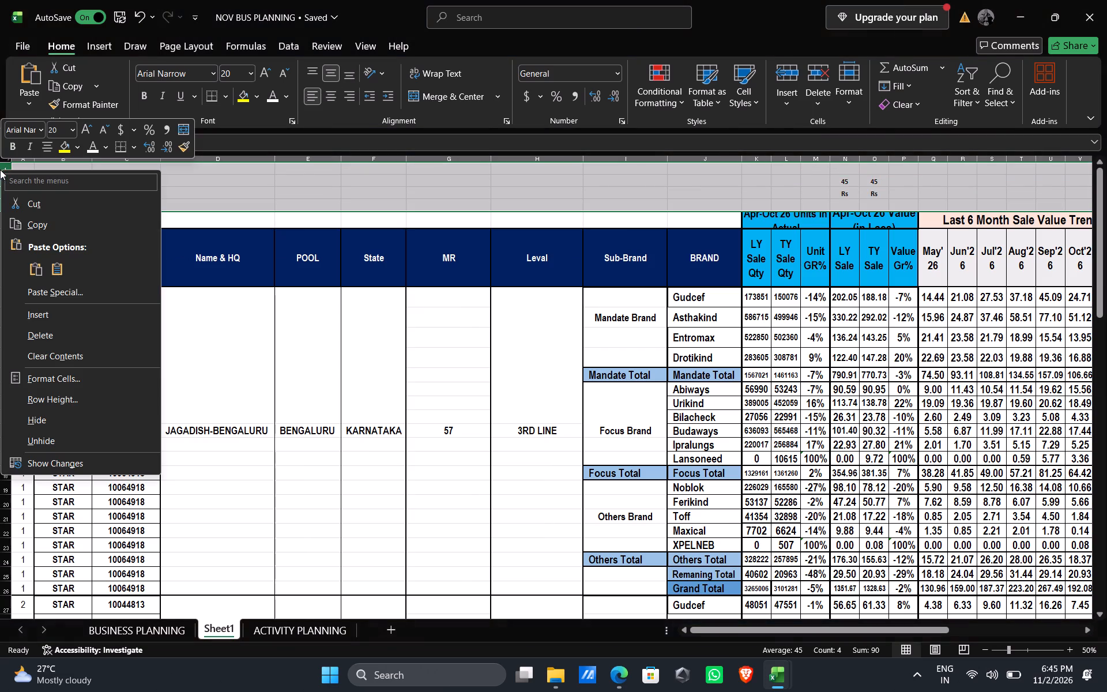
click(39, 328)
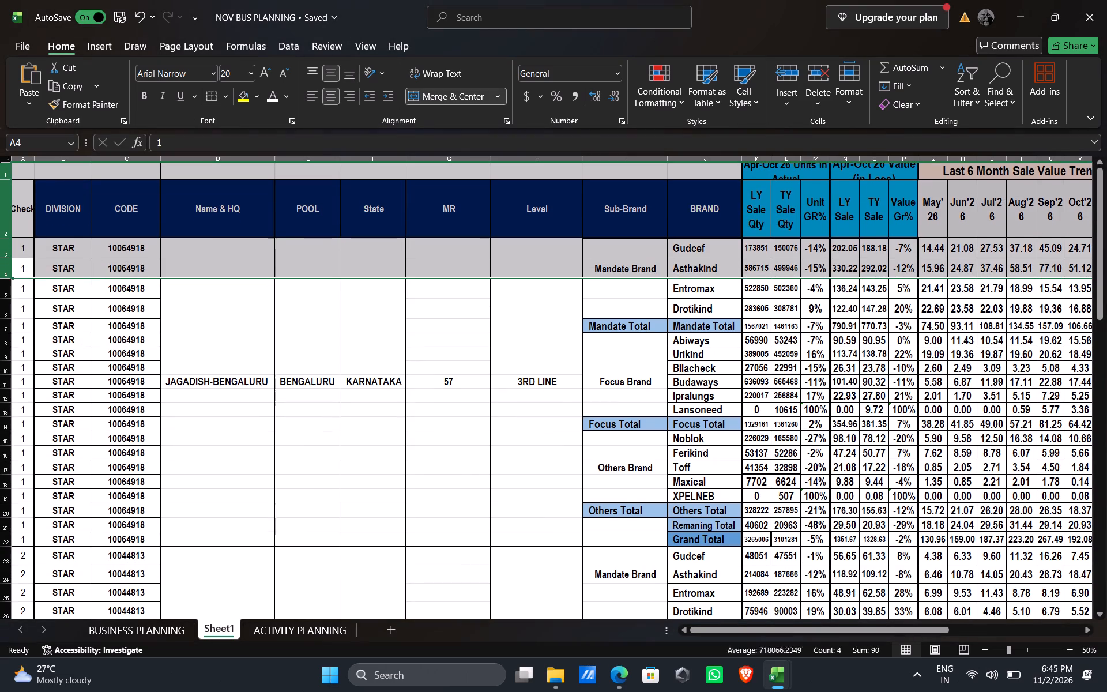
Increase the height of rows 1 to 4 equally so the Apr-Oct'26 group headings in row 1 are fully readable.
drag(6, 178, 6, 185)
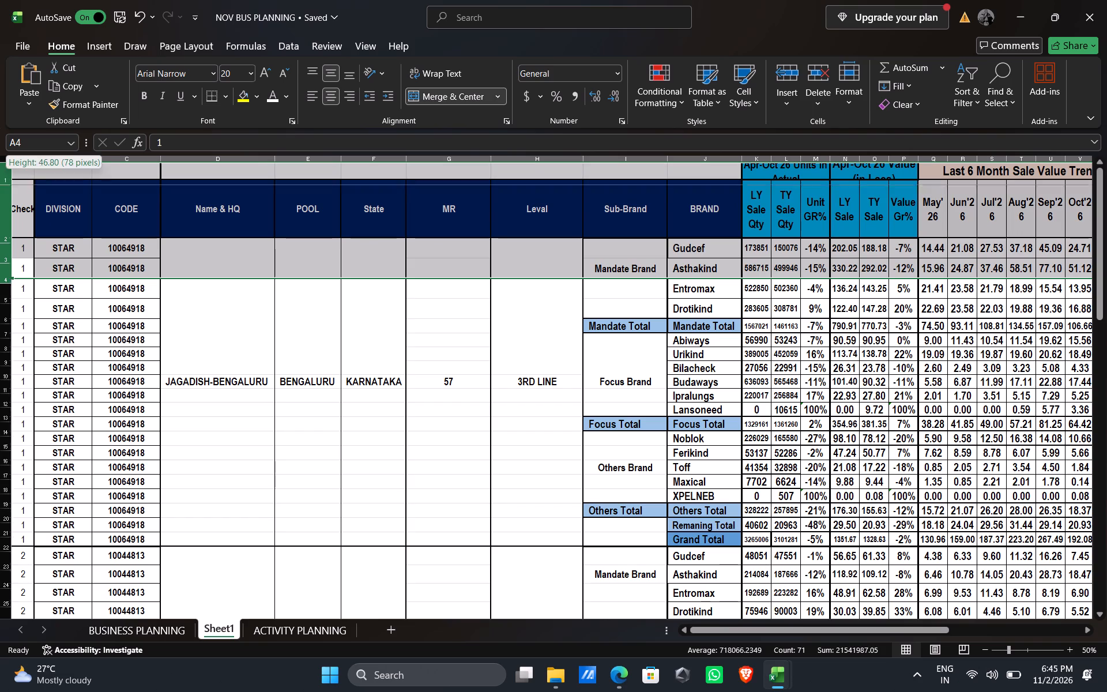
drag(6, 185, 6, 194)
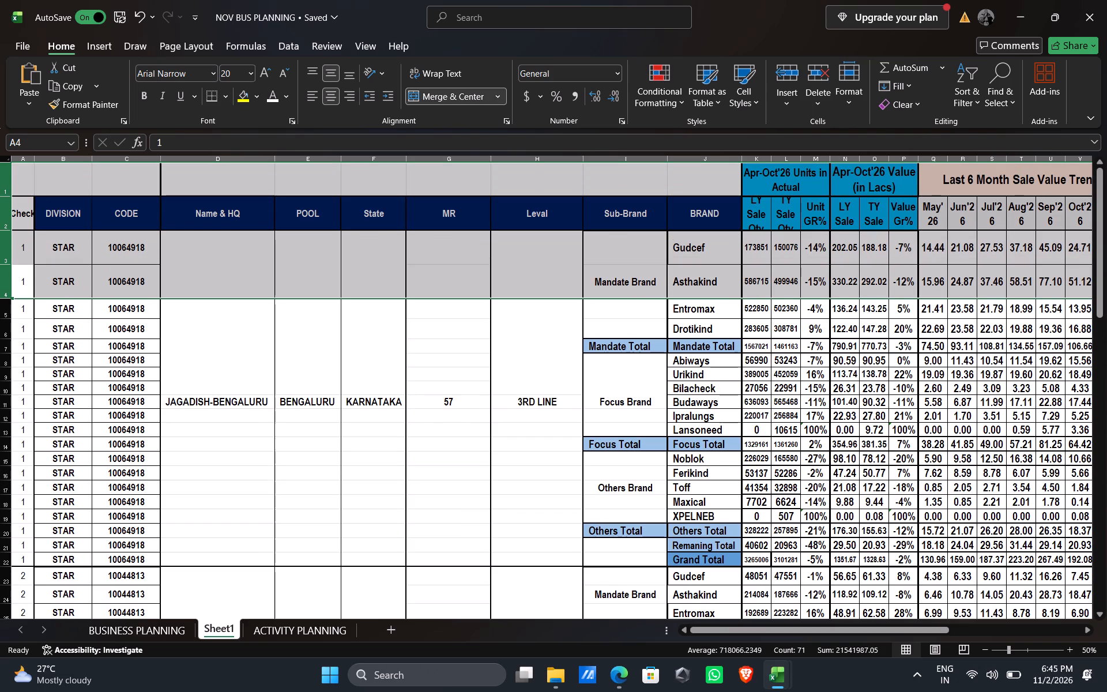
drag(1100, 284, 1106, 546)
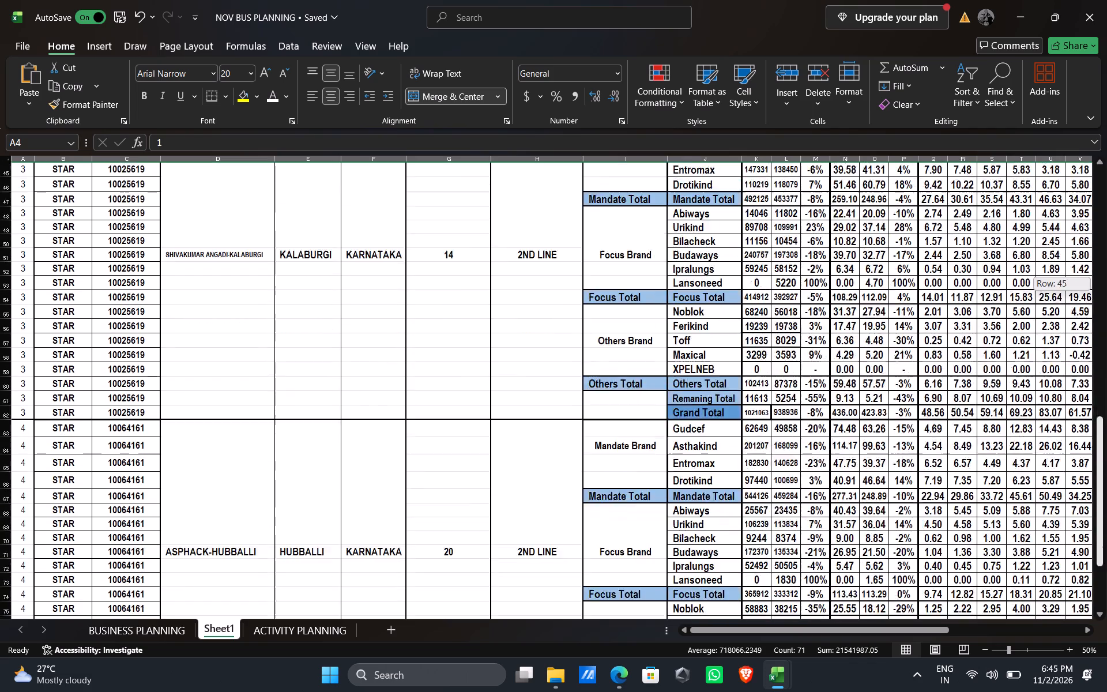
drag(1106, 546, 1103, 222)
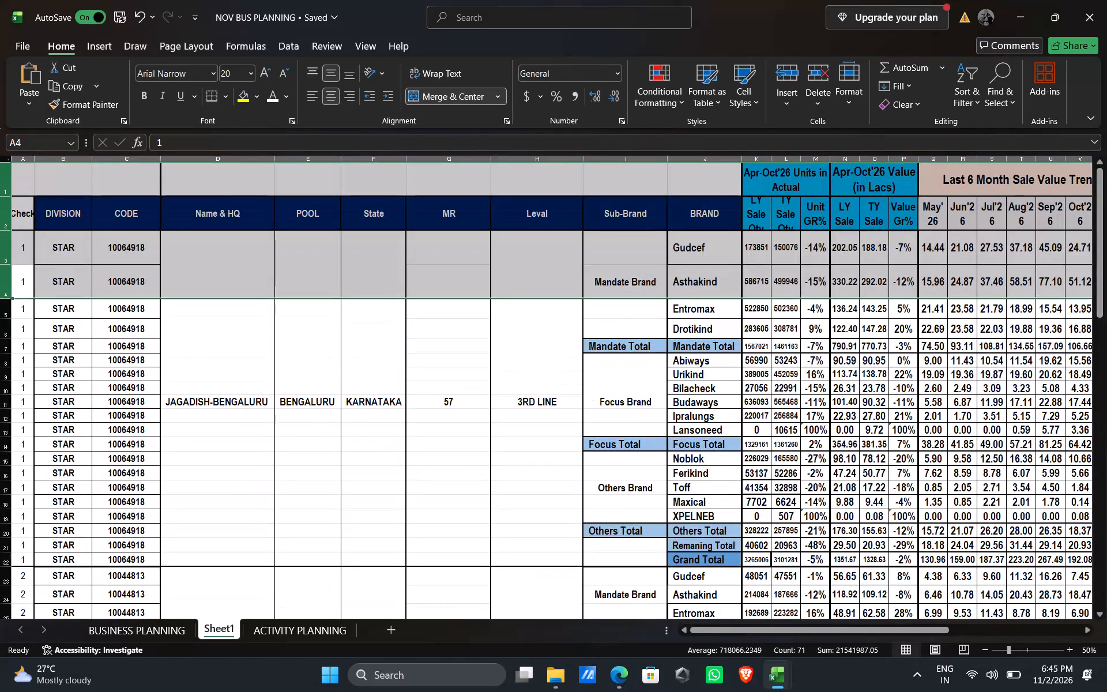
Narrow the MR, Leval and Name & HQ columns to fit their entries more closely.
drag(491, 160, 440, 153)
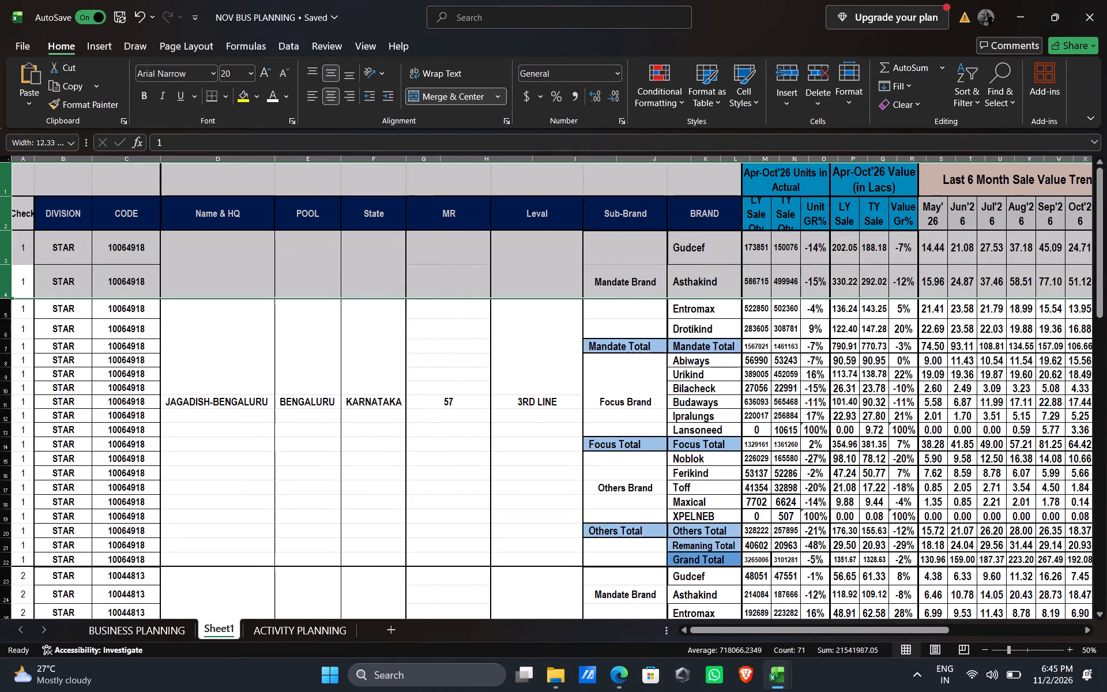
drag(534, 156, 506, 154)
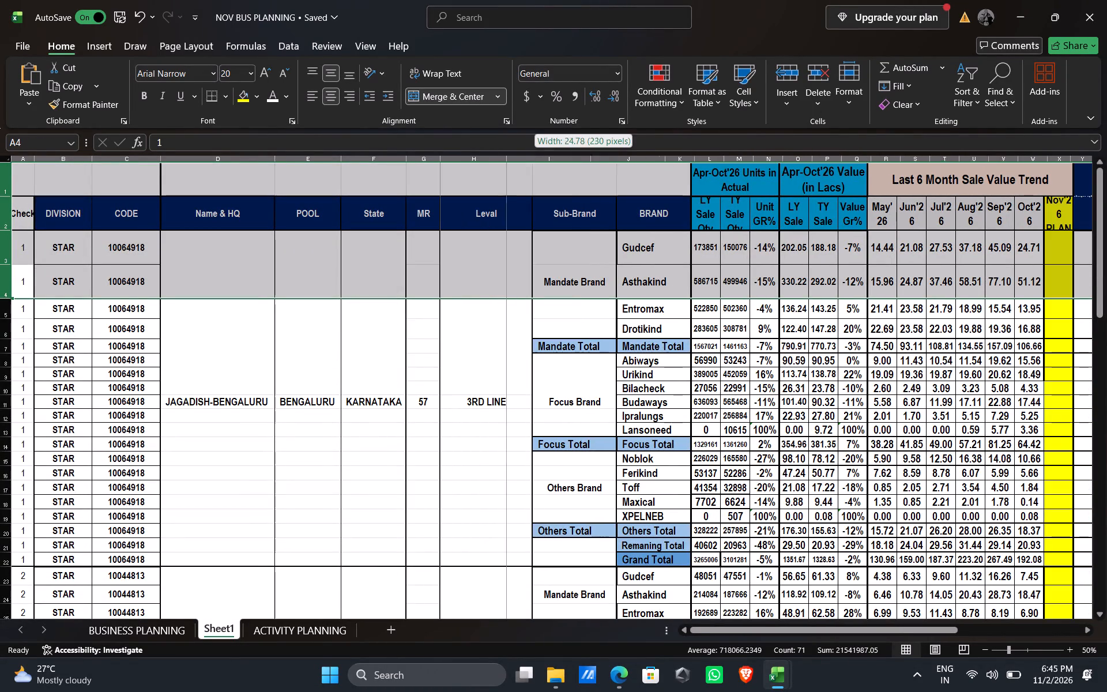
drag(506, 154, 502, 149)
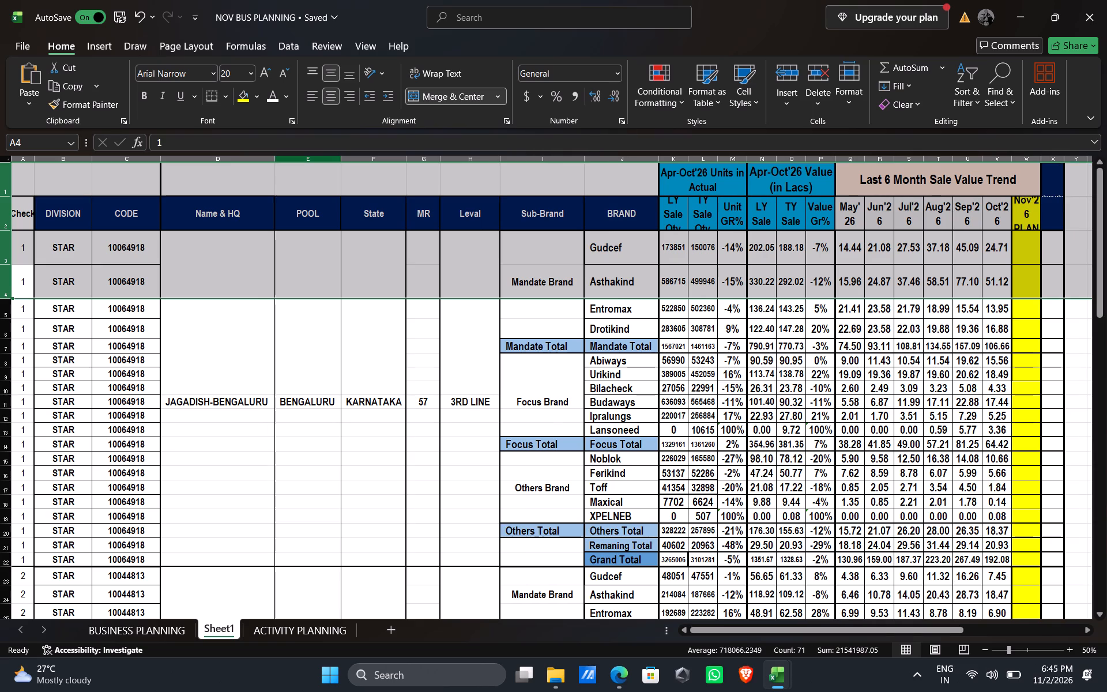
drag(274, 159, 269, 156)
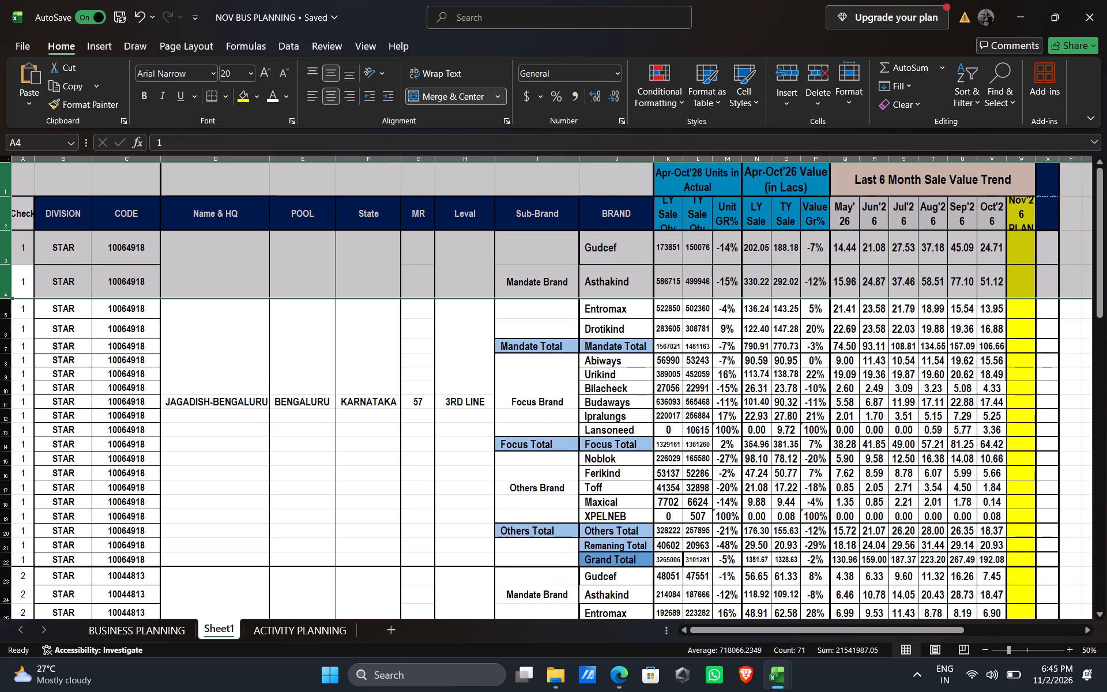
Reduce rows 3 and 4, the Gudcef and Asthakind rows of the first block, to one equal compact height.
drag(5, 287, 0, 251)
drag(9, 299, 0, 286)
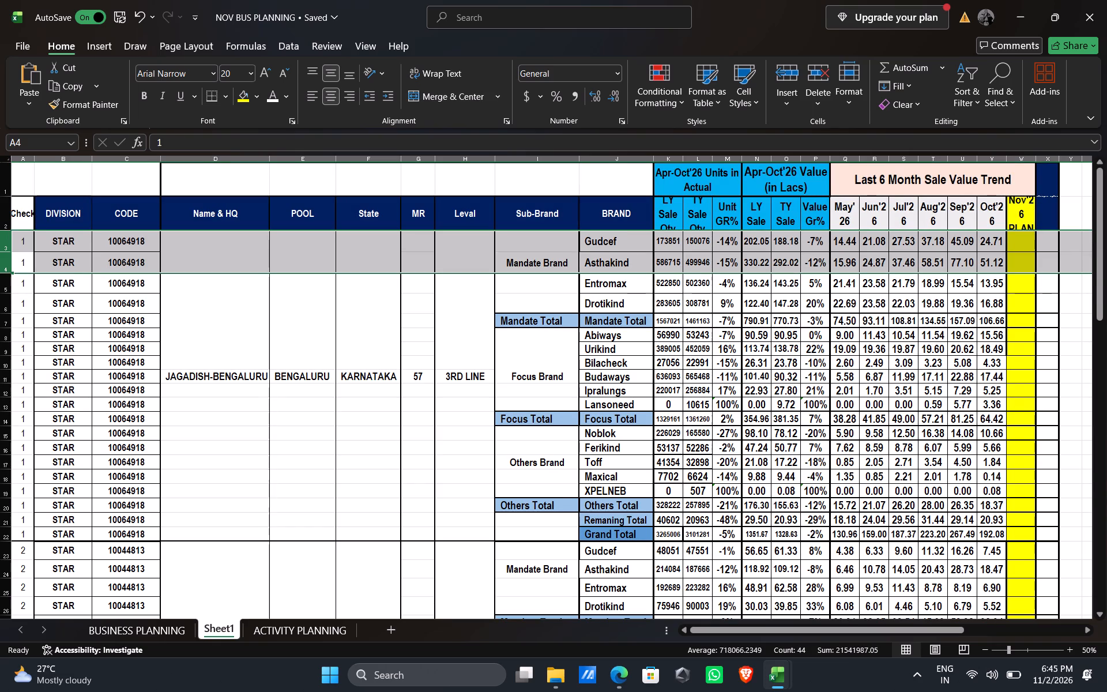
Heighten header row 2 and widen the Nov'26 PLAN column so the header labels fit completely.
drag(6, 230, 3, 239)
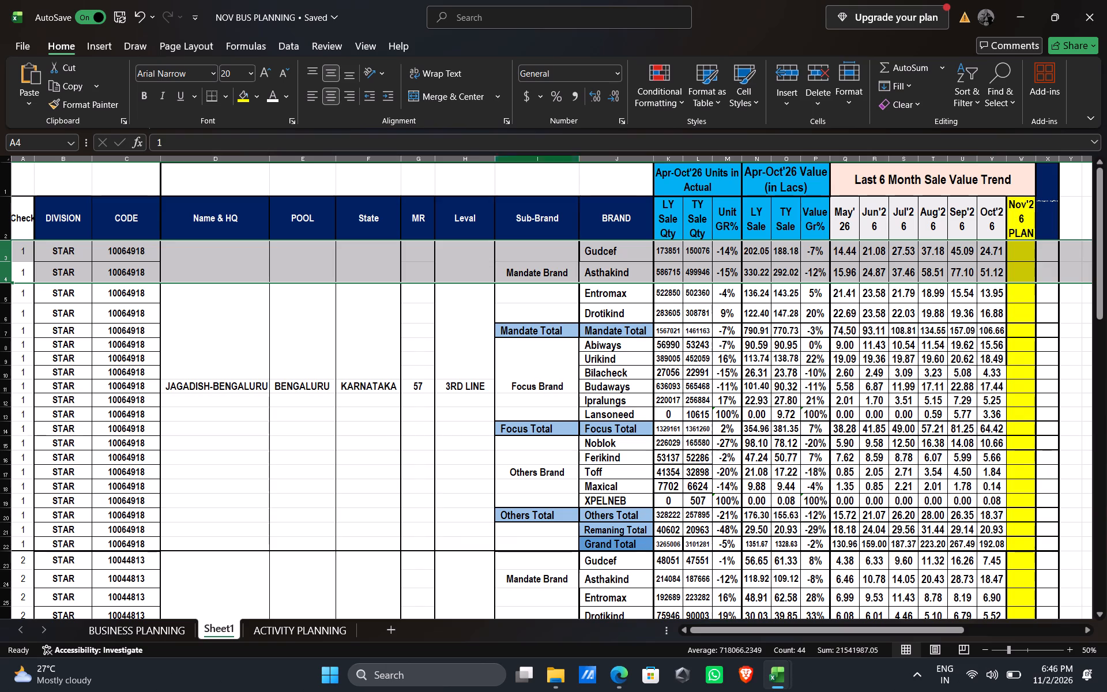
drag(1034, 160, 1044, 160)
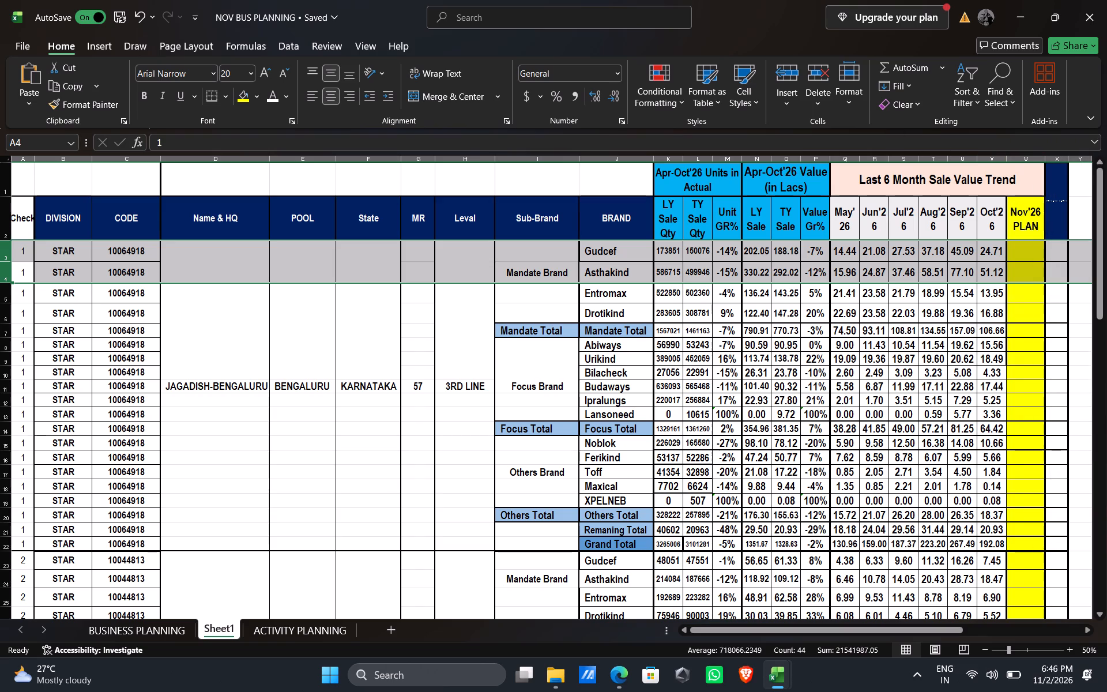
click(1027, 255)
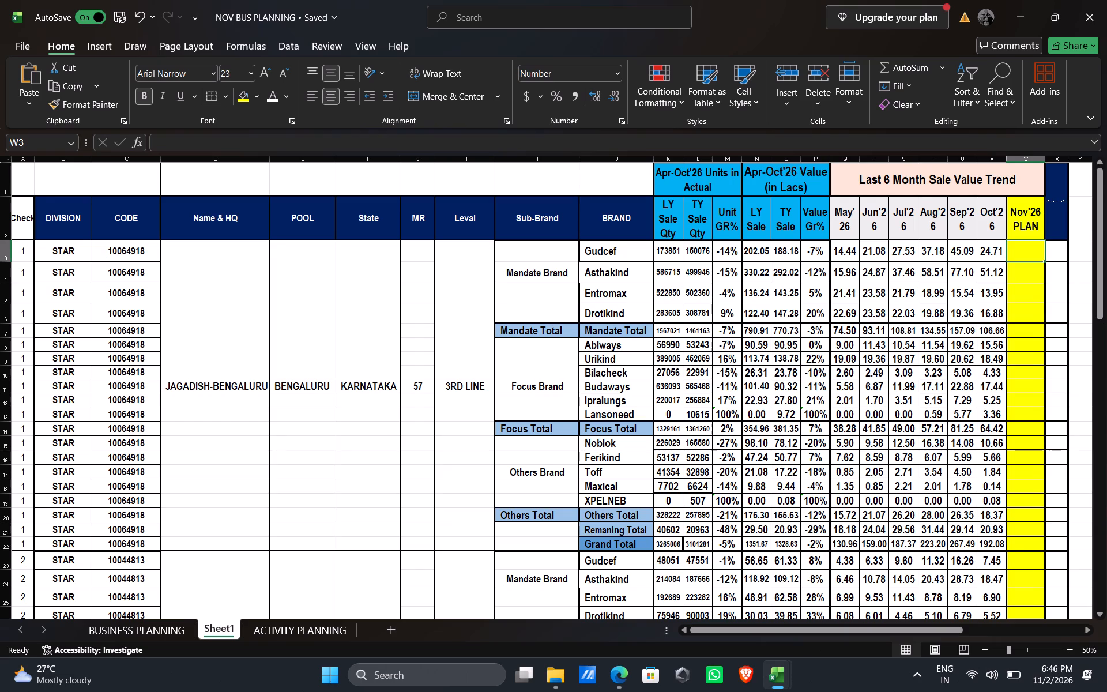
Hide the State column (F) on Sheet1.
click(363, 158)
right_click(363, 158)
click(394, 406)
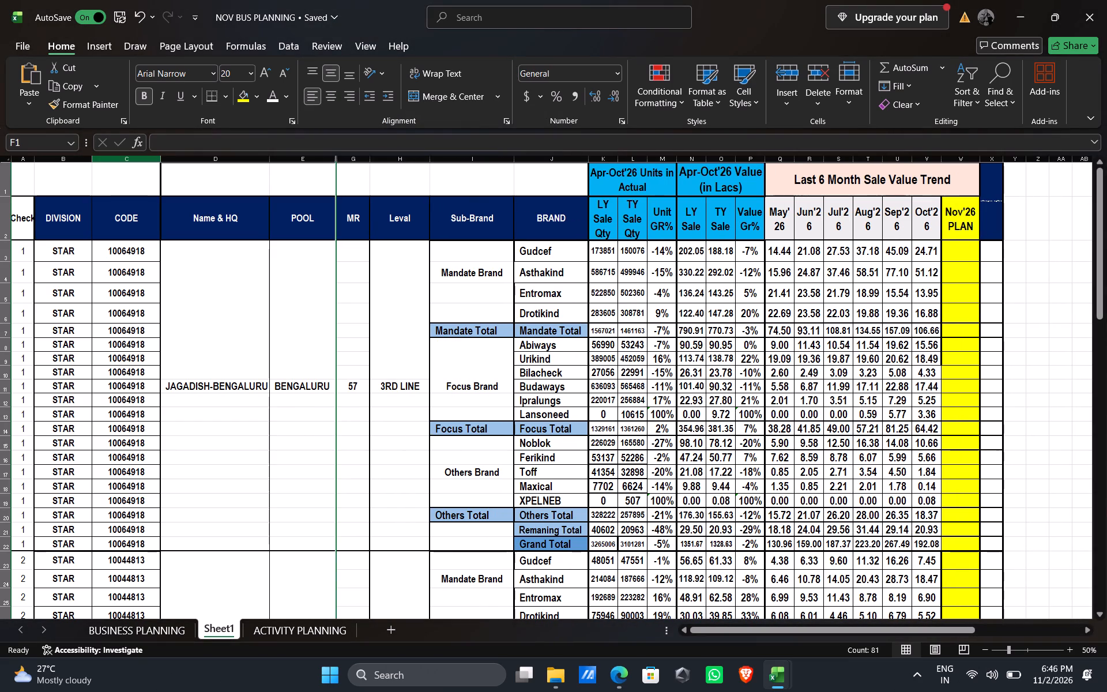
Hide columns A to C on Sheet1: Check, DIVISION and CODE.
drag(141, 159, 81, 156)
drag(128, 161, 74, 162)
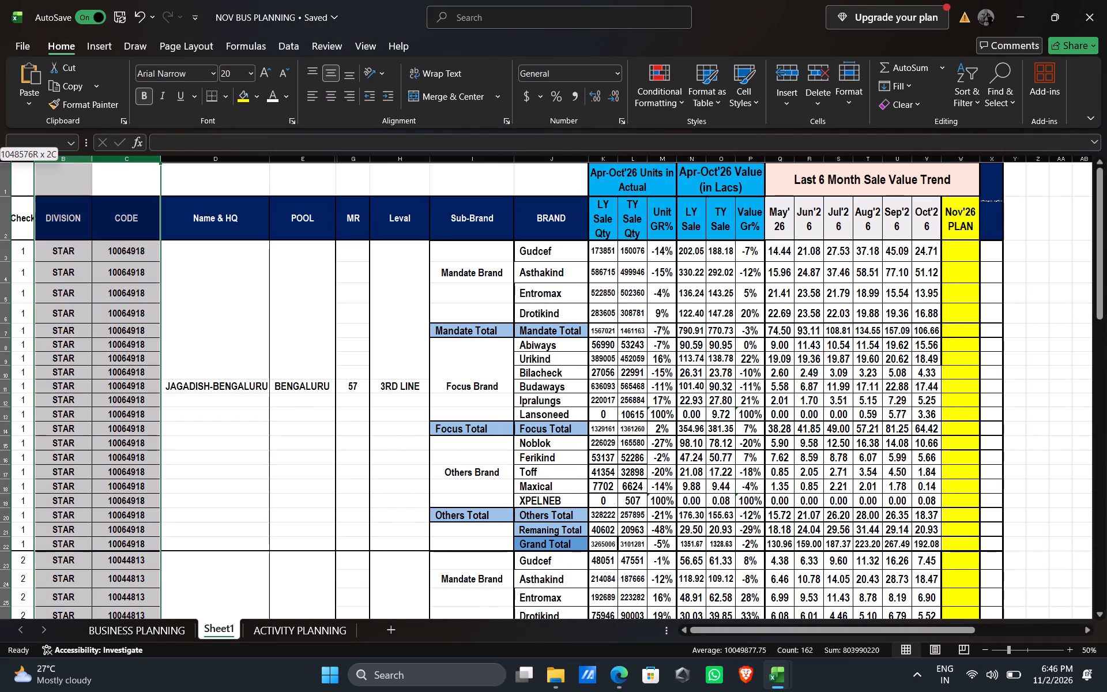
drag(74, 162, 29, 159)
right_click(29, 159)
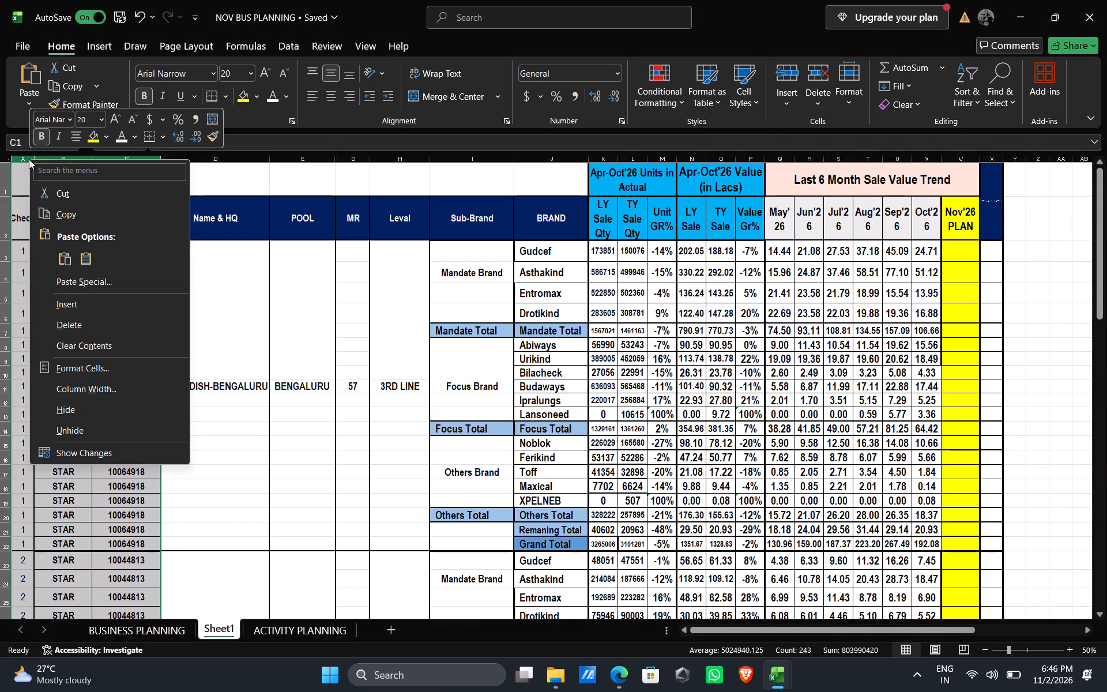
click(62, 409)
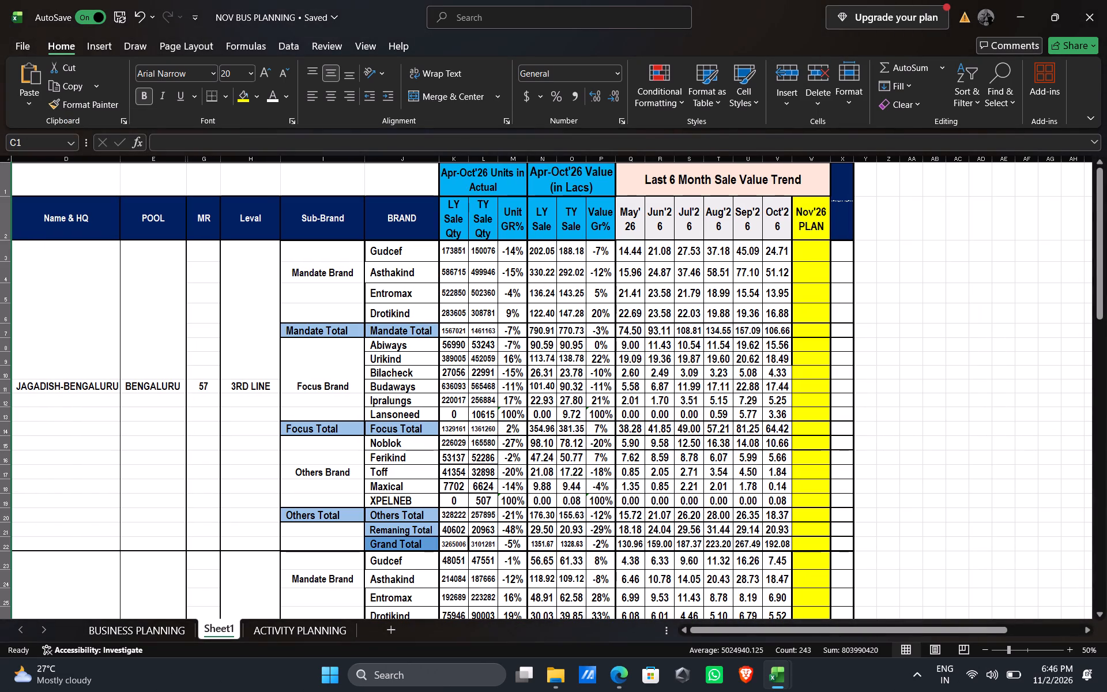
Widen columns K to W, from LY Sale Qty through Nov'26 PLAN, to one equal width that fits values and headers.
drag(451, 158, 755, 158)
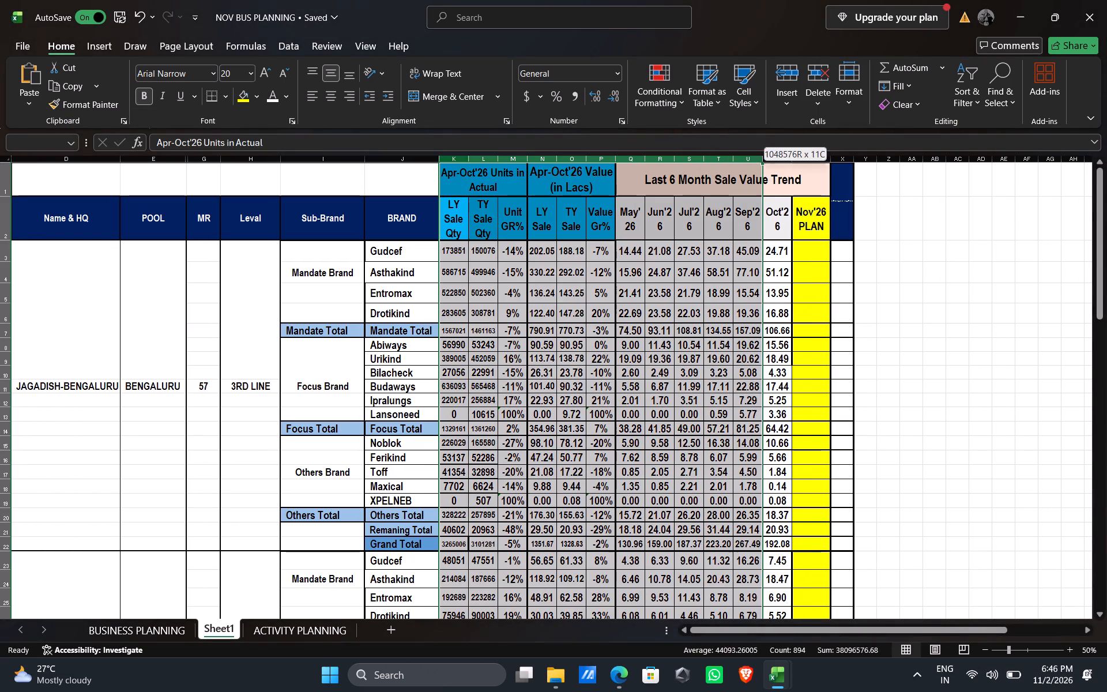
drag(755, 158, 793, 160)
drag(830, 157, 844, 157)
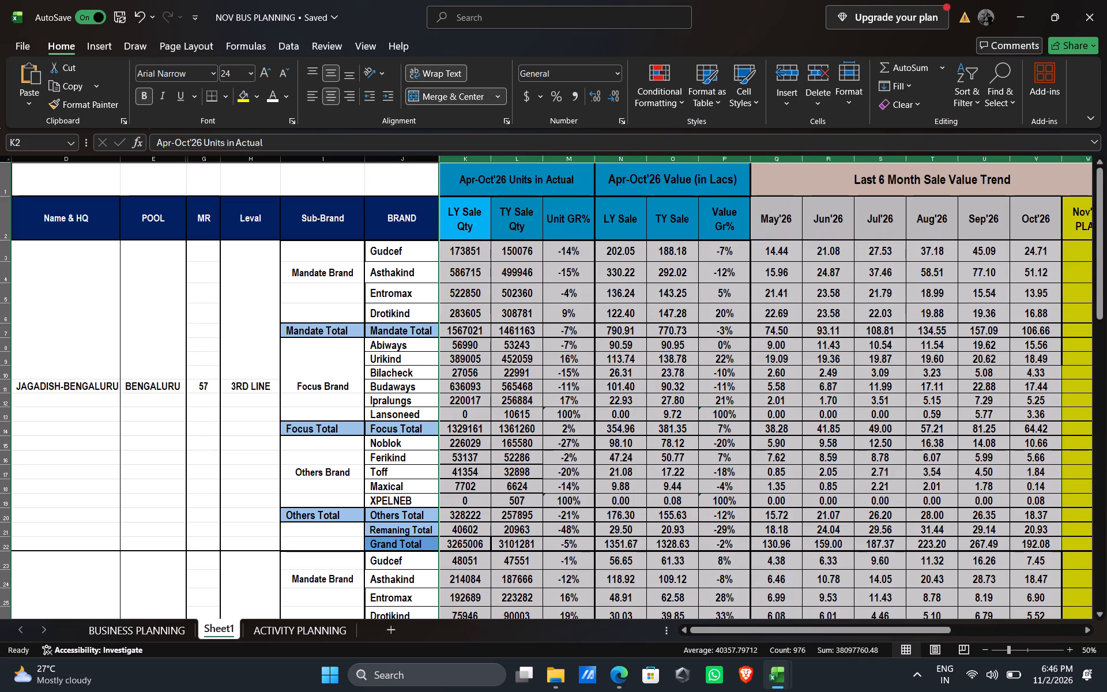
drag(823, 630, 888, 625)
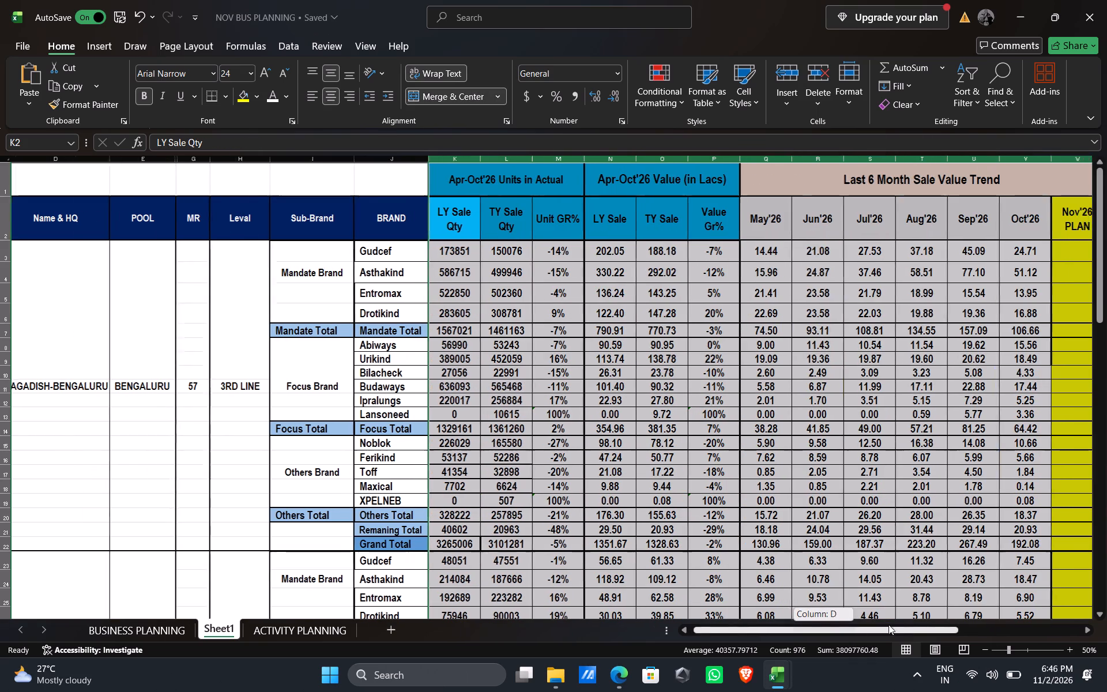
drag(888, 625, 937, 615)
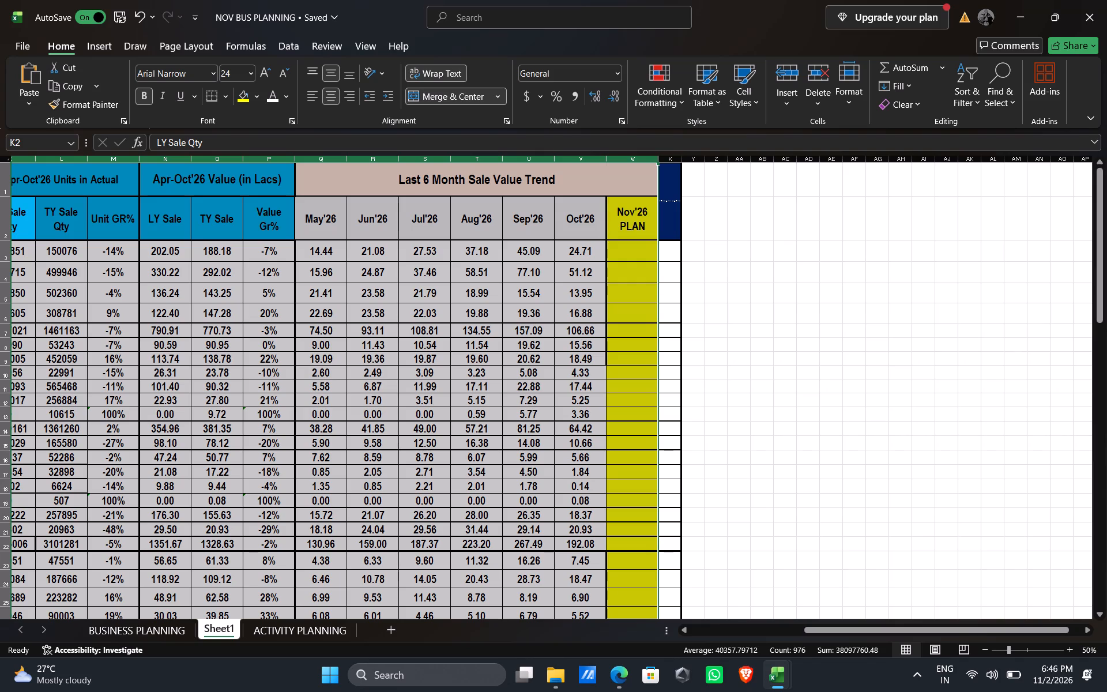
drag(661, 160, 656, 160)
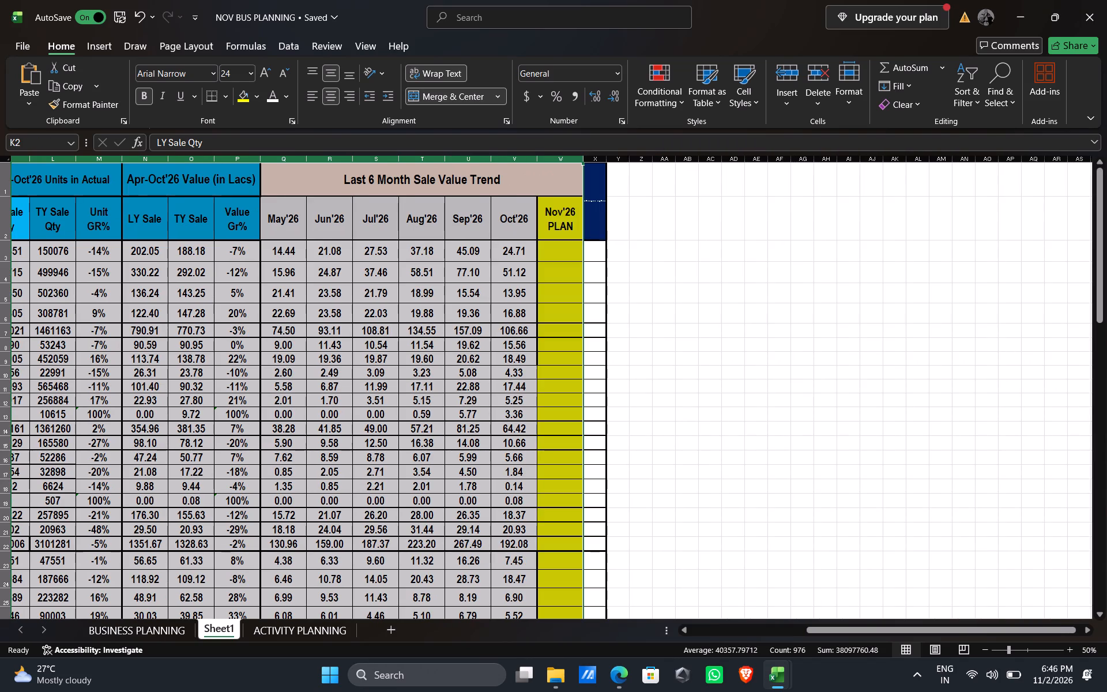
Delete column X, Reasons of Non performing Brands, and save the workbook.
drag(823, 631, 782, 628)
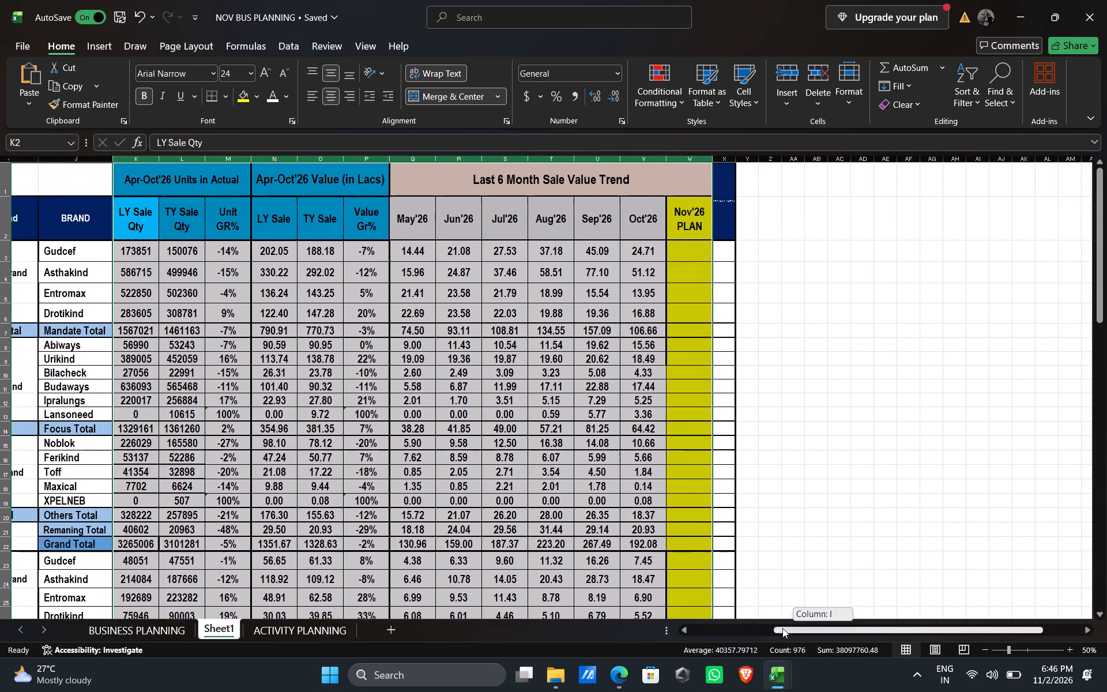
drag(782, 628, 706, 618)
click(1053, 159)
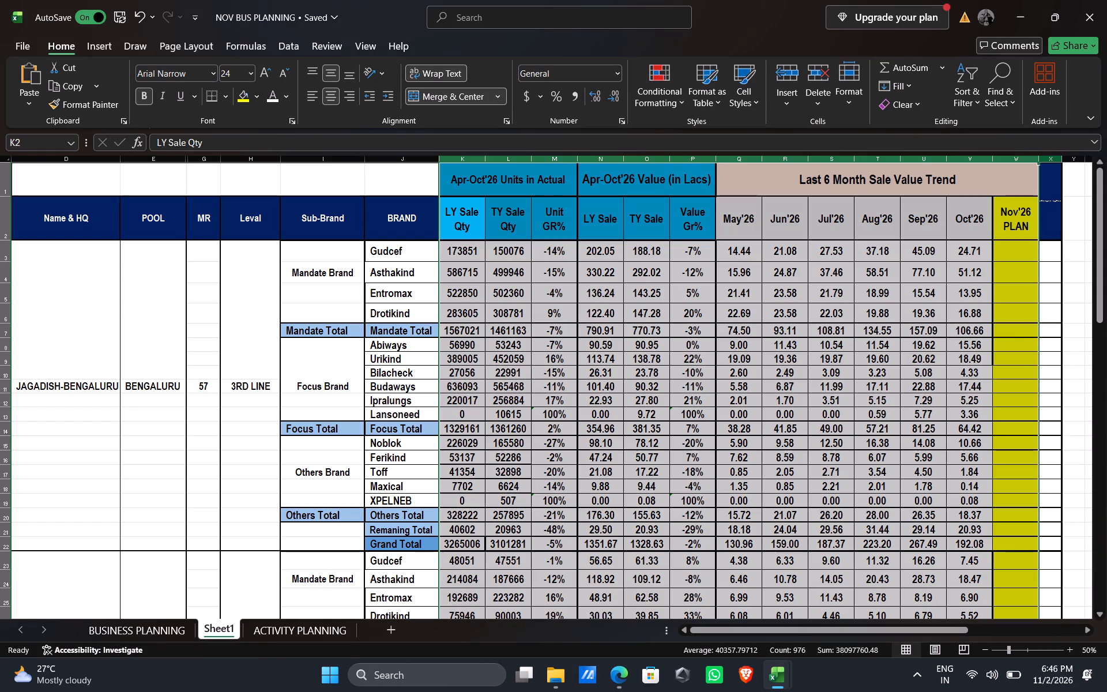
right_click(1053, 159)
click(940, 322)
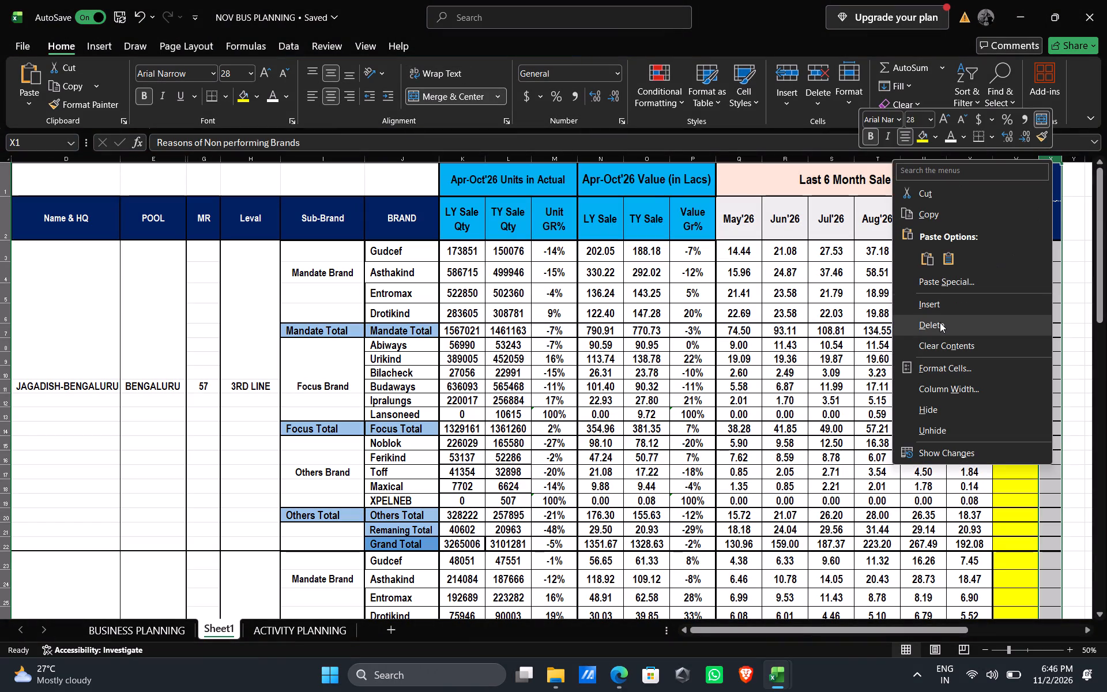
click(1041, 249)
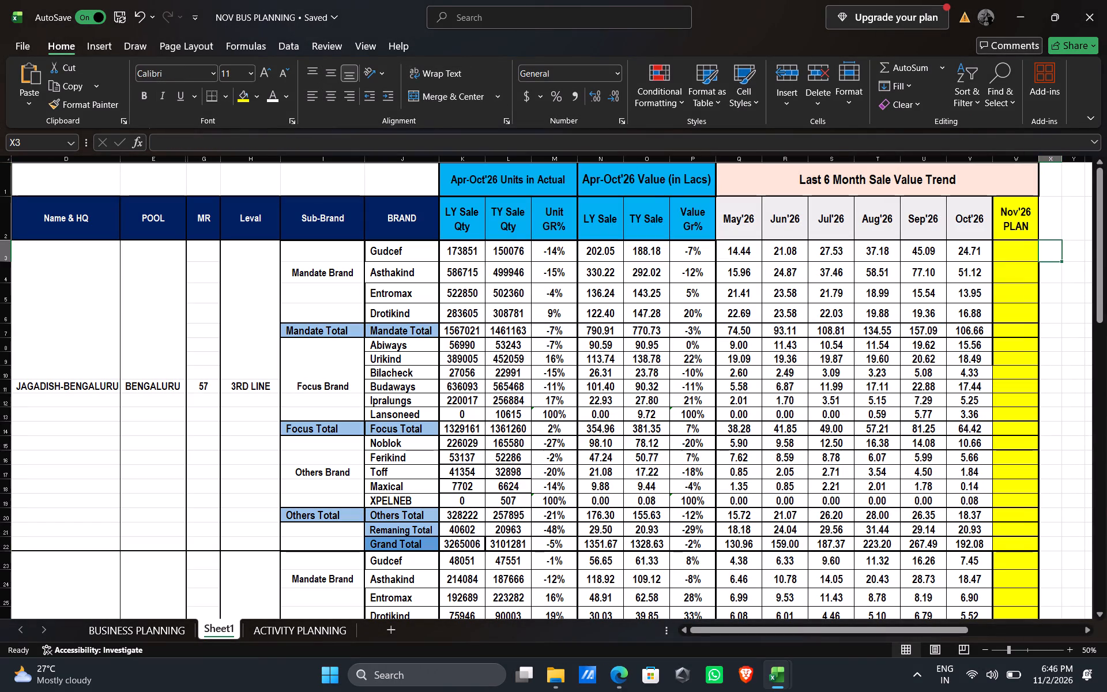
click(1048, 252)
key(ctrl+s)
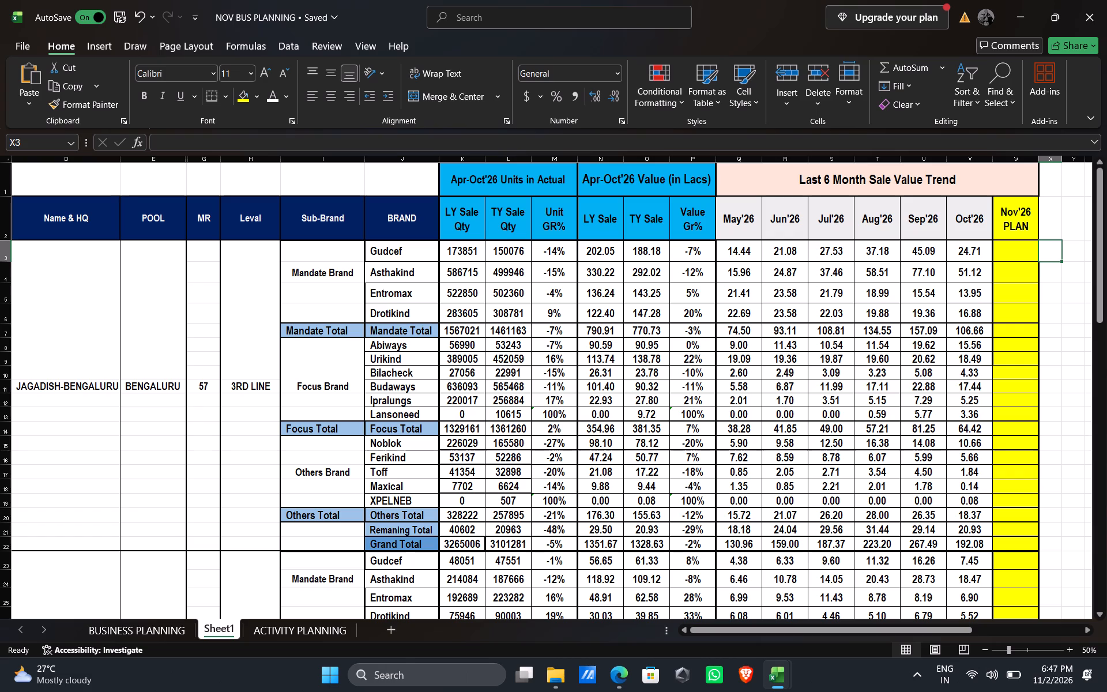
Rename Sheet1 as BRAND WISE PLAN and save the workbook.
right_click(219, 629)
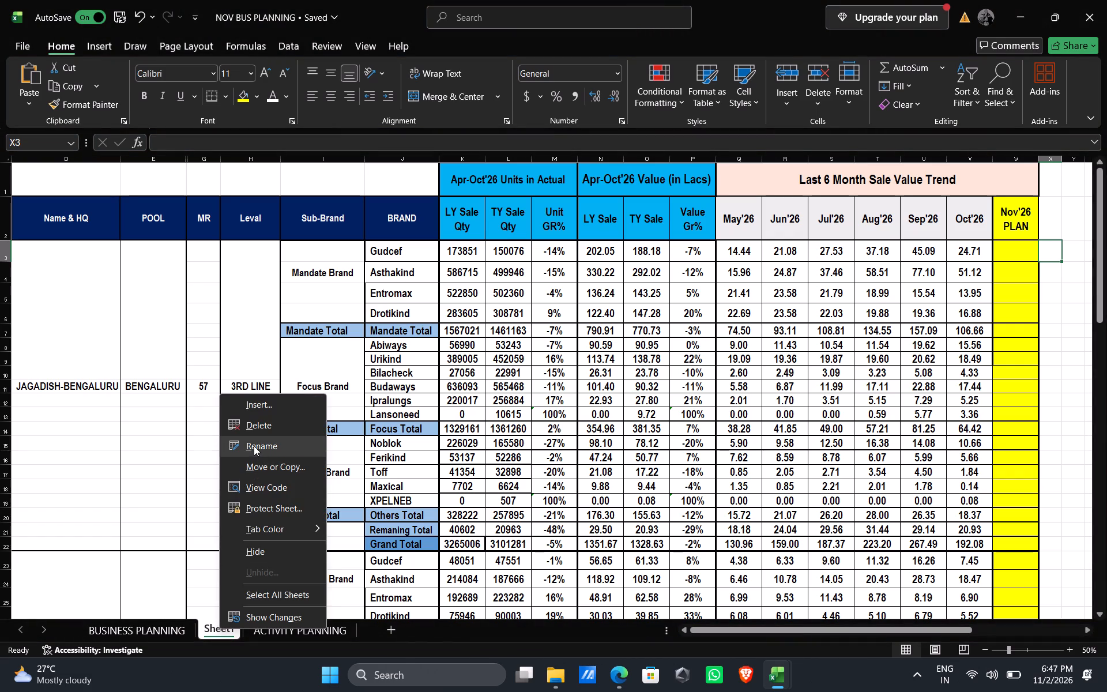
click(254, 446)
text(BRAND WISE PLAN)
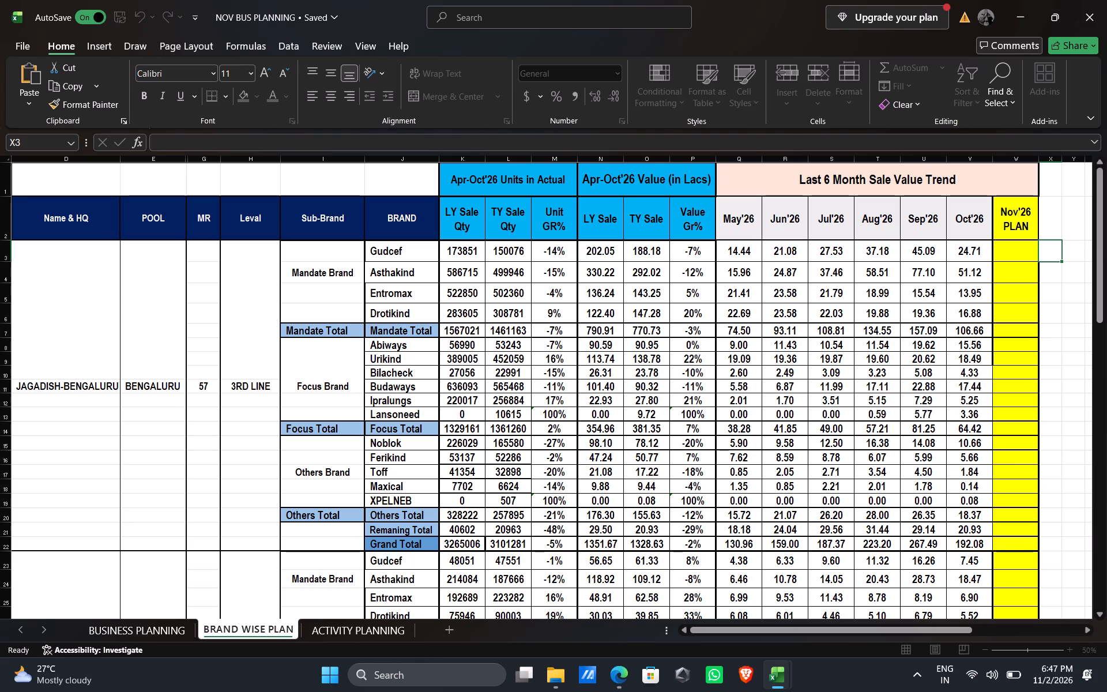
click(250, 437)
key(ctrl+s)
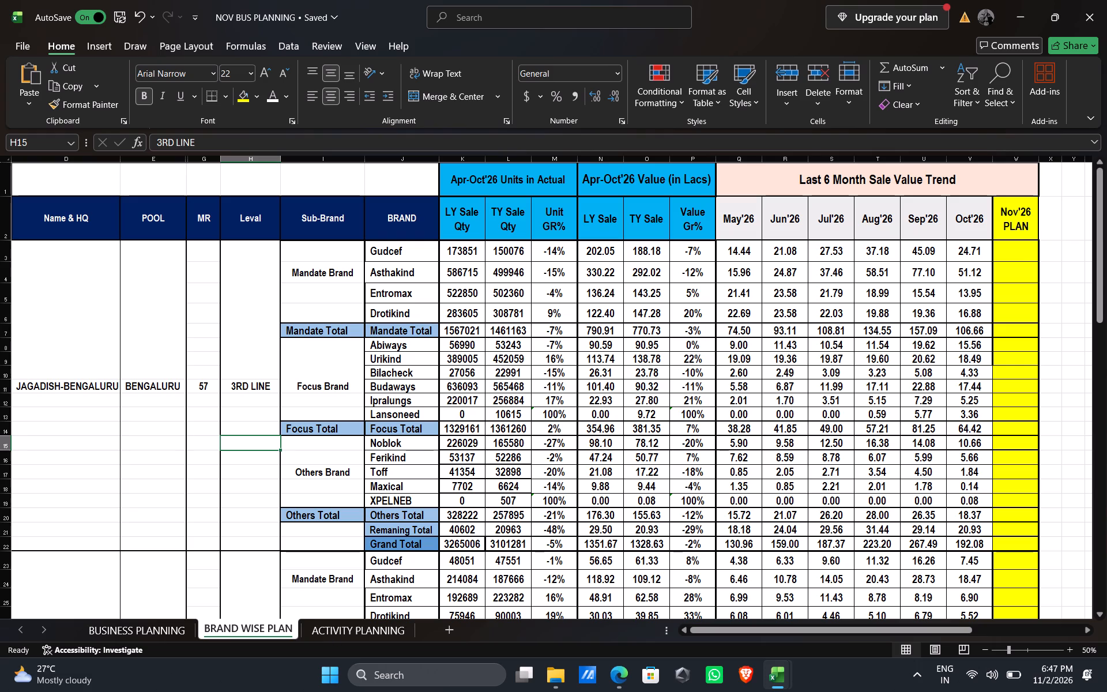
Widen the empty column X beside Nov'26 PLAN and enter the header LAST 3 MONTHS AVG in X2.
drag(1061, 158, 1080, 157)
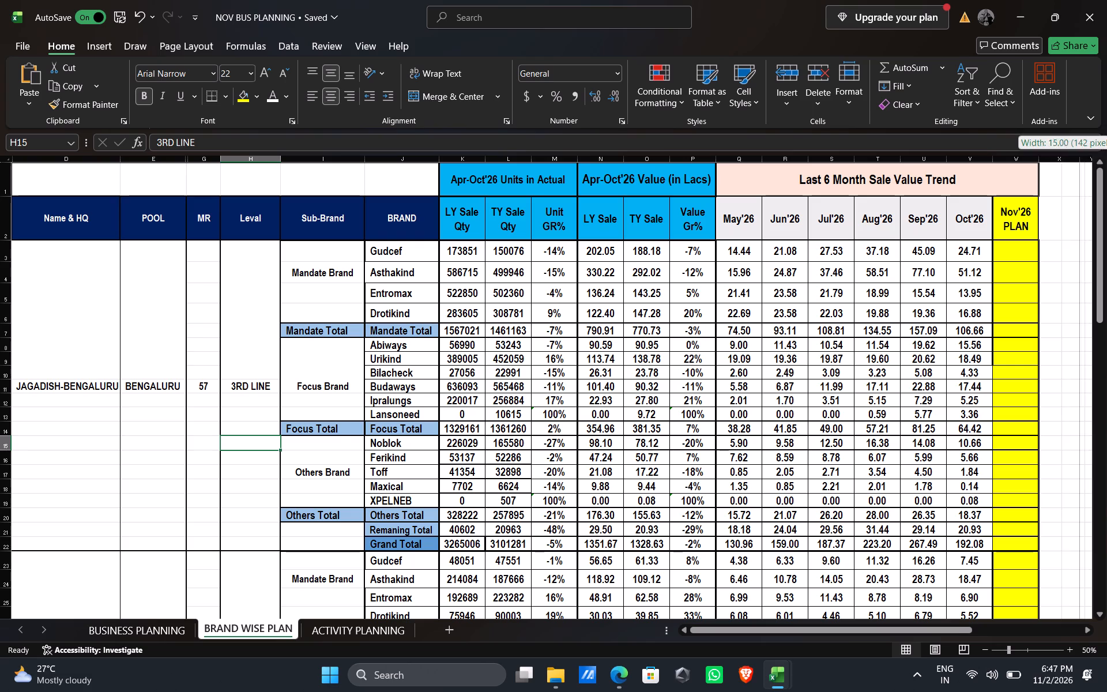
drag(1080, 157, 1085, 155)
click(1061, 227)
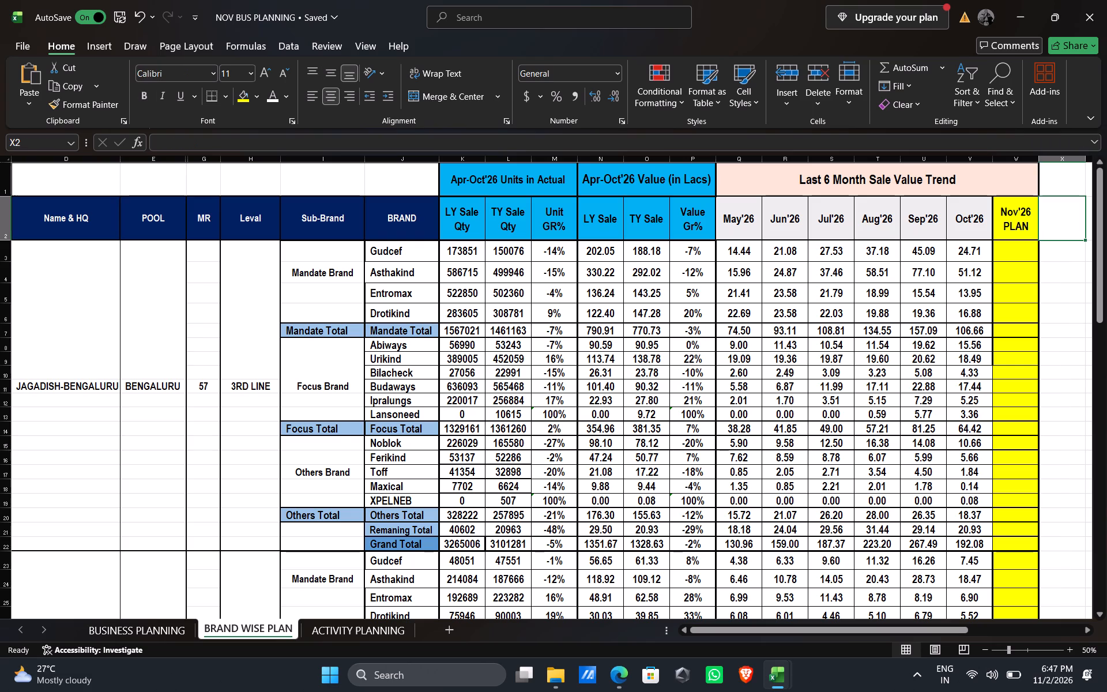
text(AVG)
key(period)
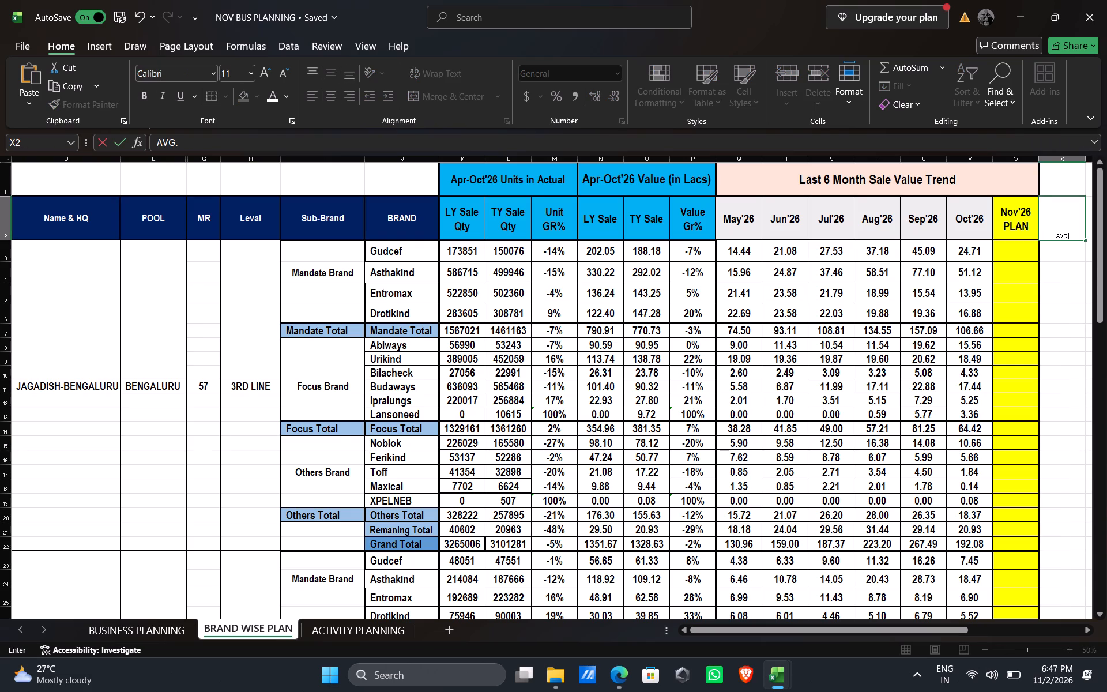
key(BackSpace)
key(BackSpace)
key(BackSpace)
key(BackSpace)
text(LAST)
key(space)
text(3 MONTHS AVG)
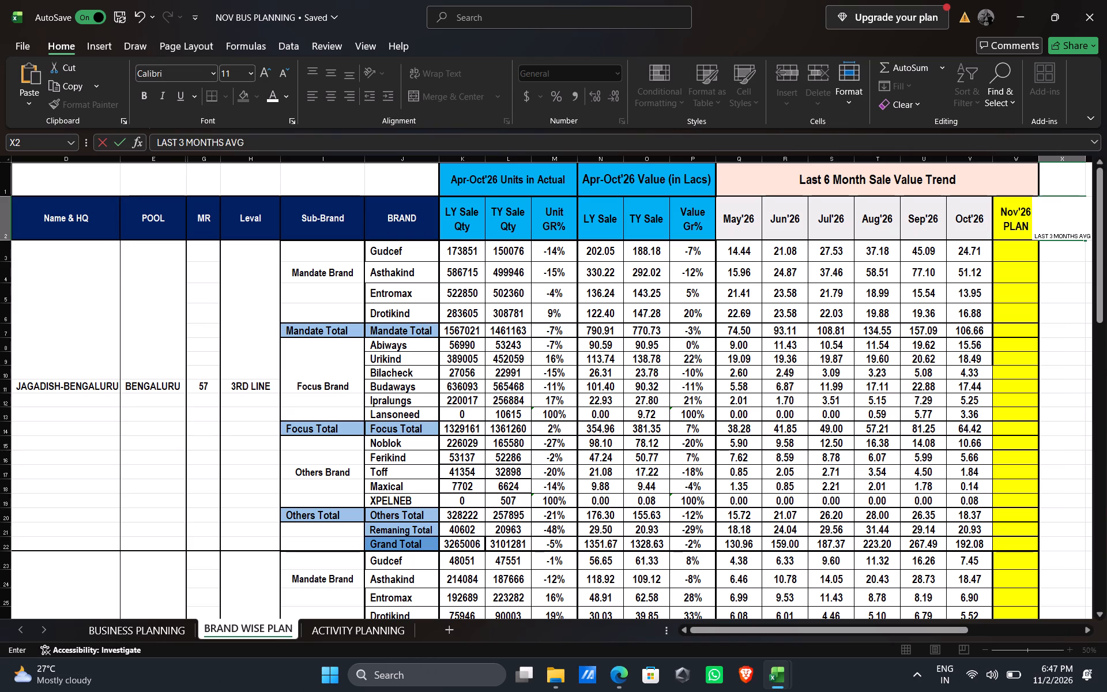
key(Down)
key(Up)
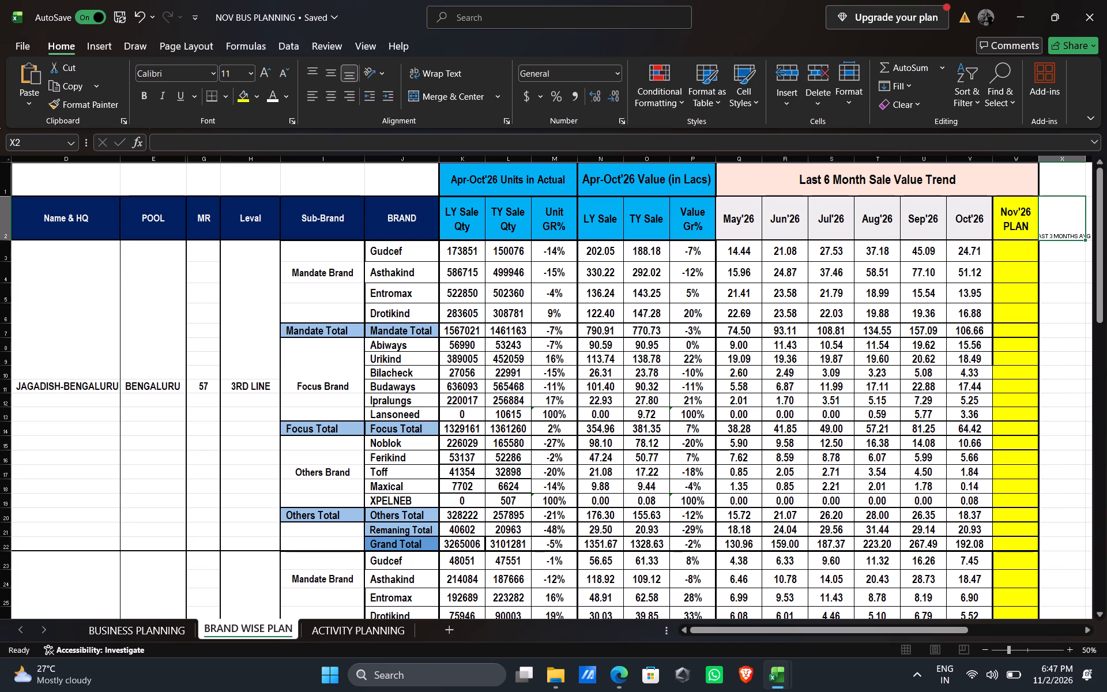
Widen column X further and format its LAST 3 MONTHS AVG header as size 20, left-aligned and bold.
click(1087, 629)
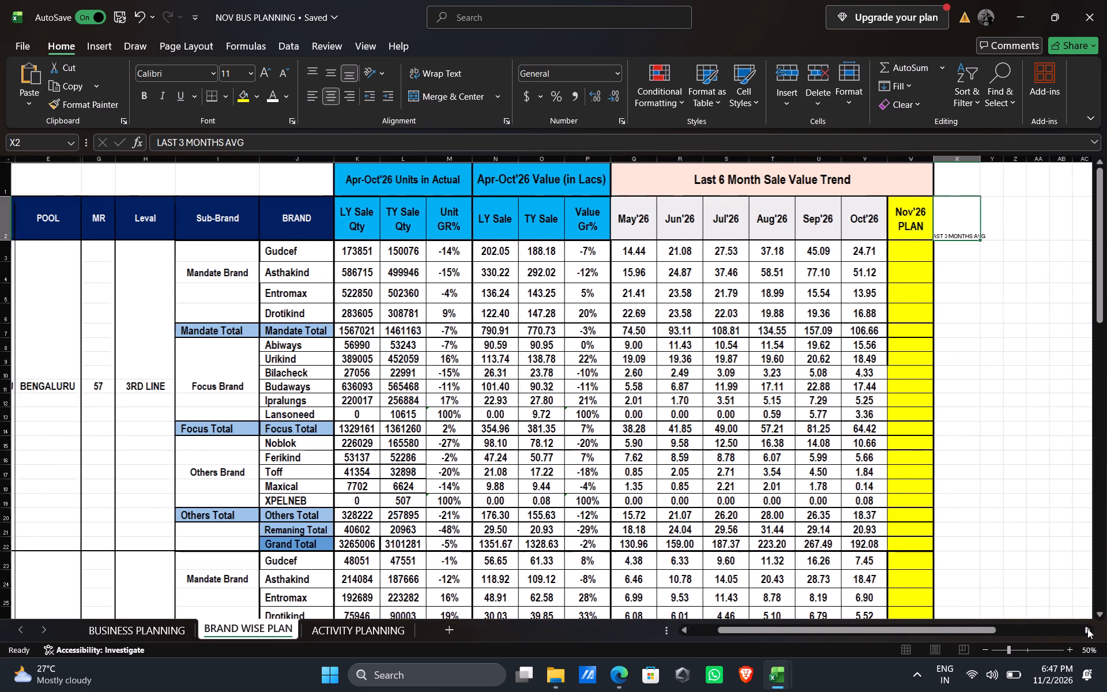
drag(978, 160, 1012, 159)
click(965, 229)
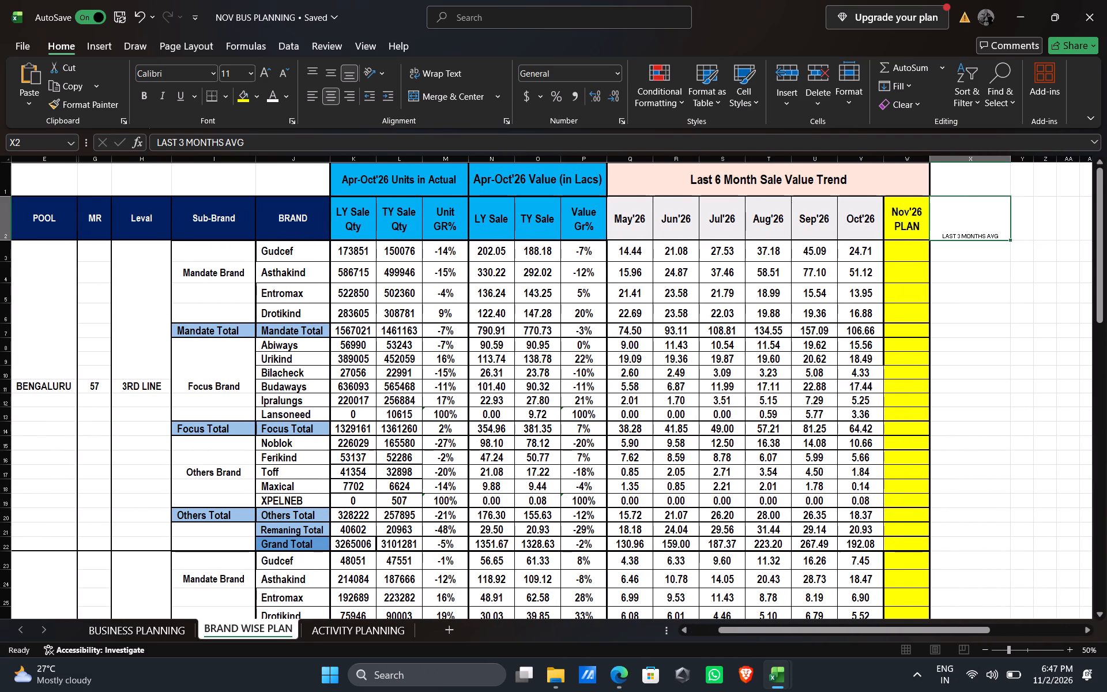
click(269, 78)
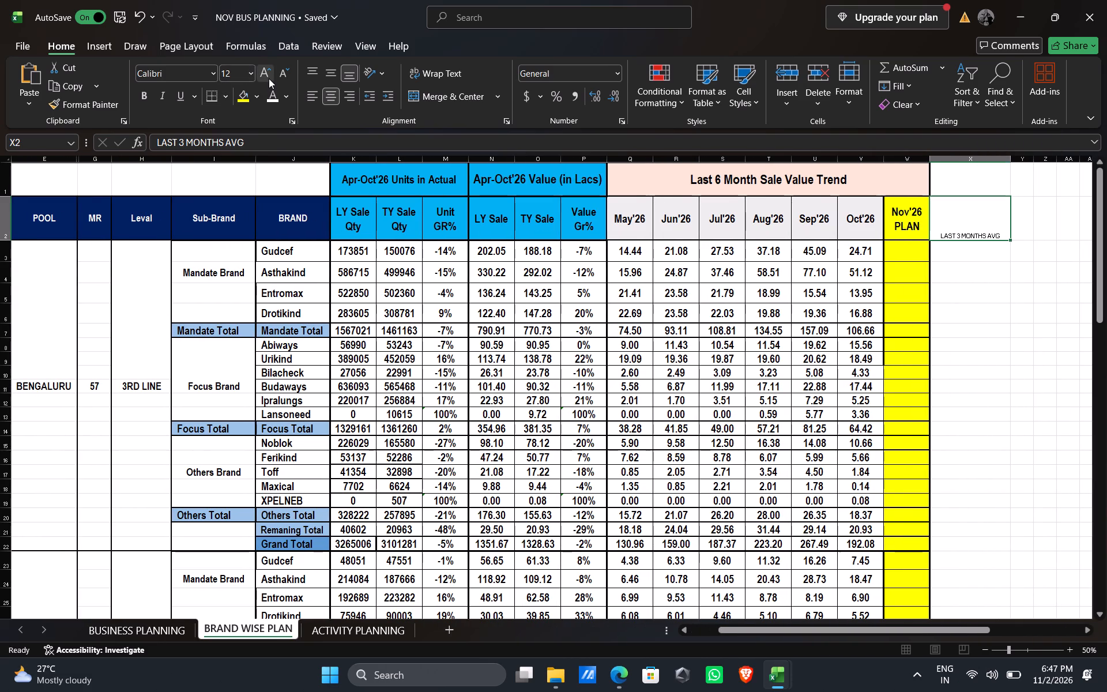
double_click(269, 78)
click(269, 78)
click(269, 78)
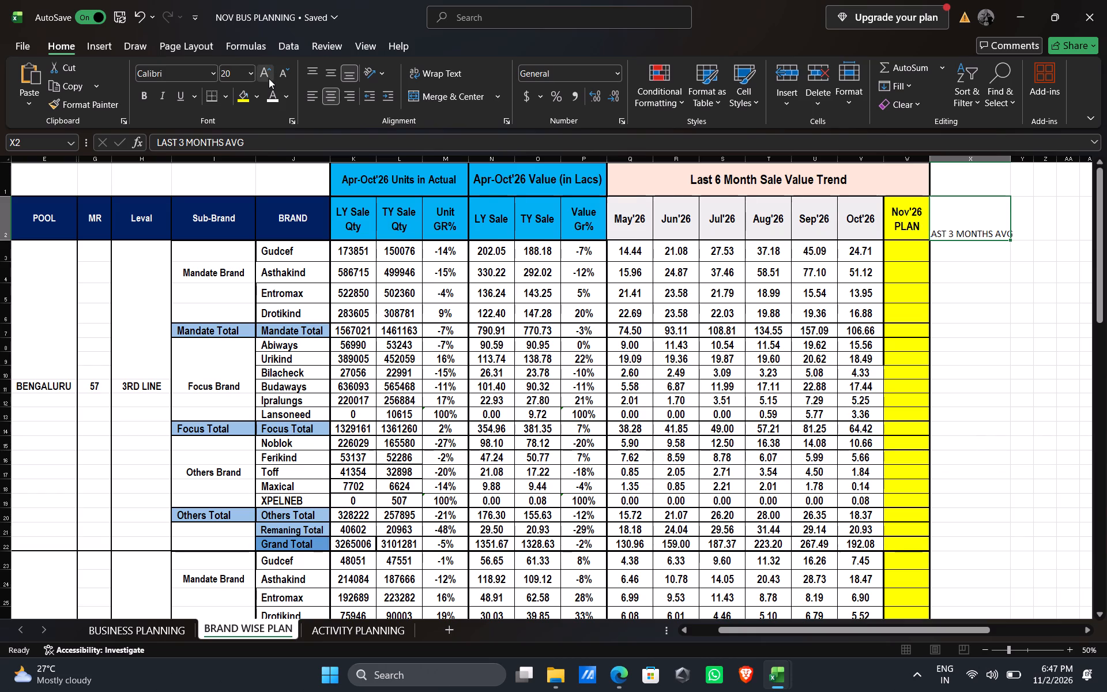
click(315, 95)
click(144, 95)
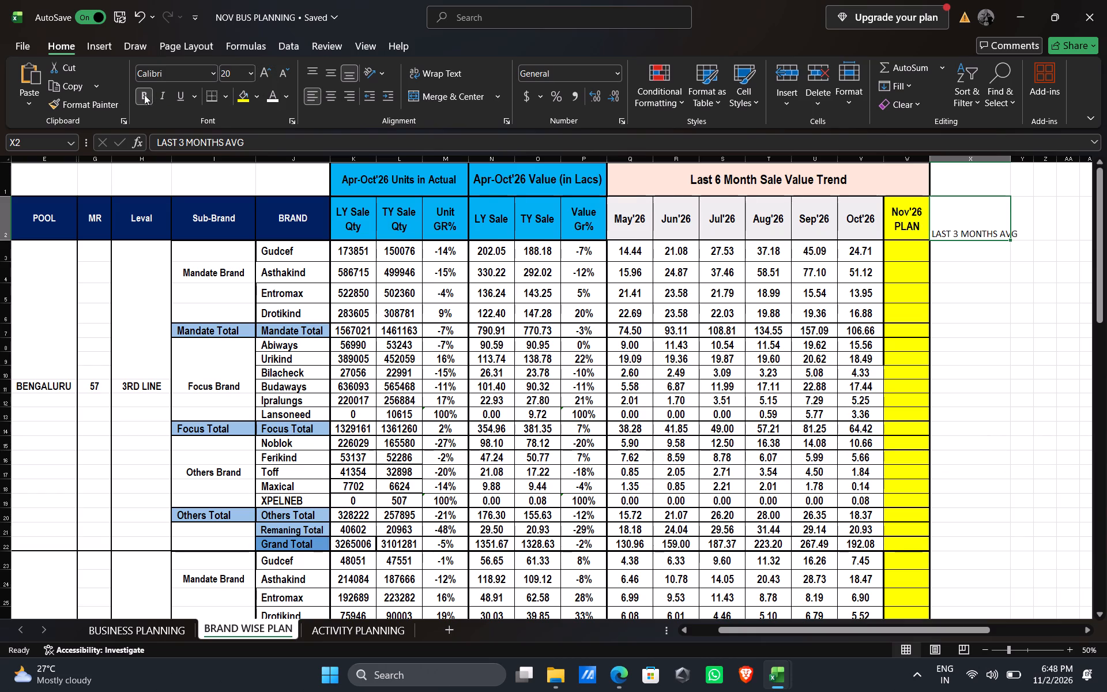
Calculate the Aug'26 to Oct'26 average for the first Gudcef row in X3 with =AVERAGE(T3:V3).
click(955, 250)
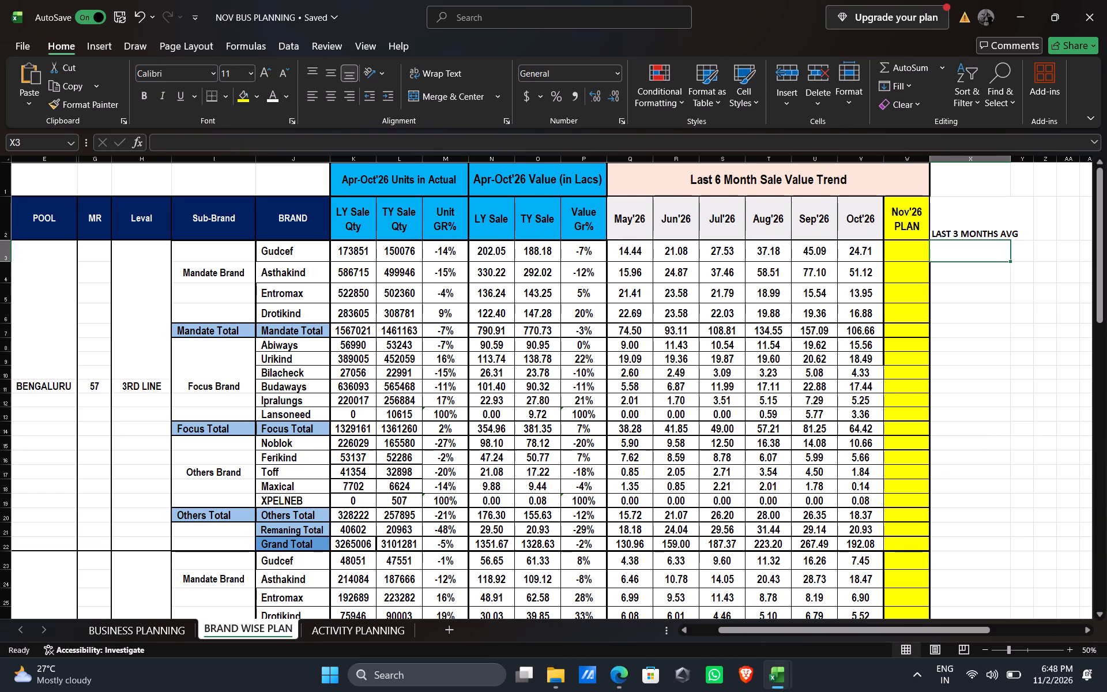
click(944, 66)
click(931, 108)
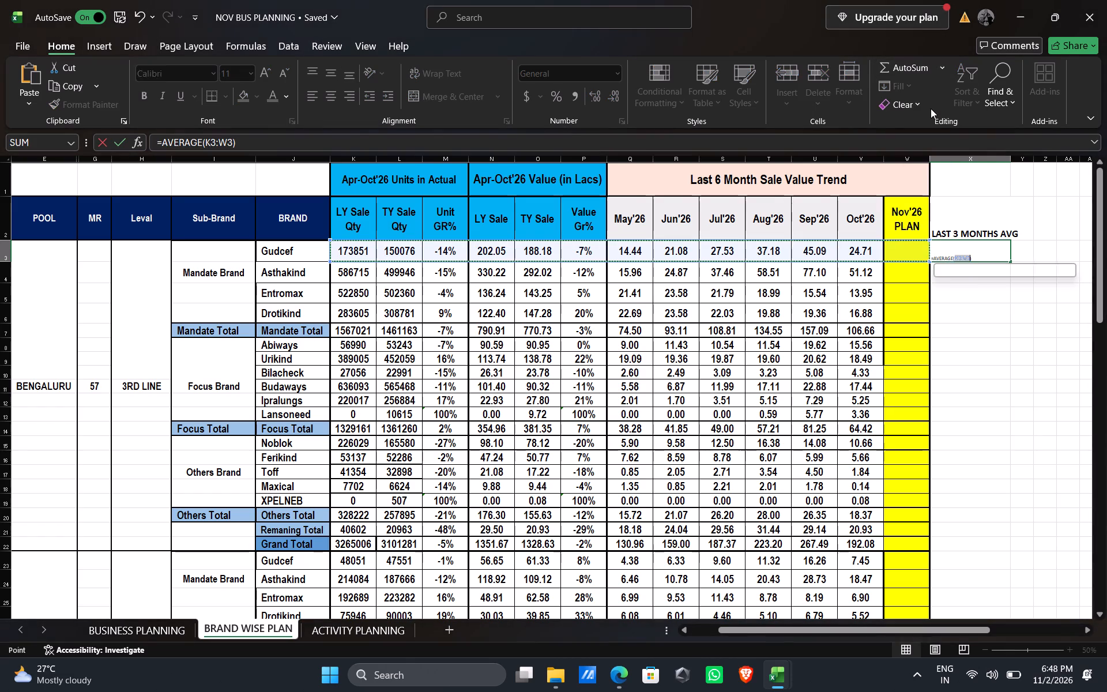
drag(765, 253, 809, 253)
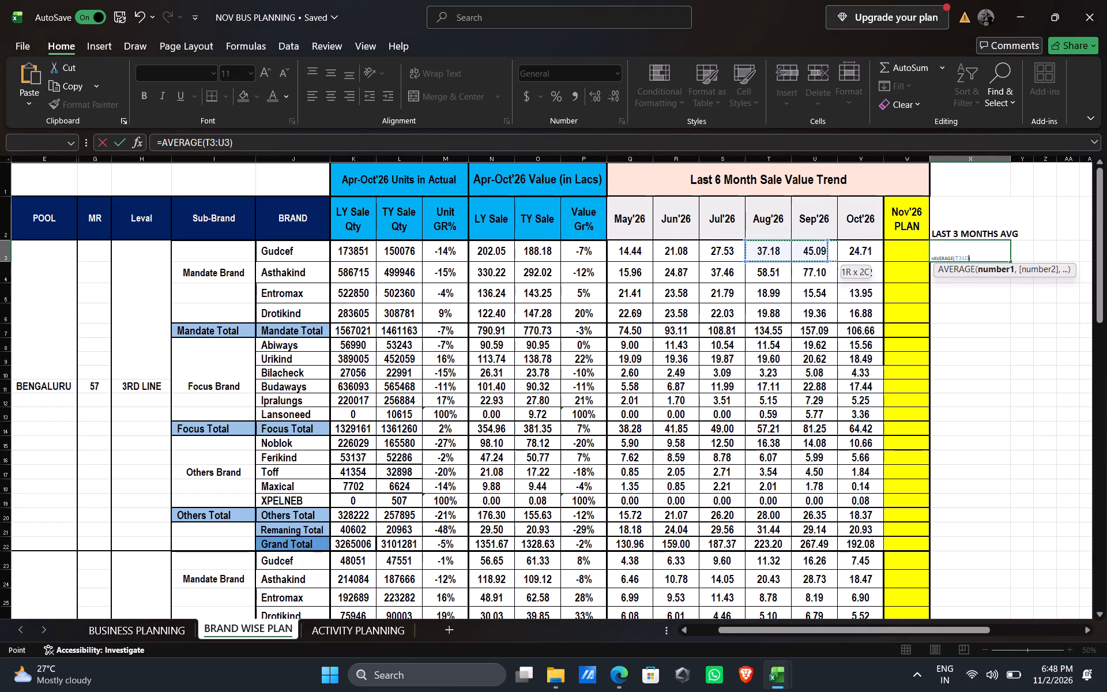
drag(809, 253, 850, 253)
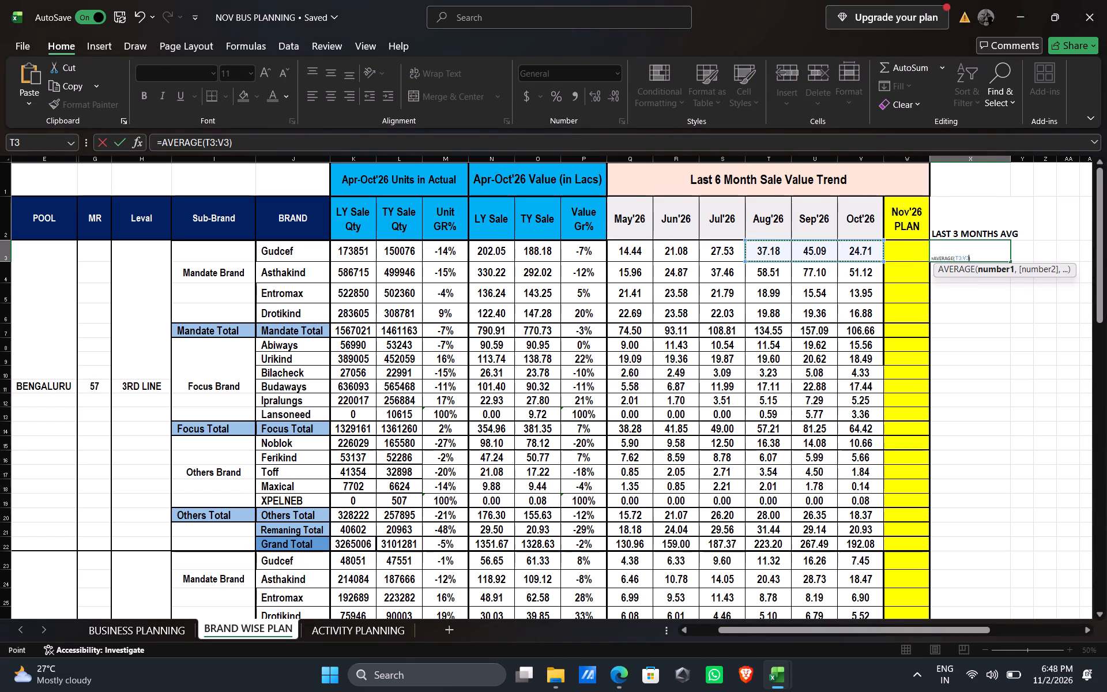
key(Return)
key(Up)
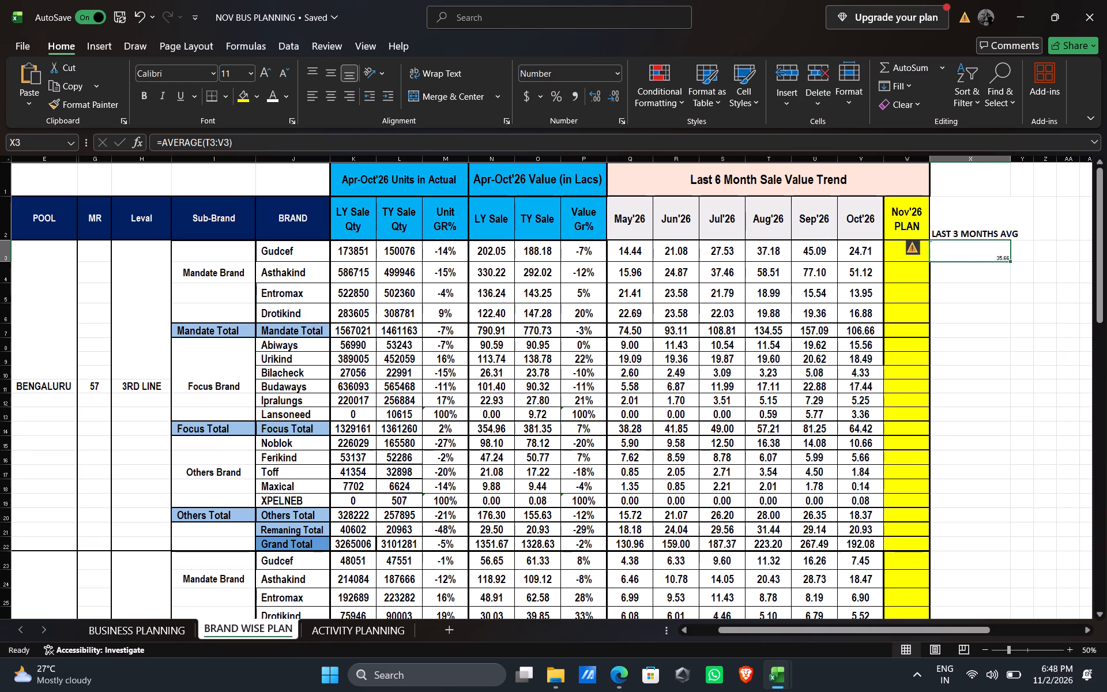
Fill the average formula from X3 down column X to row 82, the Hubballi Grand Total row.
drag(1010, 262, 1008, 438)
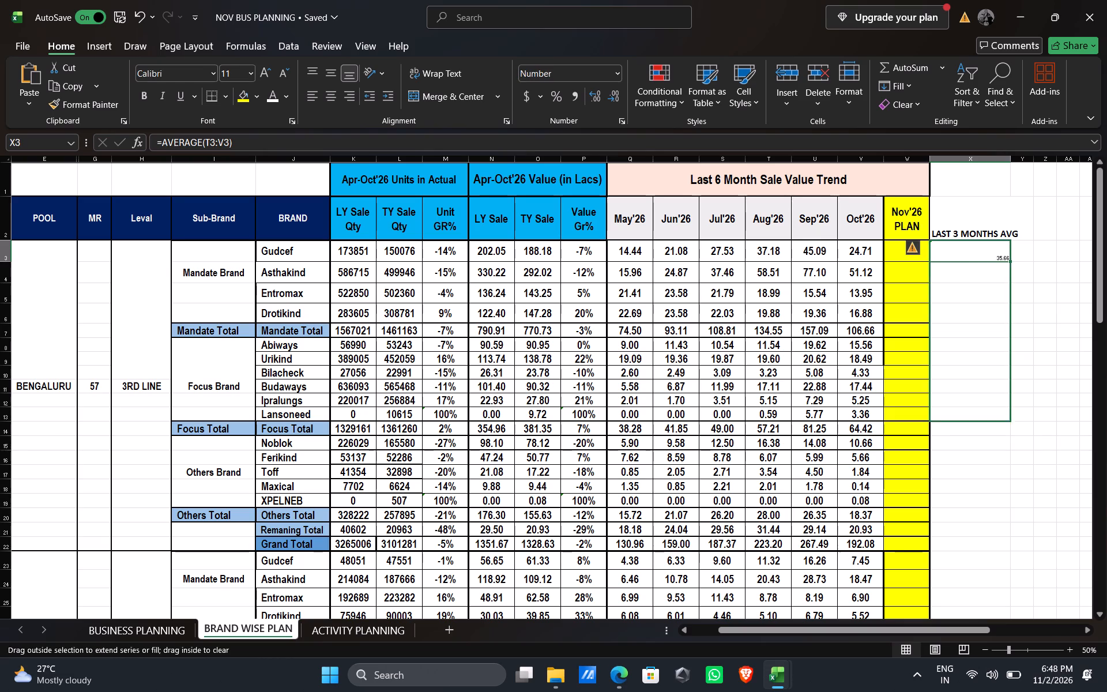
drag(1008, 438, 1021, 650)
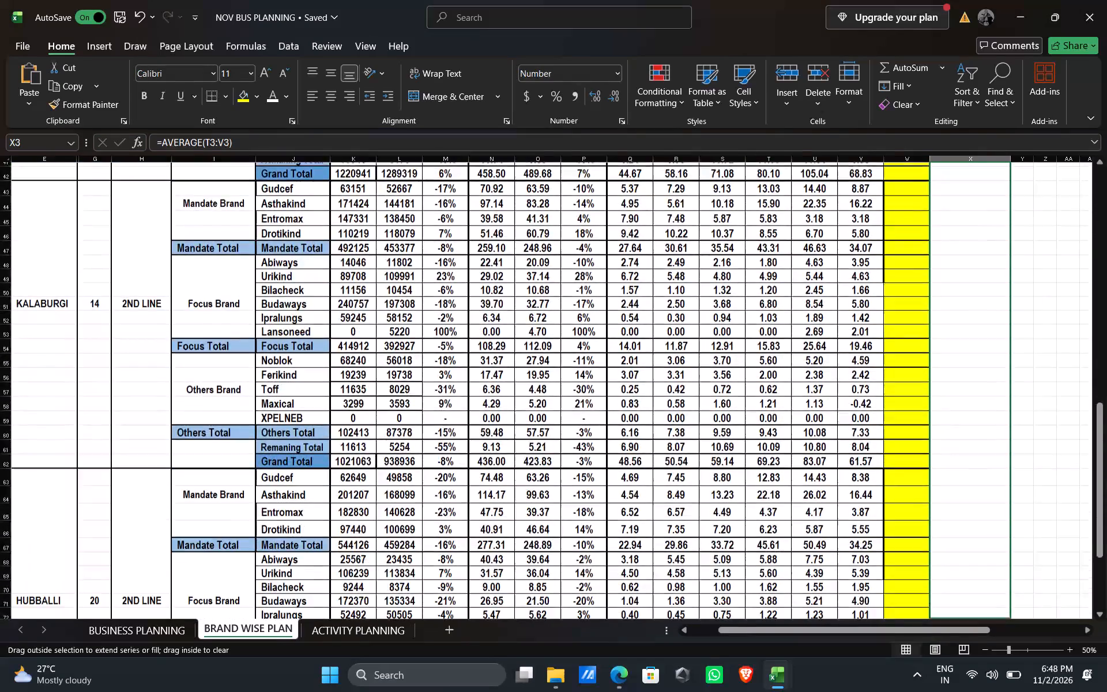
drag(1021, 650, 1000, 599)
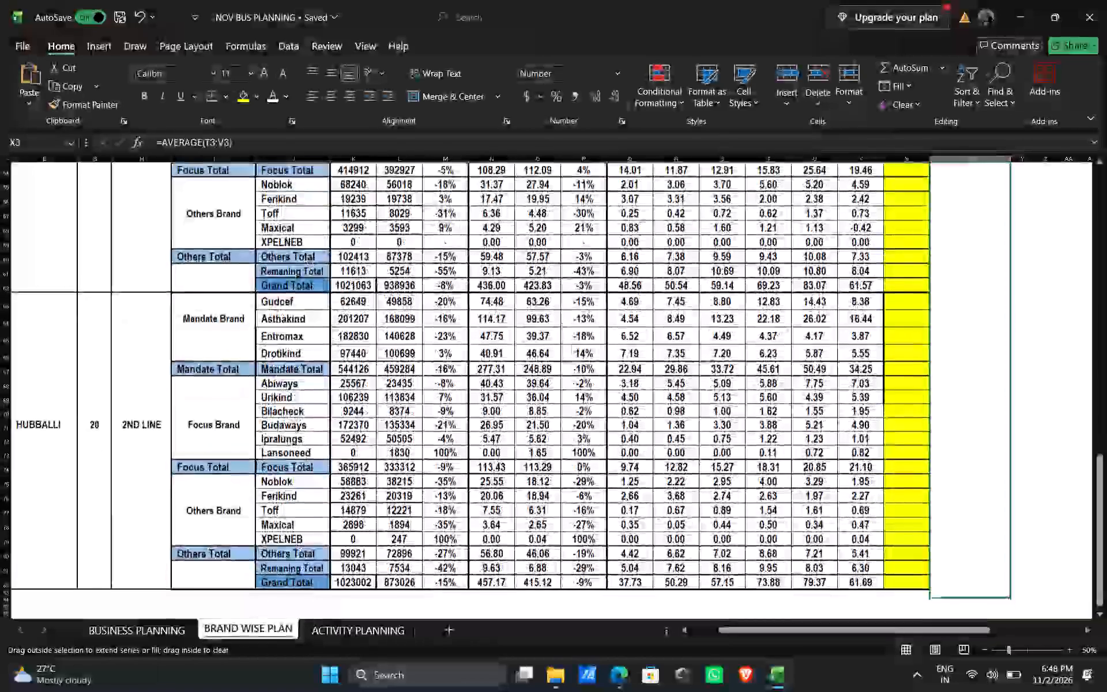
drag(1000, 599, 997, 590)
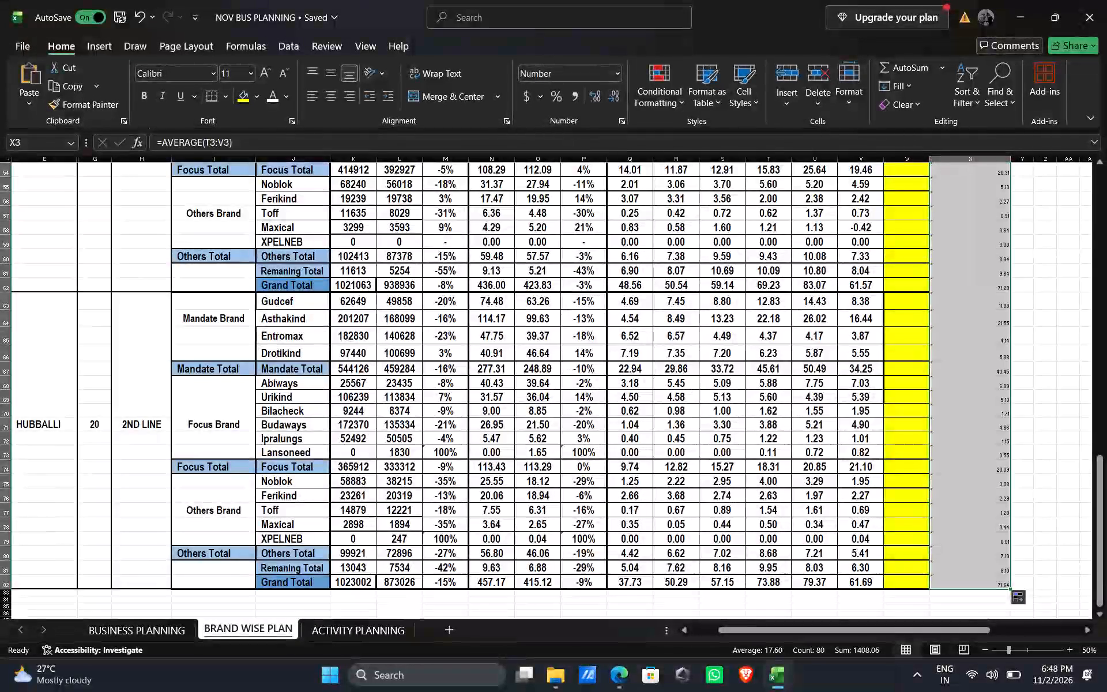
Center the averages in X3:X82 horizontally and apply all borders to them.
click(327, 86)
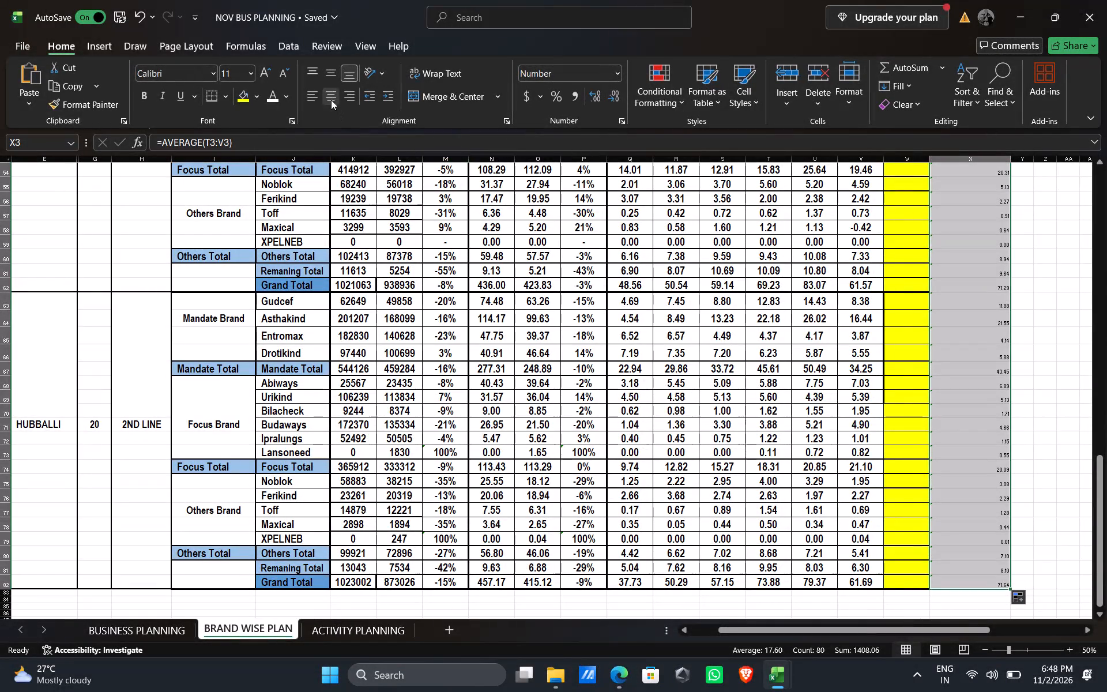
click(331, 100)
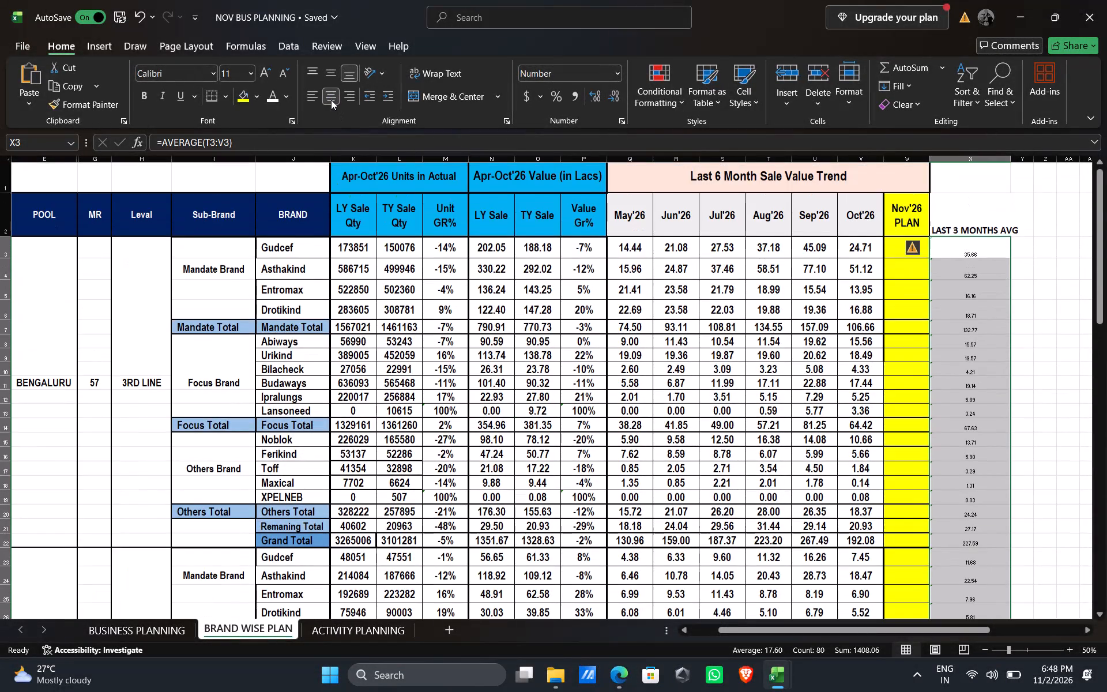
click(227, 95)
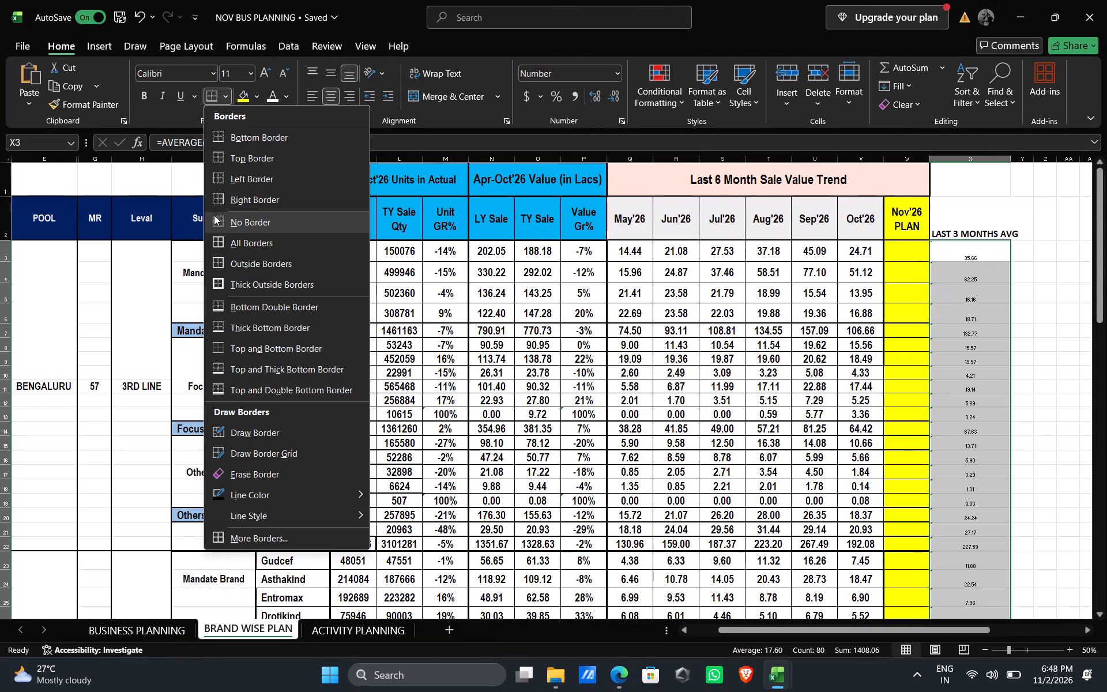
click(217, 236)
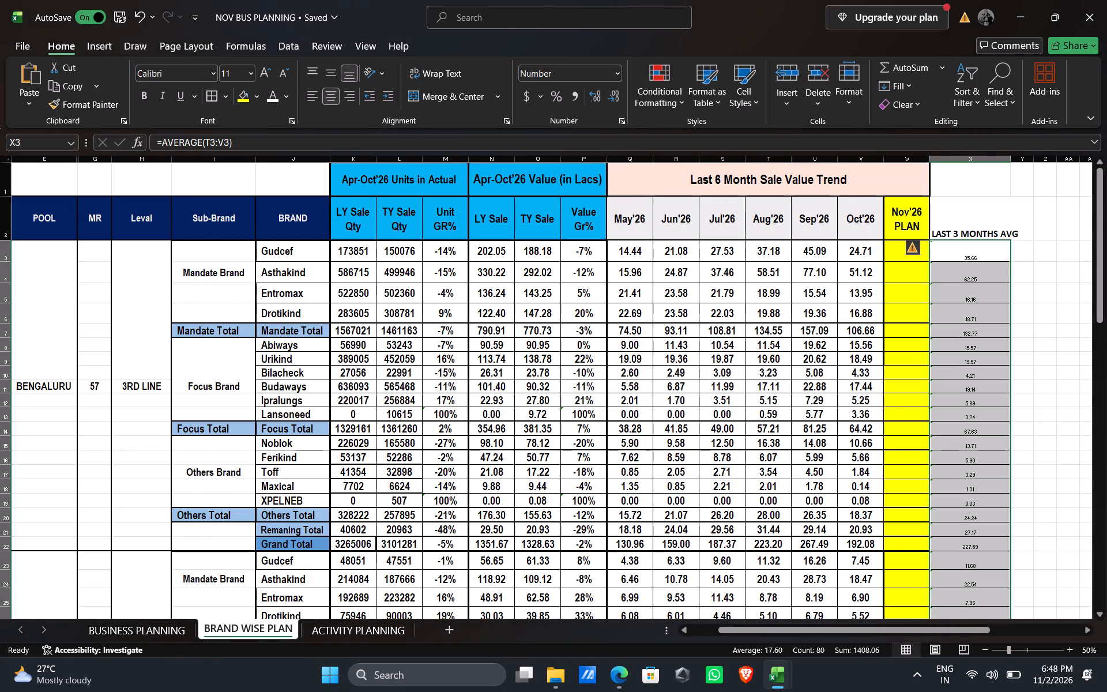
Make the averages in X3:X82 bold in Calibri at font size 22.
click(147, 94)
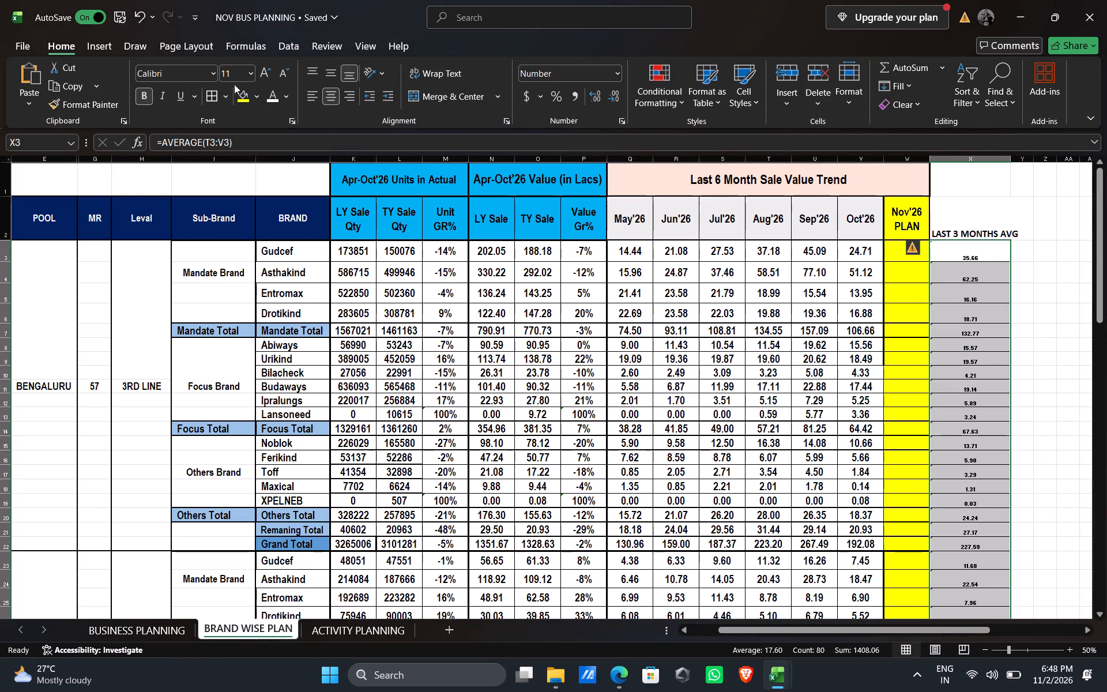
click(261, 75)
click(261, 75)
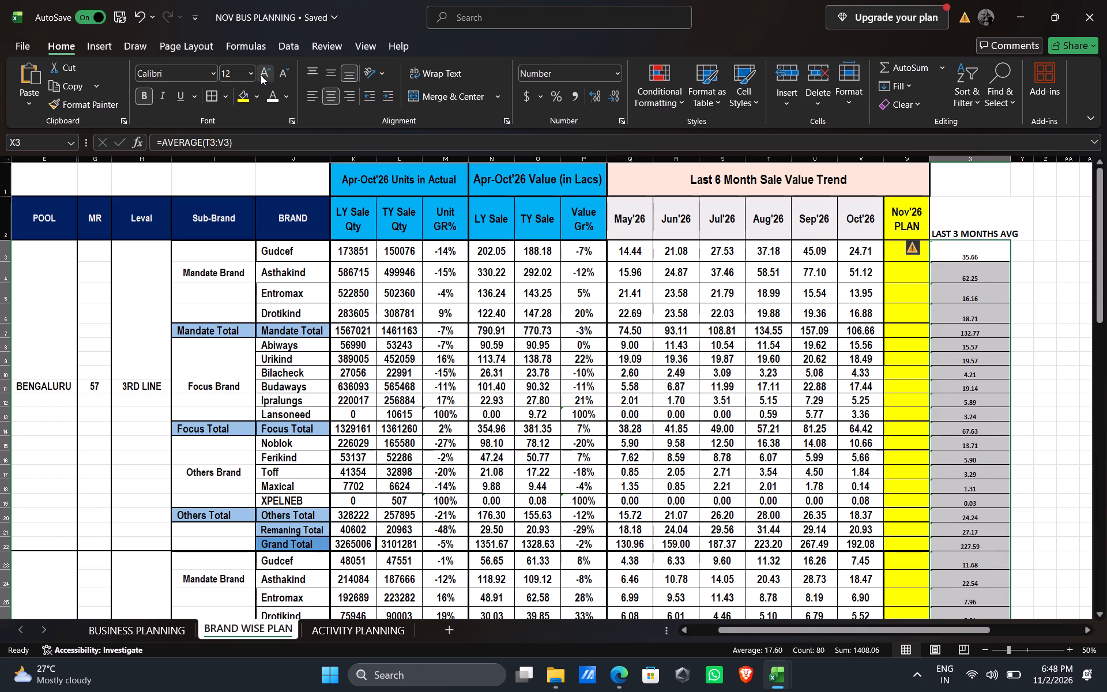
click(261, 75)
click(261, 75)
click(261, 75)
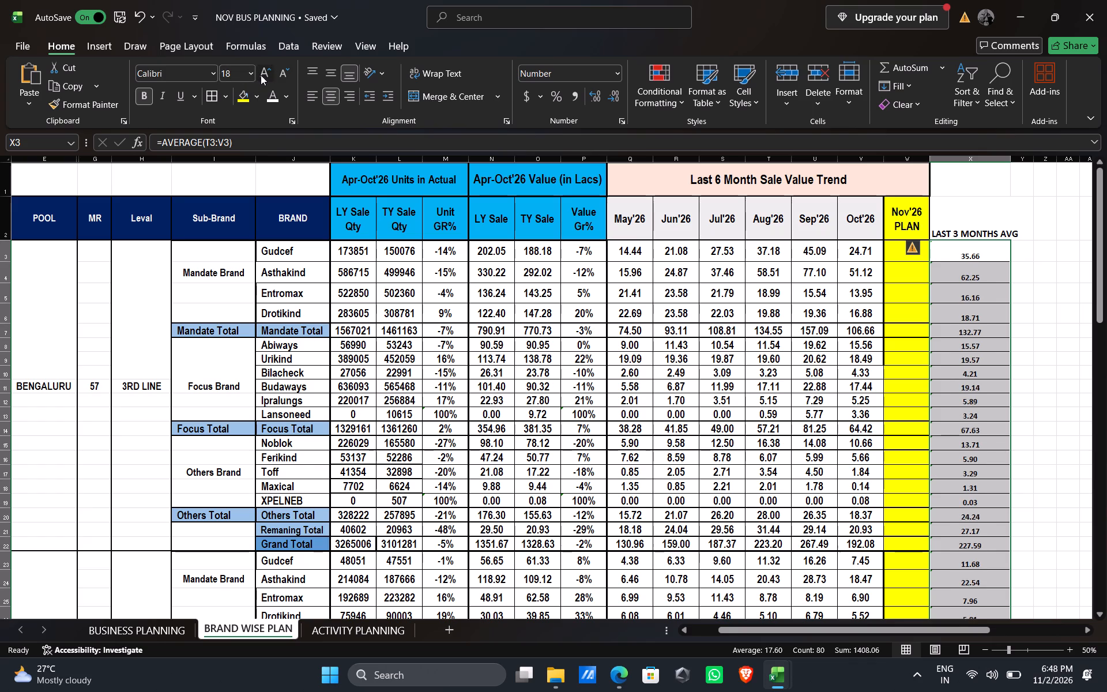
click(261, 75)
click(261, 75)
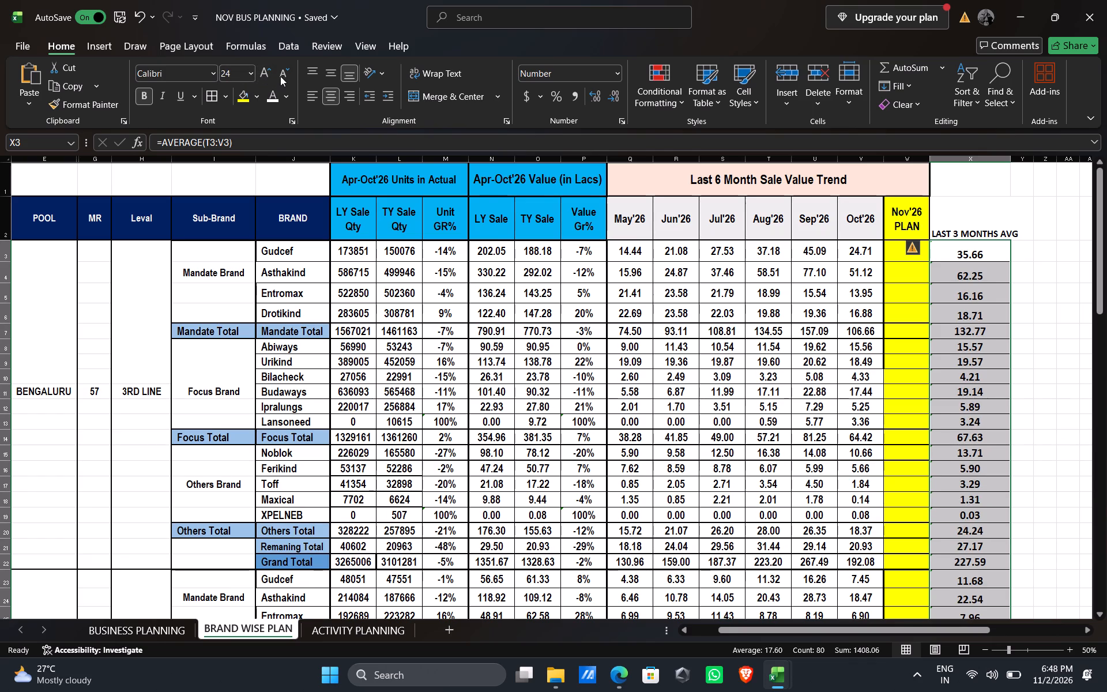
click(280, 76)
click(213, 76)
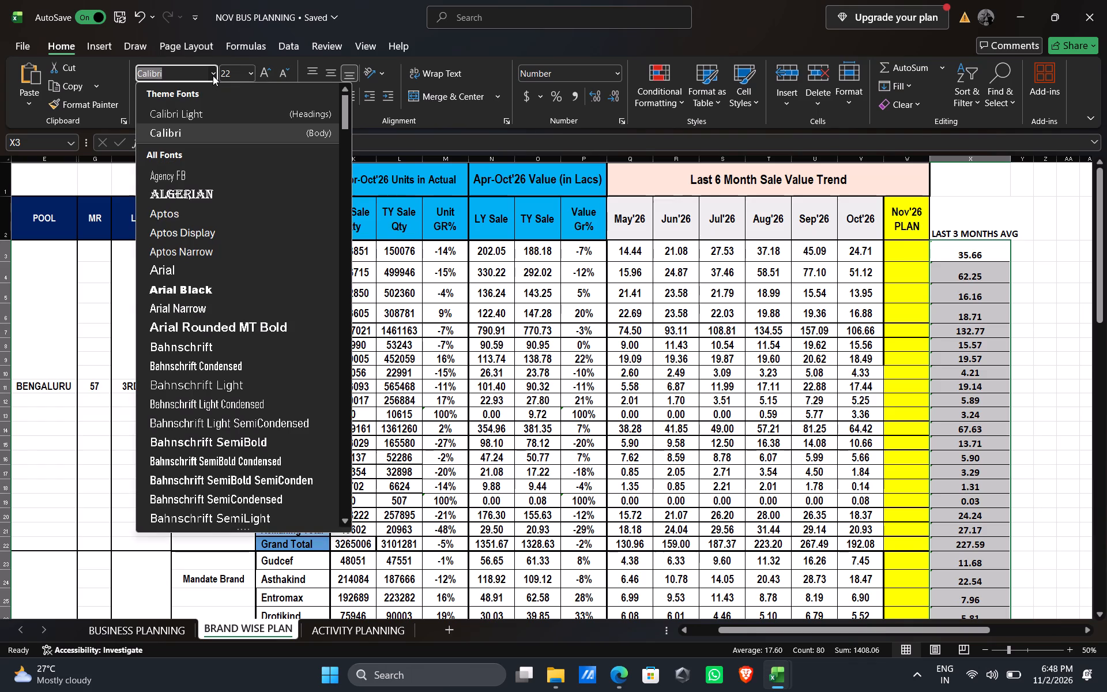
click(174, 131)
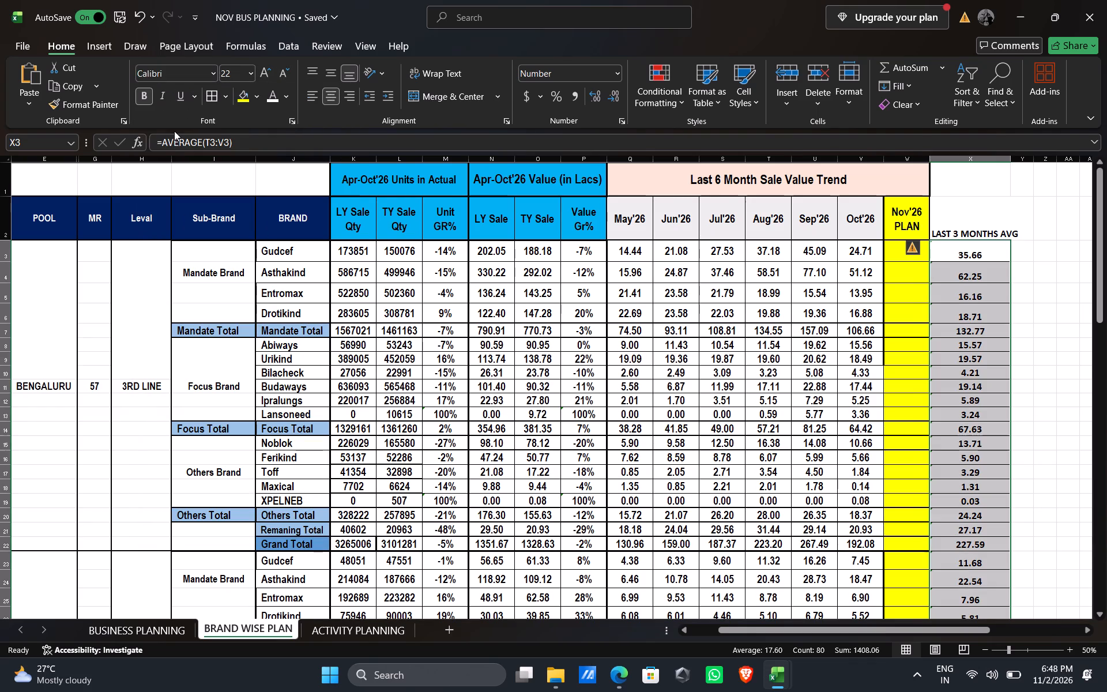
Change the font of the whole BRAND WISE PLAN table, including column X, to Calibri.
click(954, 223)
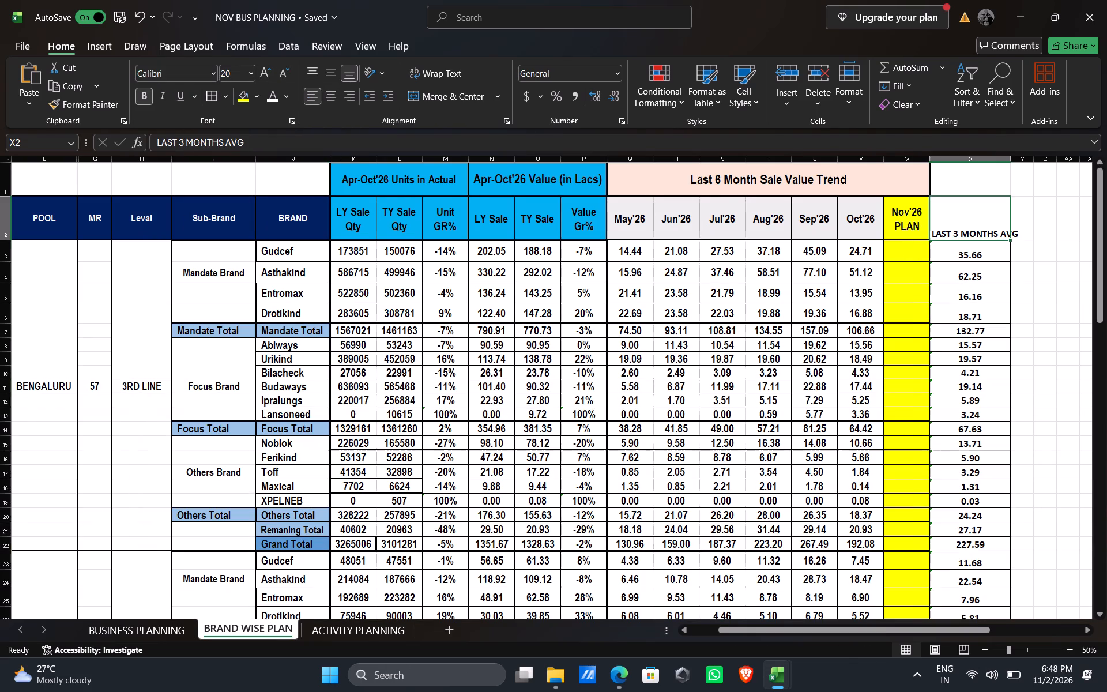
click(67, 177)
key(ctrl+a)
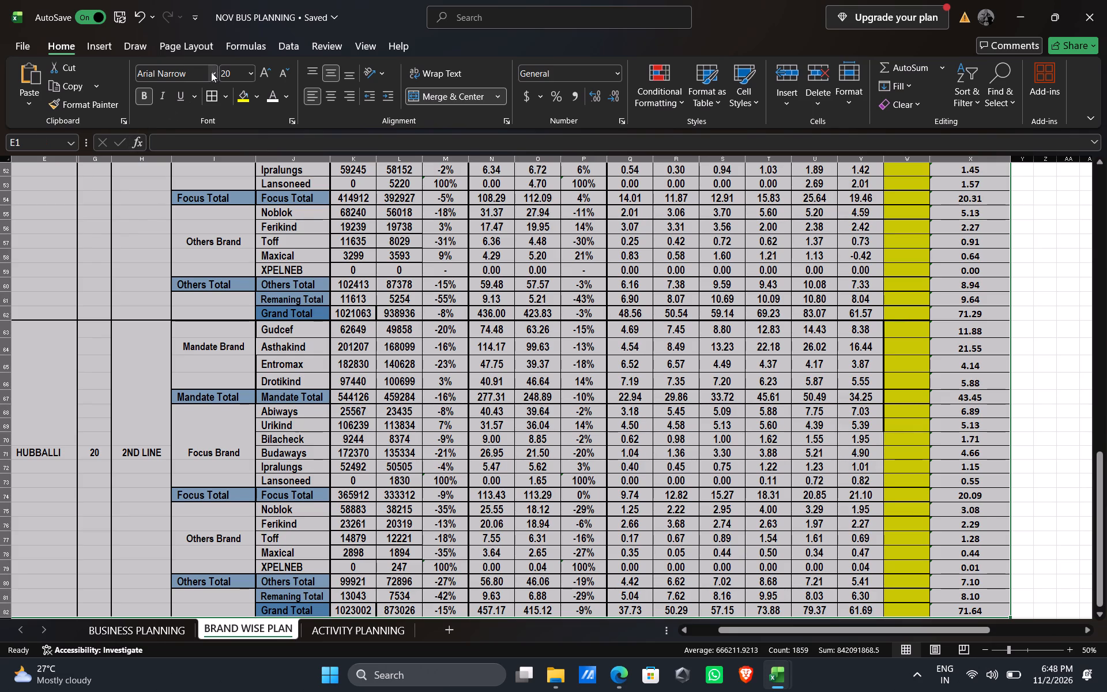
click(211, 72)
click(191, 129)
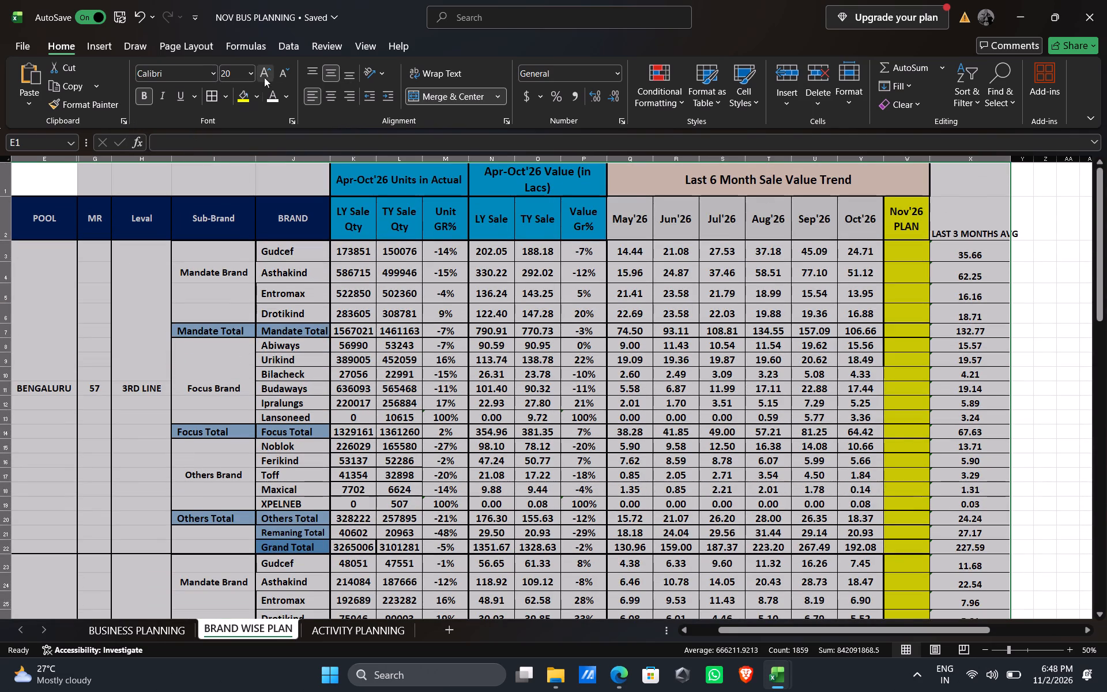
Set the whole table's font size to 18, and raise it one increment to 20.
click(231, 72)
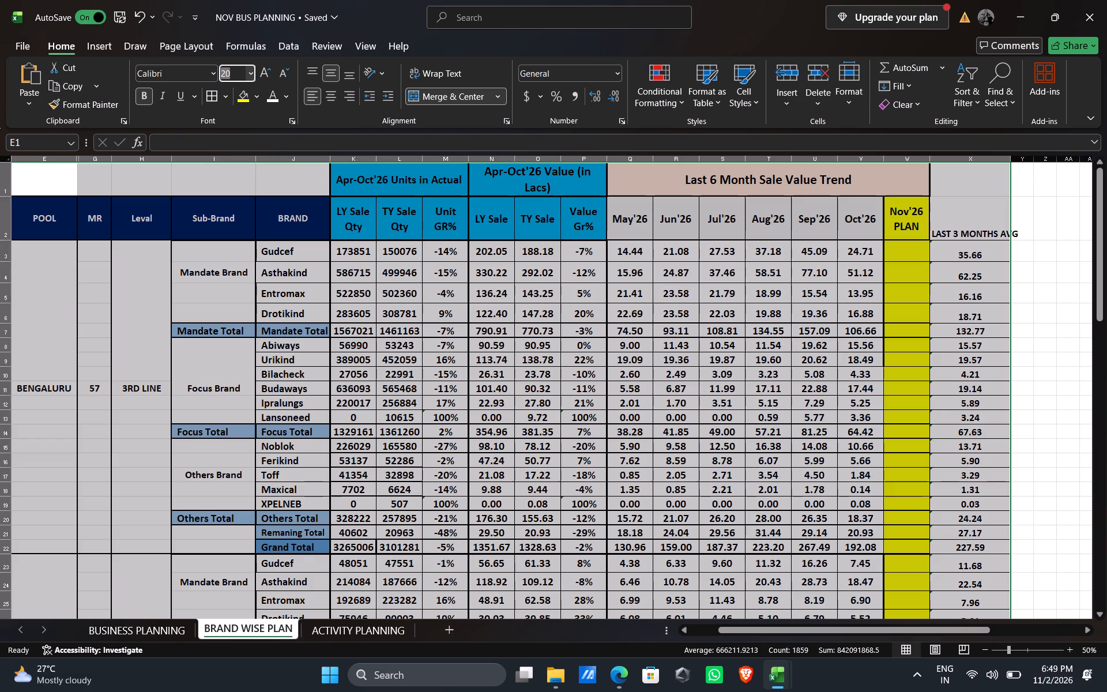
text(18)
key(Return)
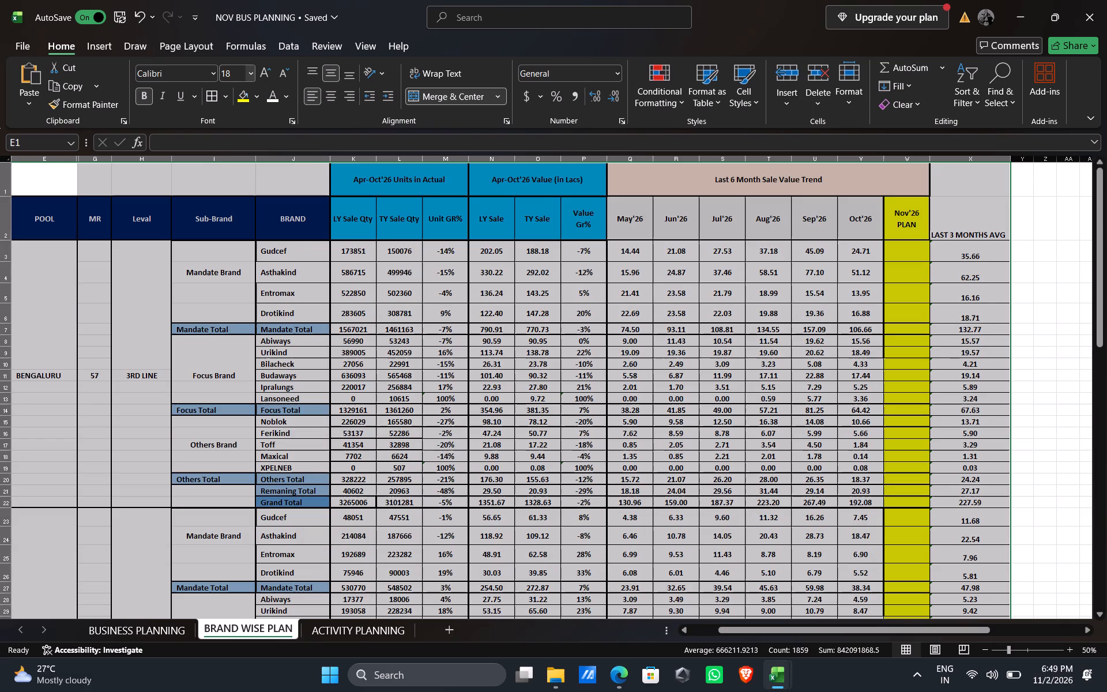
click(263, 74)
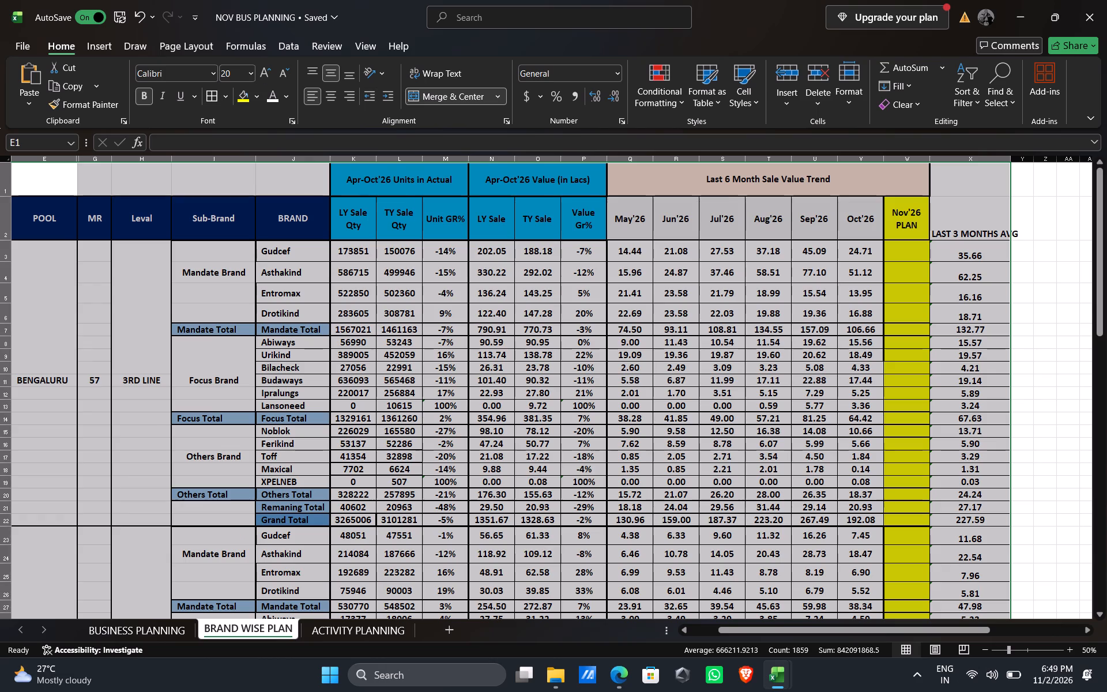
click(1026, 261)
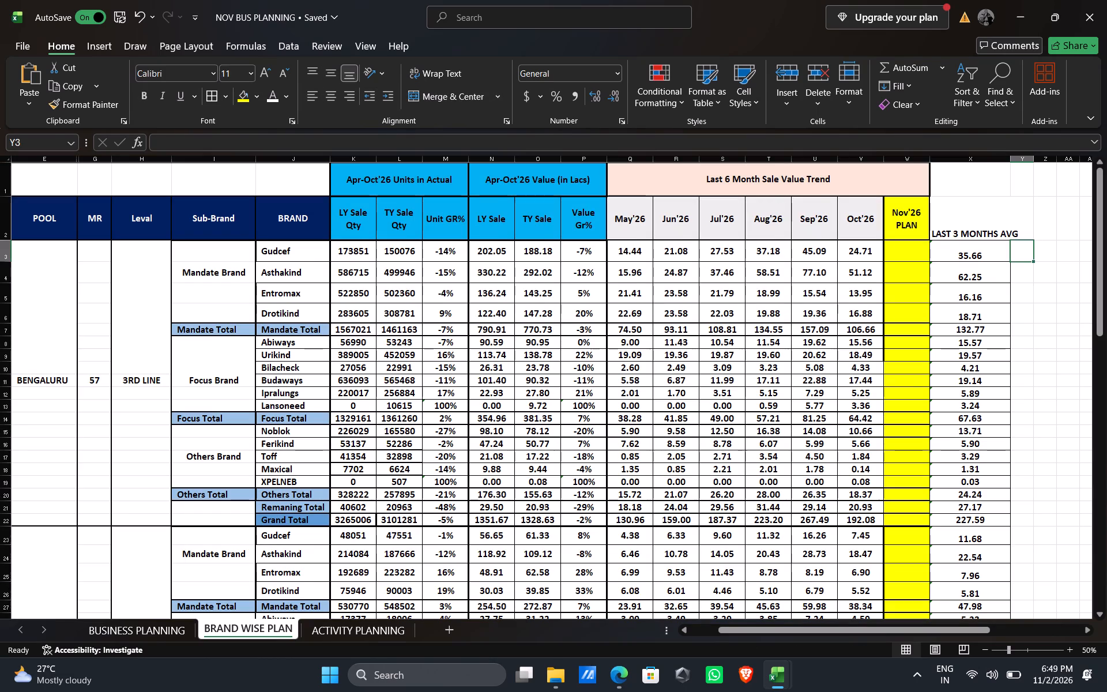
Widen the Nov'26 PLAN column slightly and narrow the LAST 3 MONTHS AVG column to a width of about 24.56.
drag(930, 160, 938, 160)
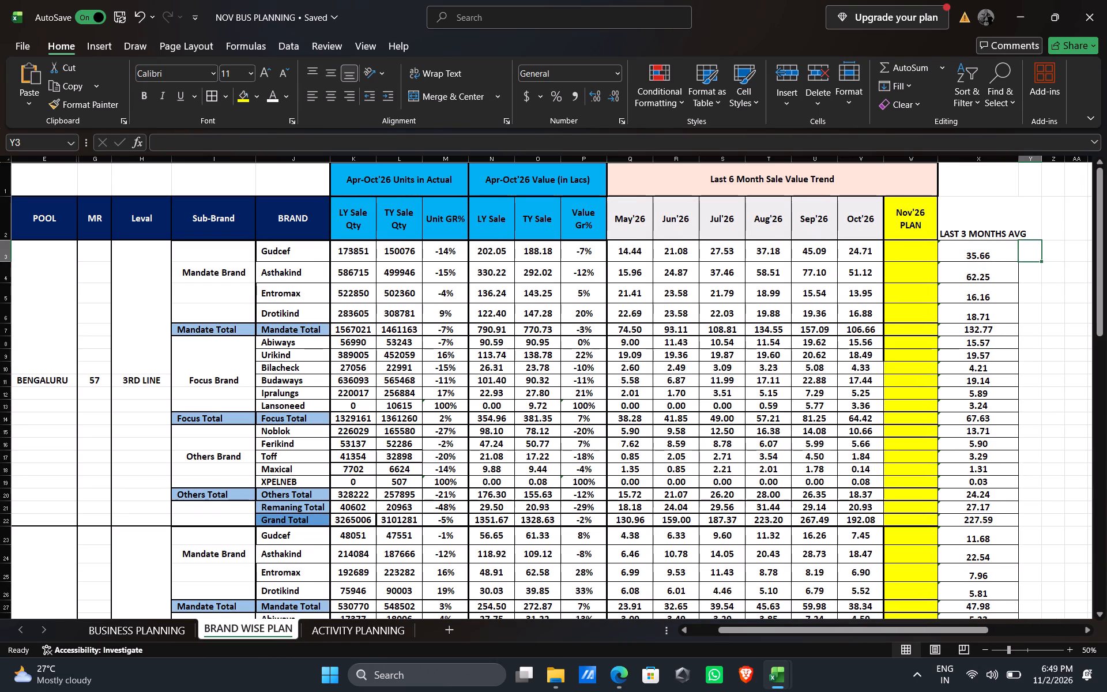
drag(1020, 159, 1004, 159)
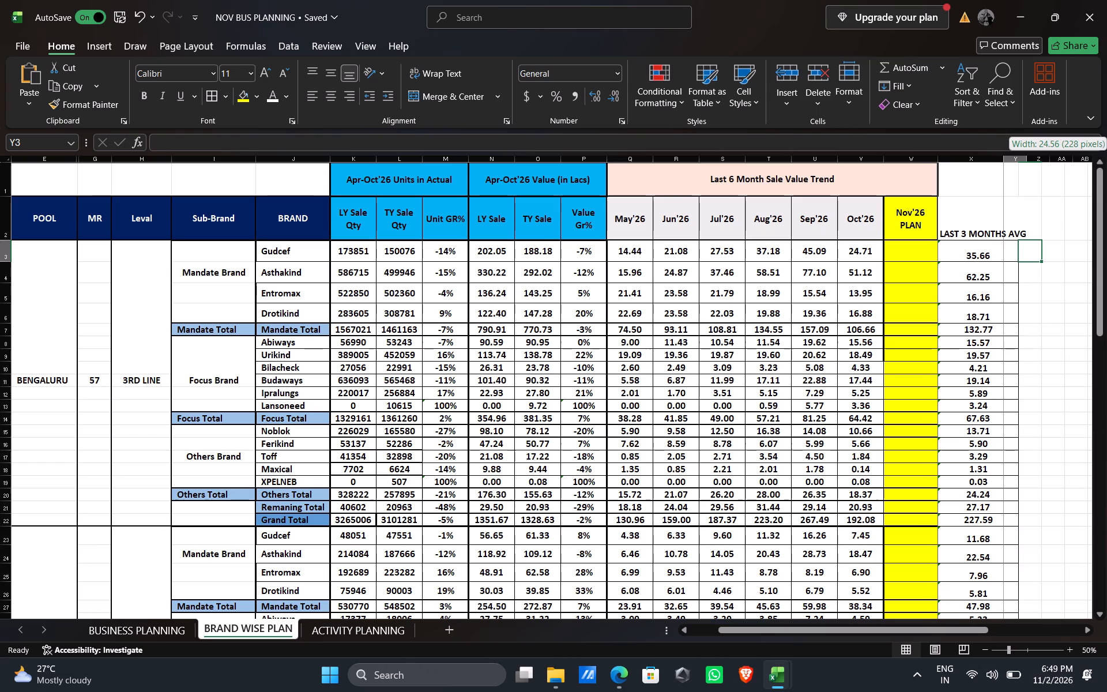
drag(1004, 159, 1004, 159)
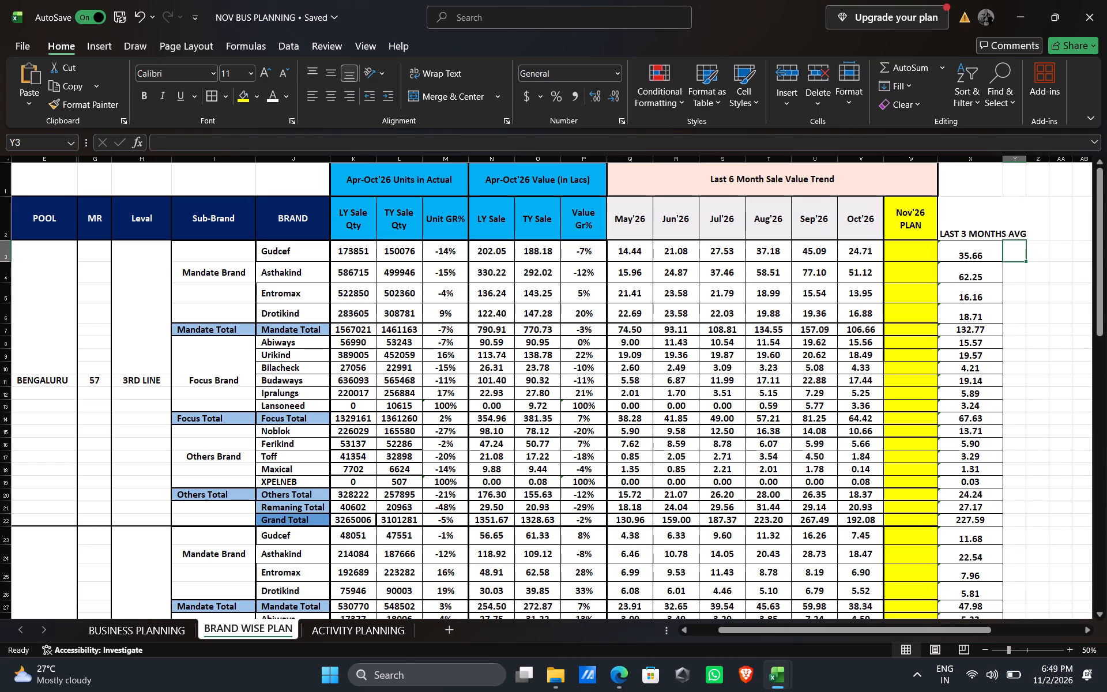
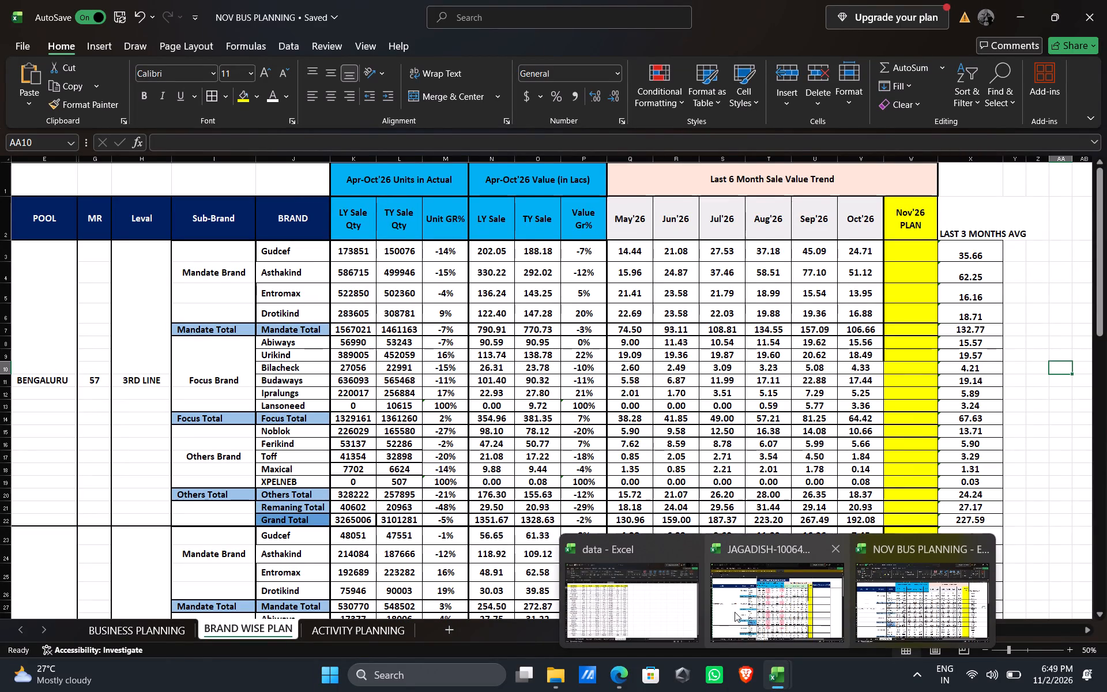
Switch to the JAGADISH workbook and bring up its Performance sheet.
click(735, 612)
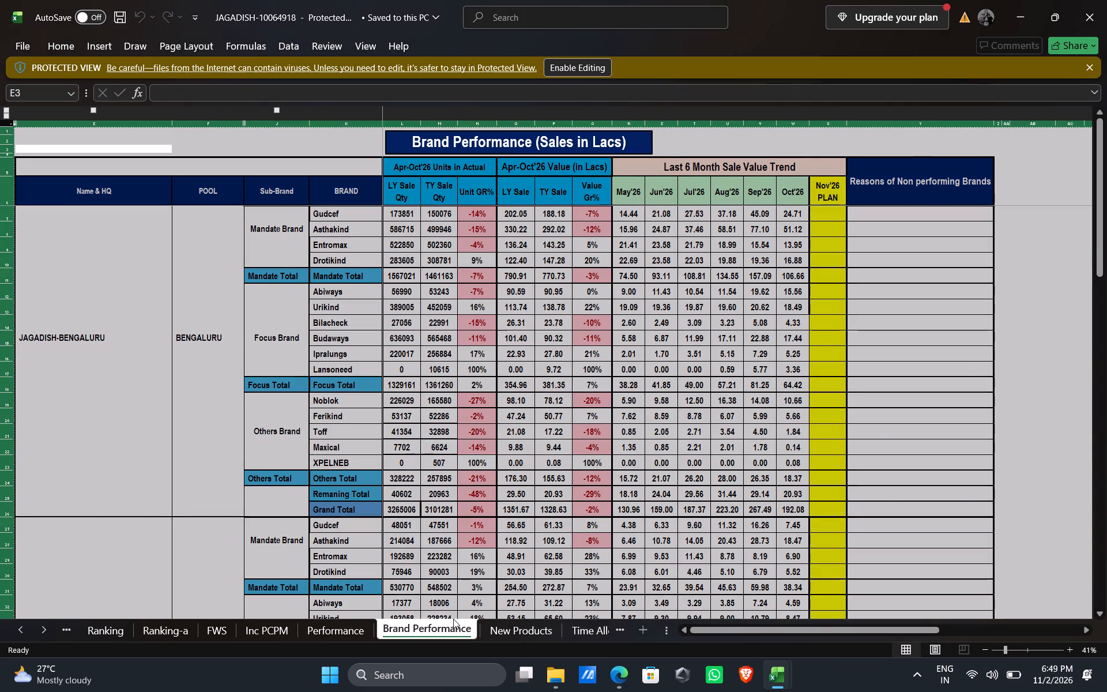
click(342, 629)
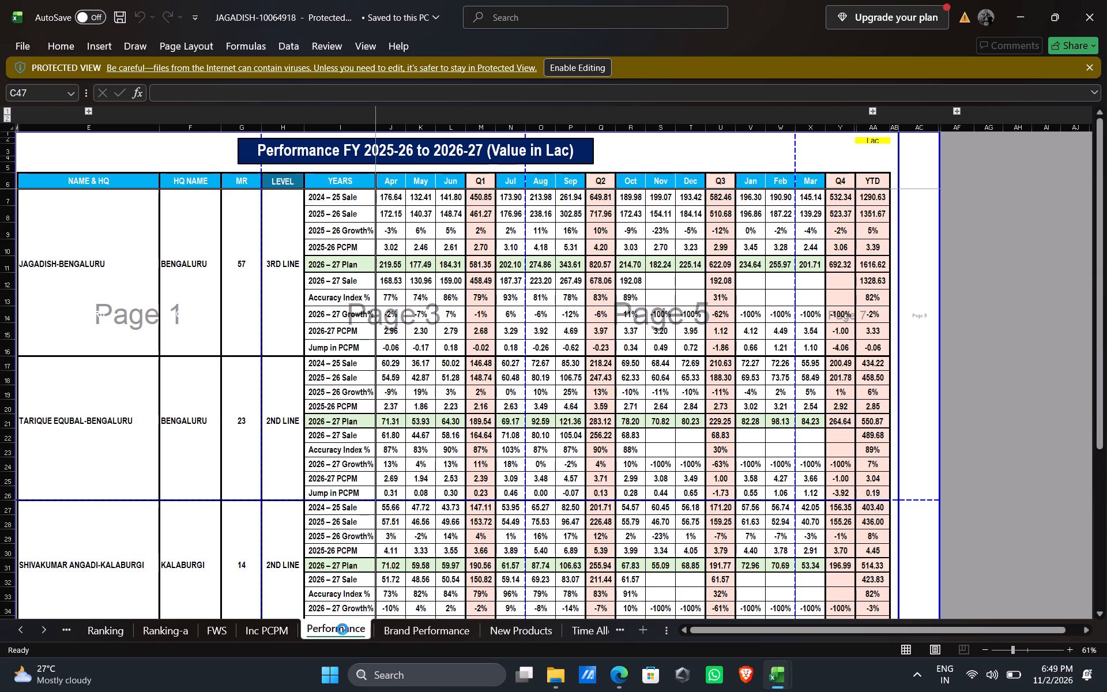
Open the HQ's MGR Wise 100% AI workbook from the Downloads folder and add a blank sheet after MGR TREND.
click(557, 677)
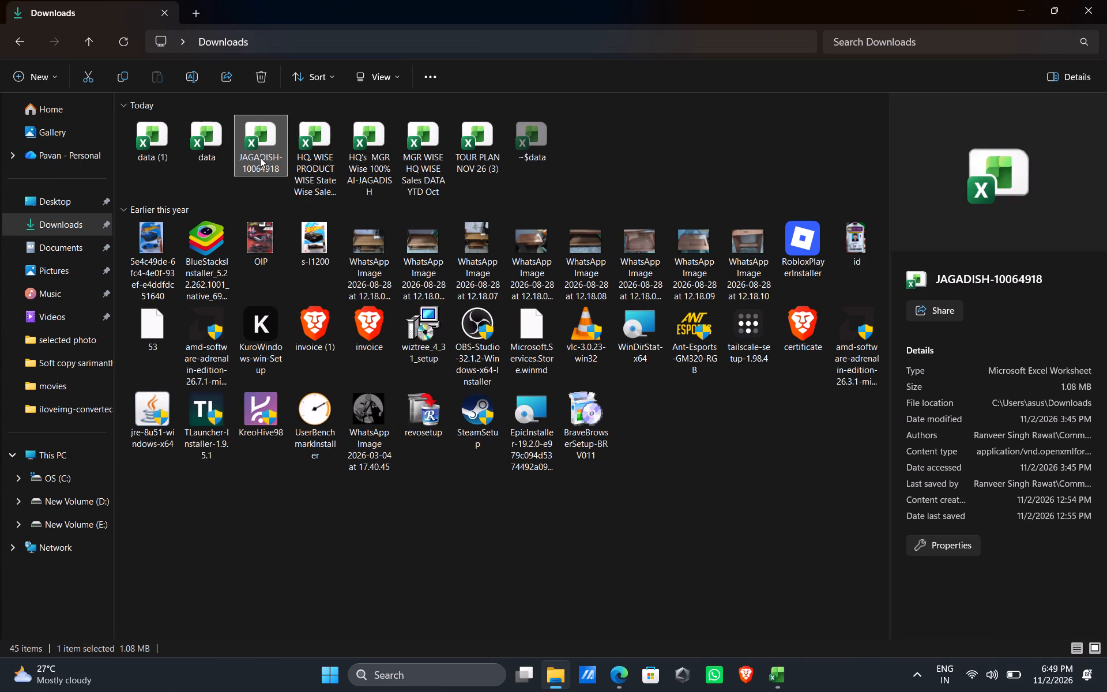
double_click(372, 142)
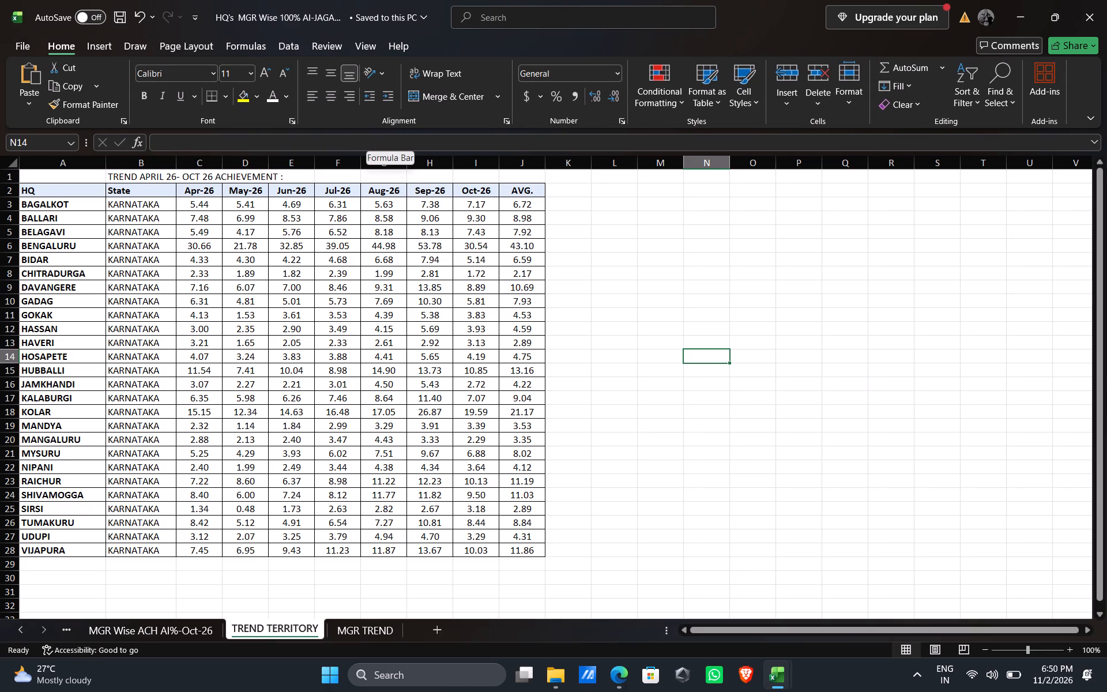
click(185, 633)
click(253, 632)
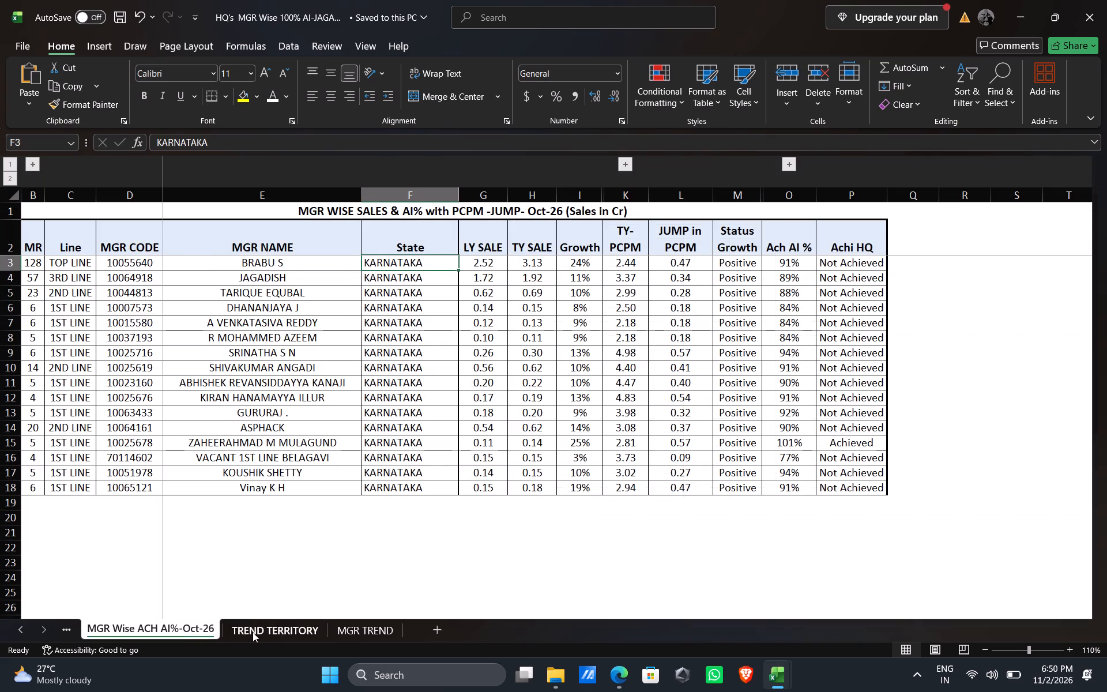
click(363, 631)
click(443, 631)
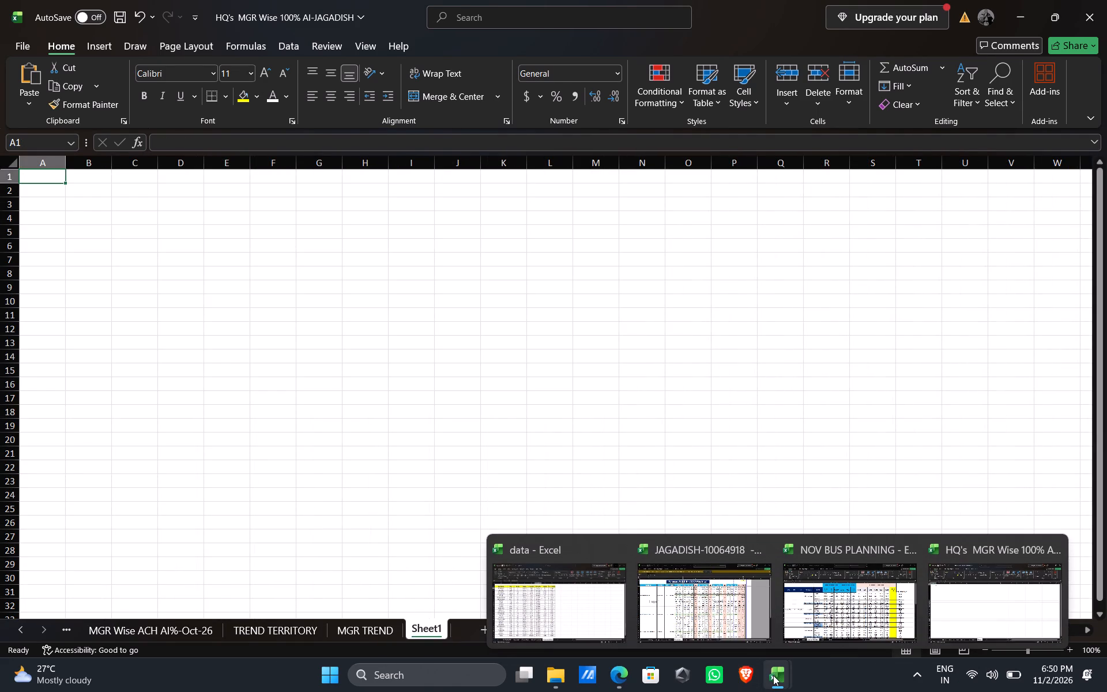
Copy the entire Performance sheet from the JAGADISH workbook into the blank sheet of the HQ's MGR Wise workbook, starting at A1.
click(808, 608)
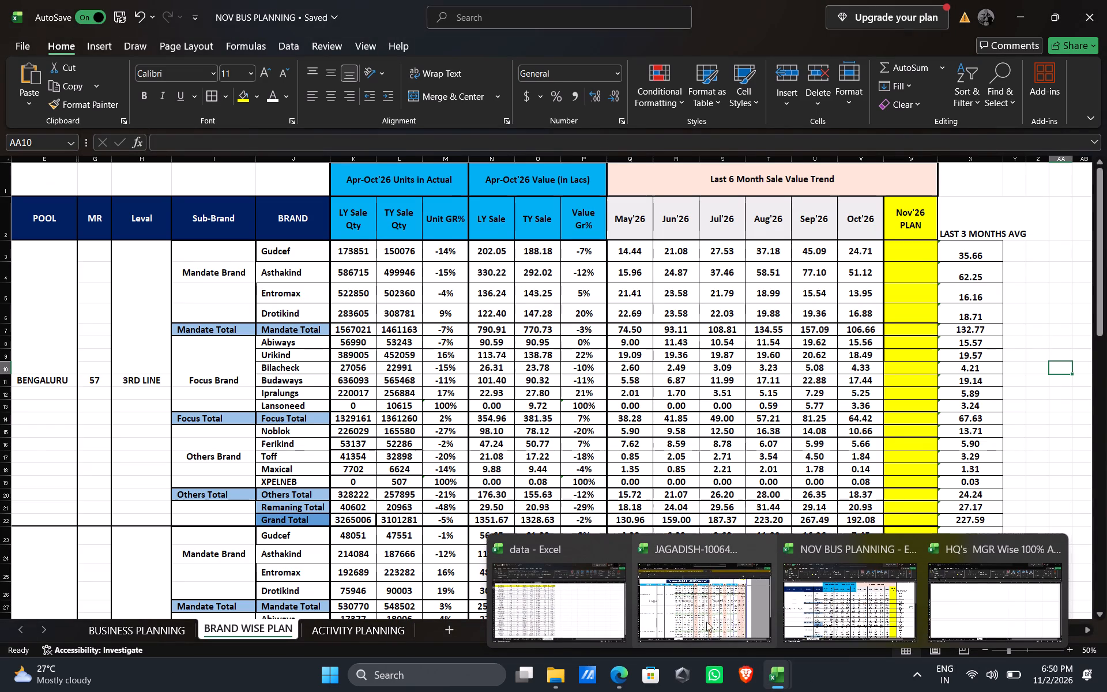
click(696, 612)
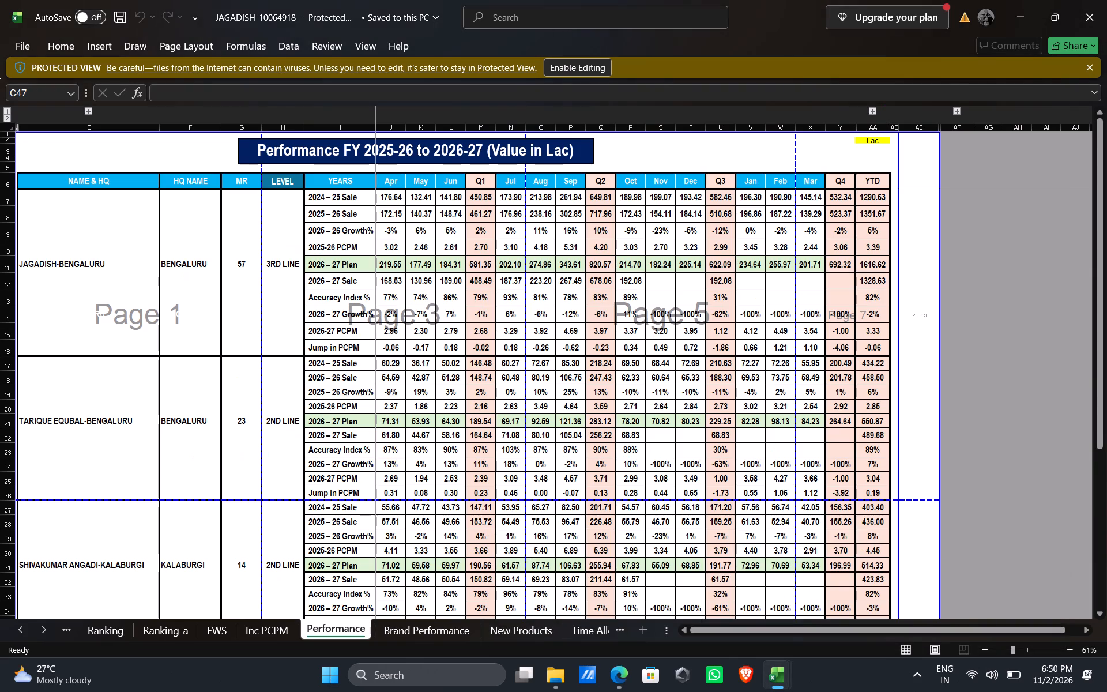
click(708, 629)
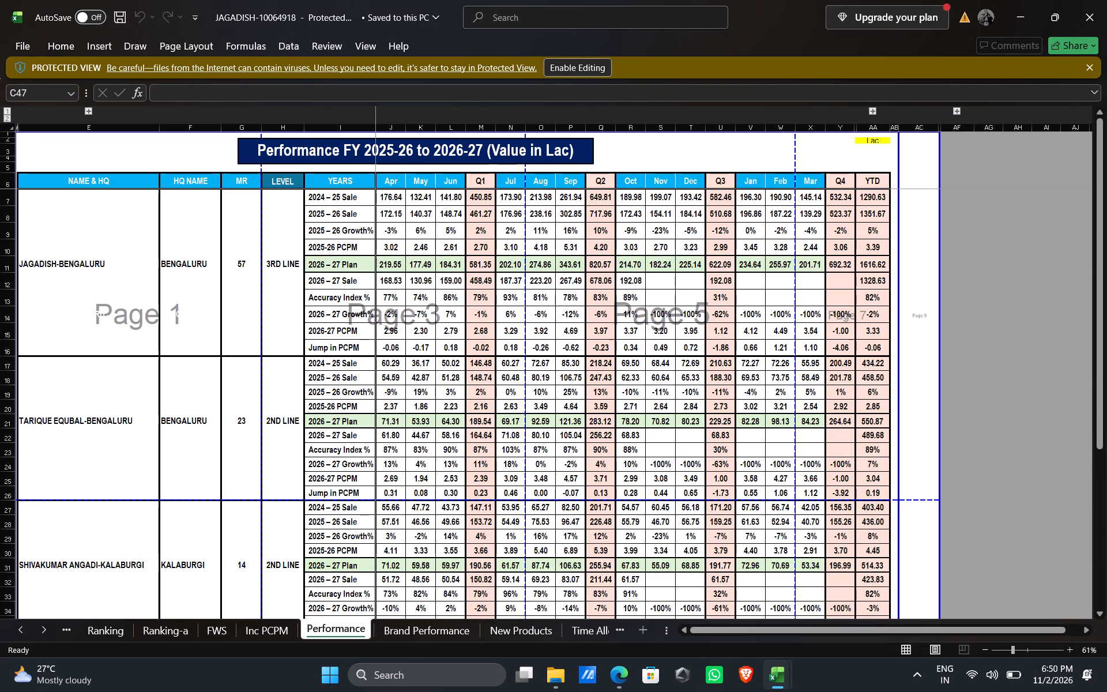
click(57, 152)
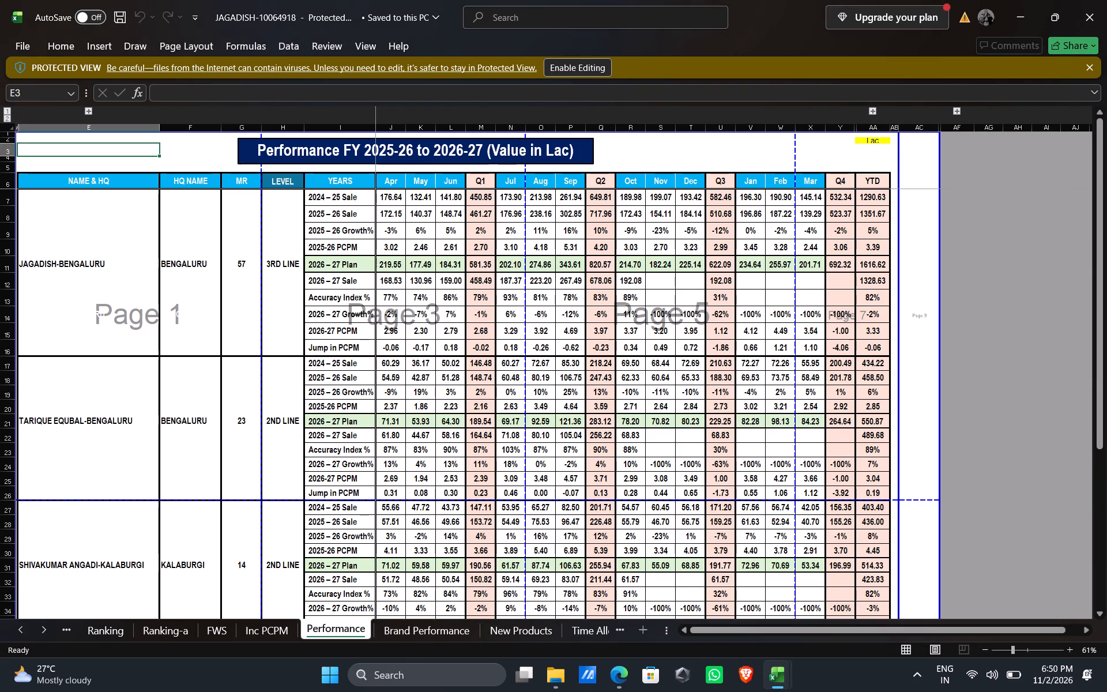
key(ctrl+a)
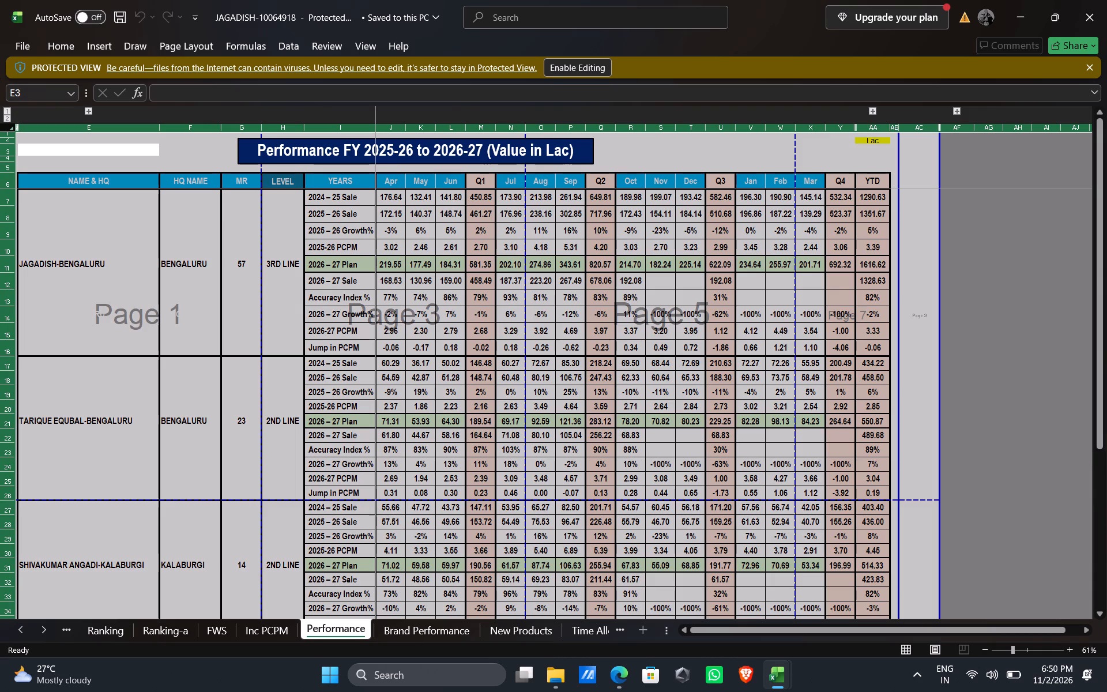
key(ctrl+c)
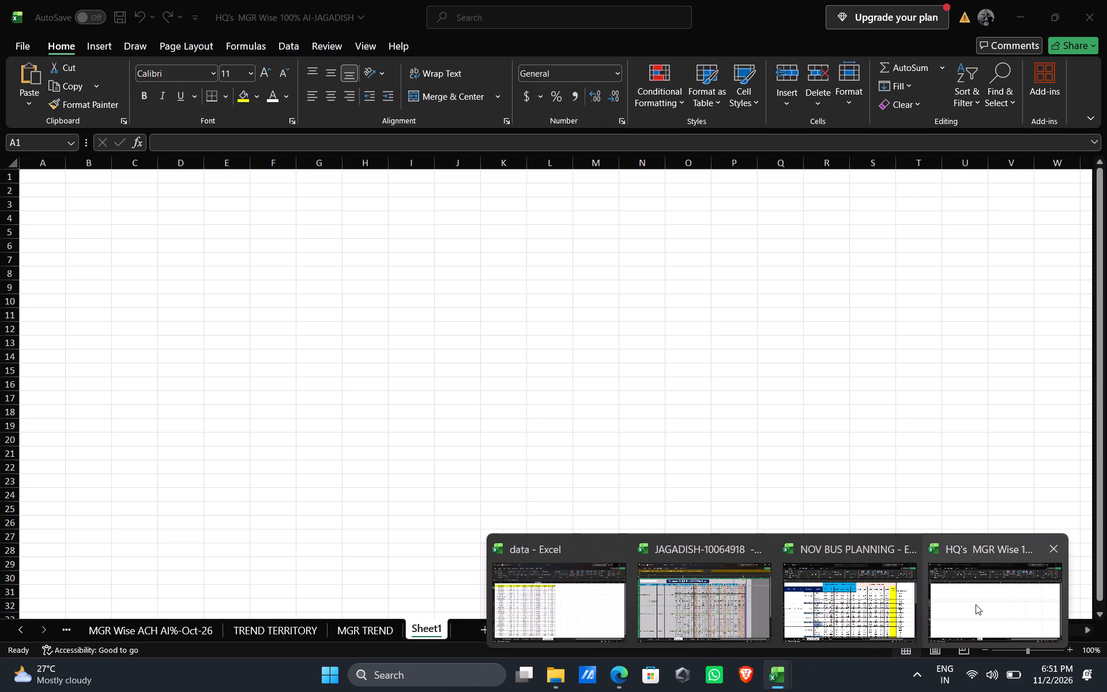
click(976, 604)
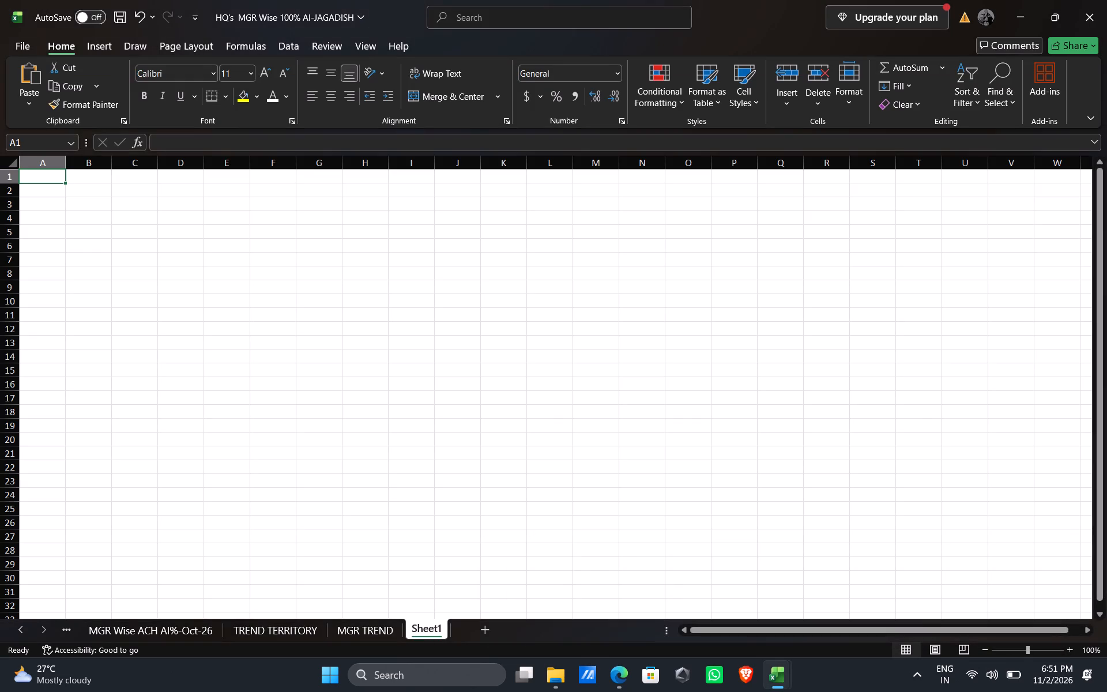
key(ctrl+v)
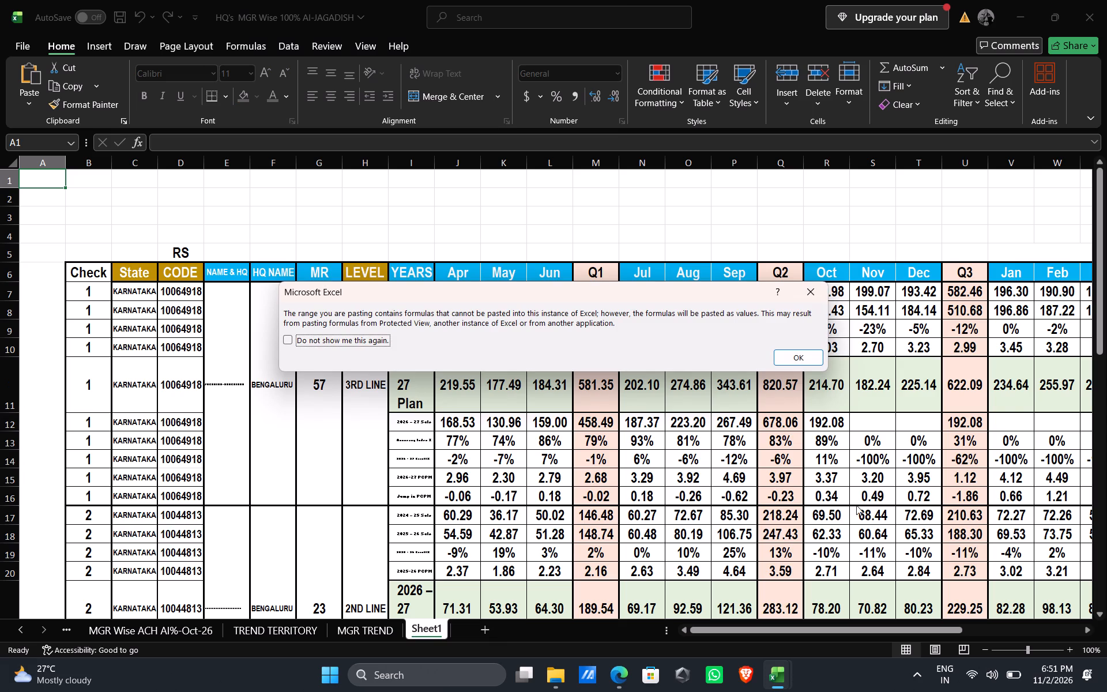
click(804, 358)
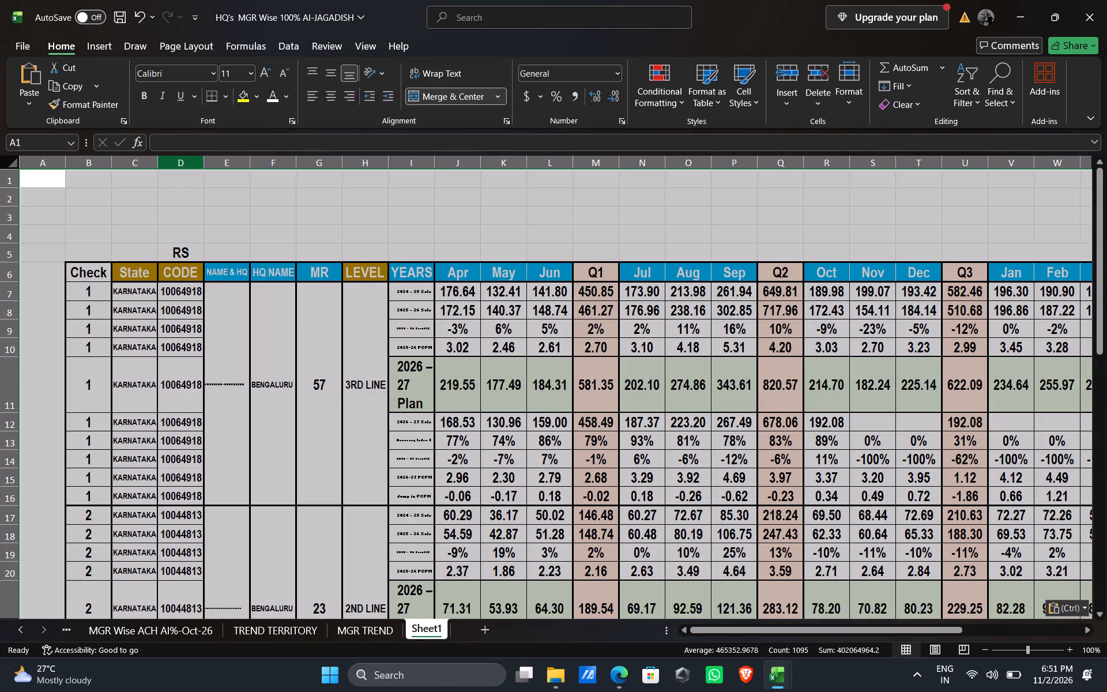
Hide columns A to D of the pasted performance table.
drag(183, 164, 67, 156)
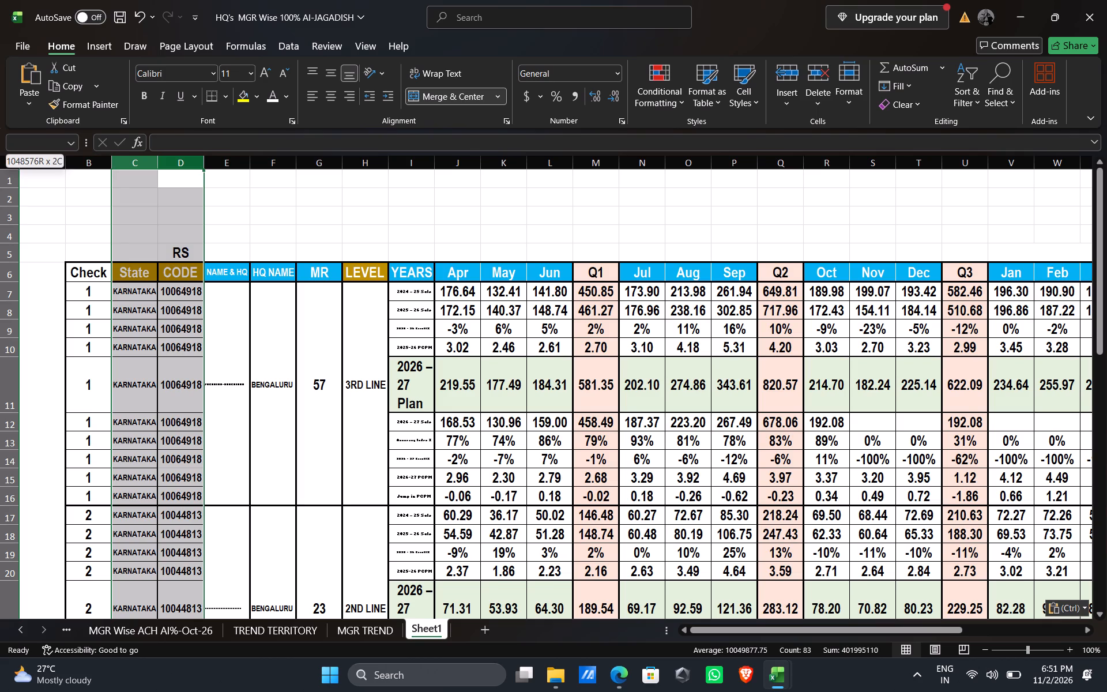
drag(67, 156, 48, 157)
right_click(39, 161)
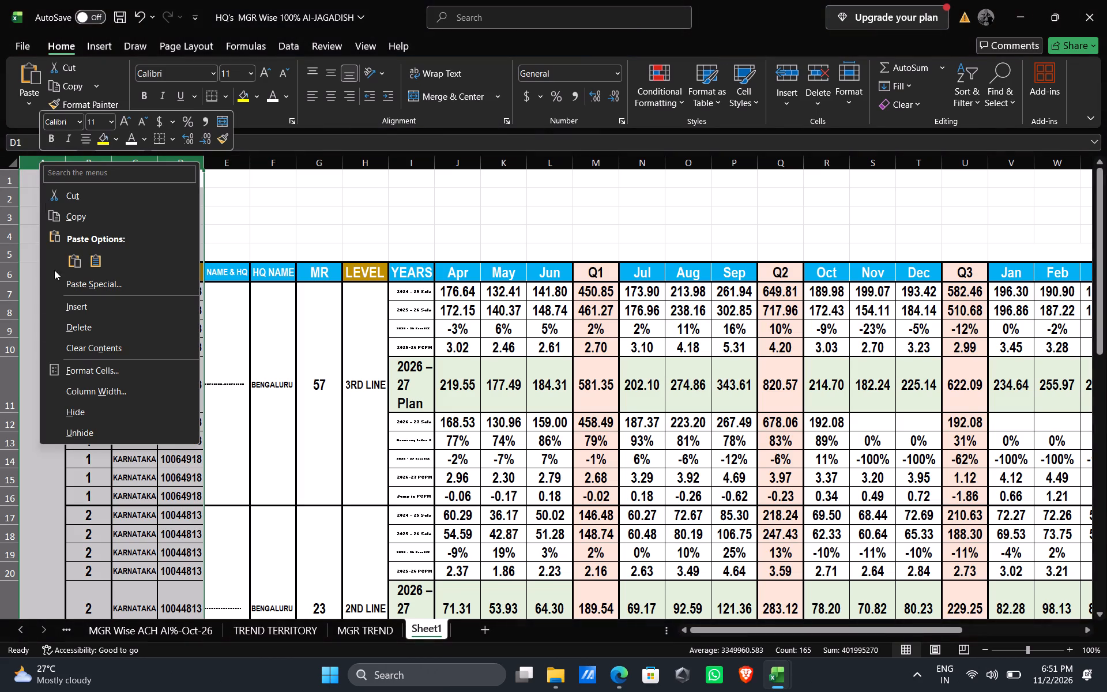
click(64, 416)
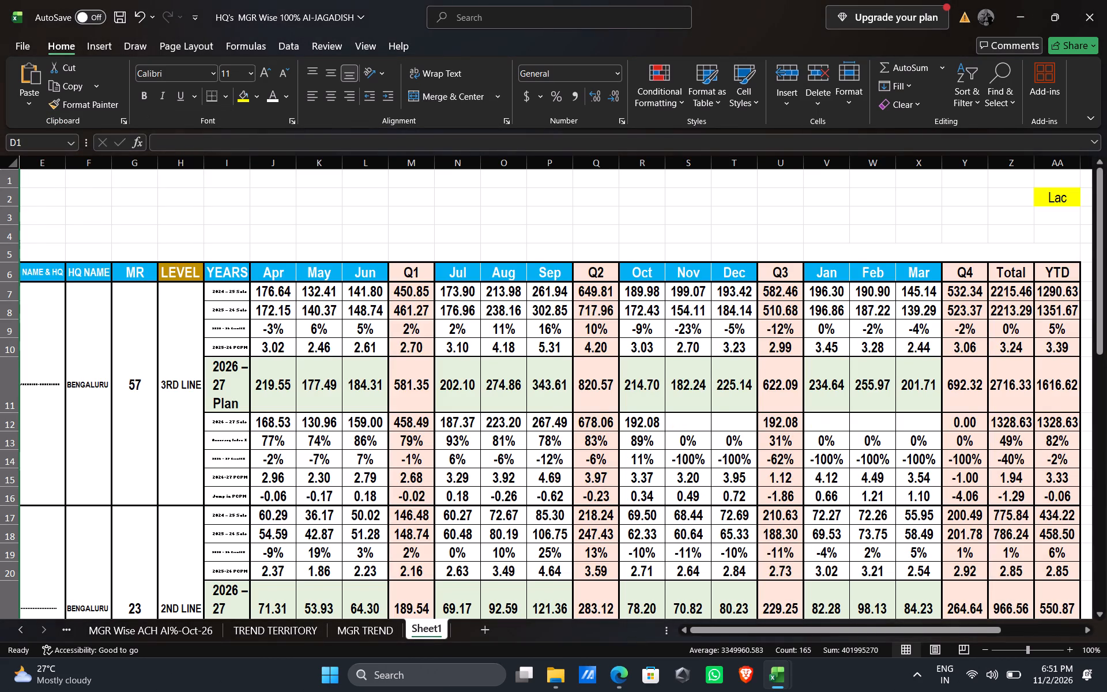
Widen columns E to H equally, and widen the NAME & HQ column further so that its names are readable.
drag(40, 164, 130, 161)
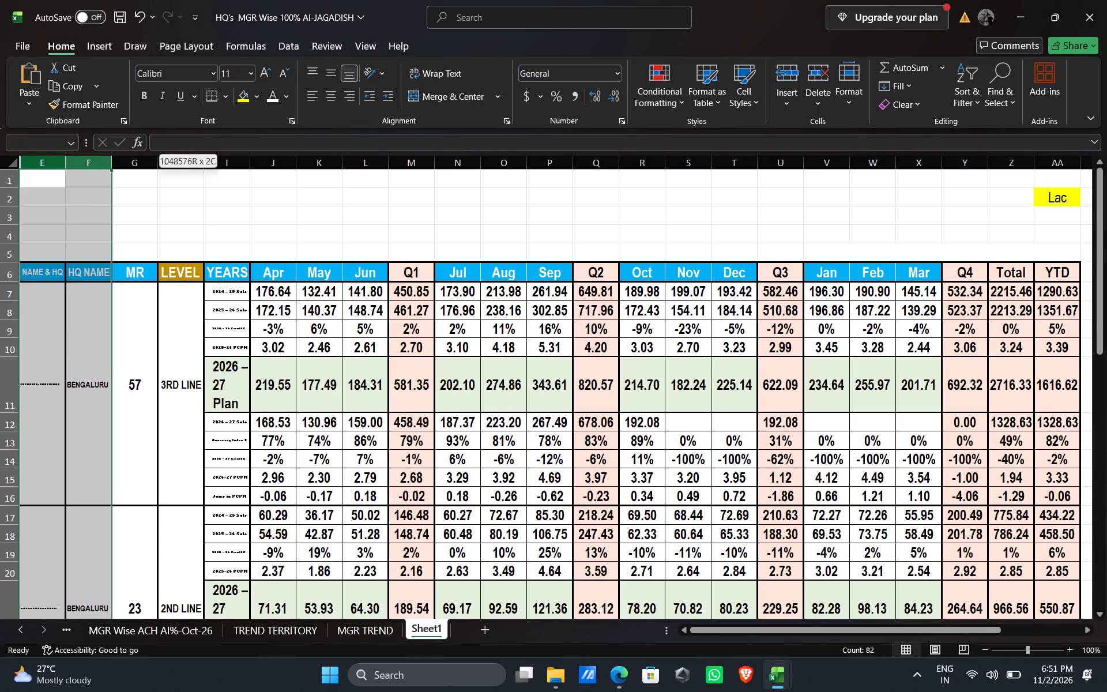
drag(130, 161, 170, 162)
drag(206, 163, 220, 163)
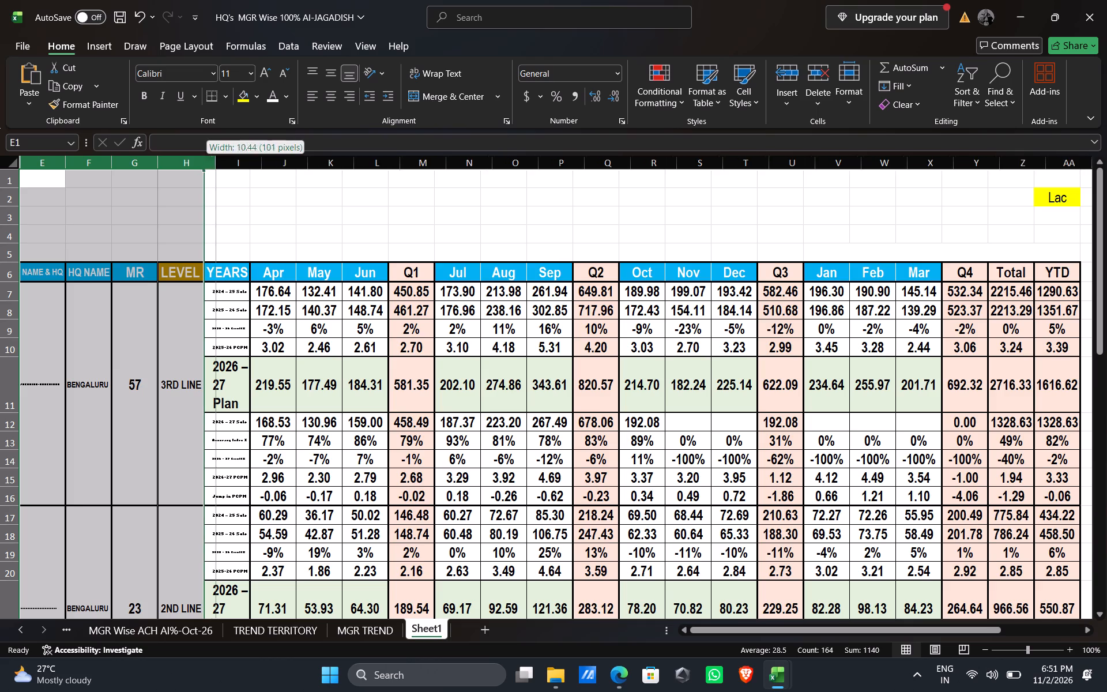
drag(220, 163, 223, 163)
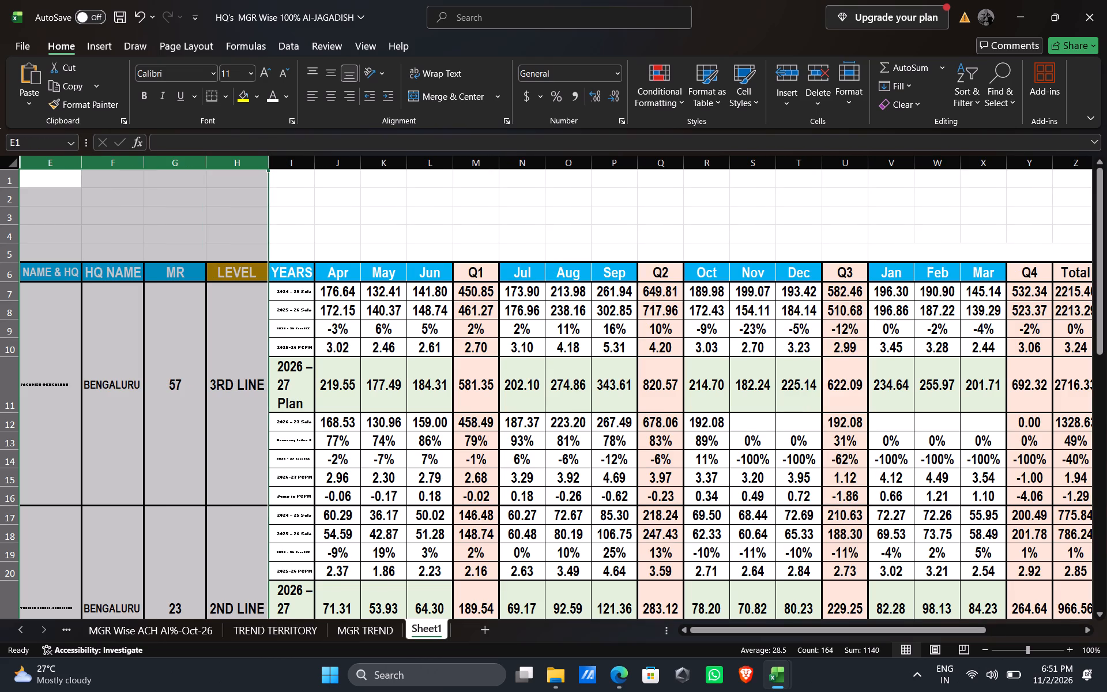
click(81, 163)
click(75, 160)
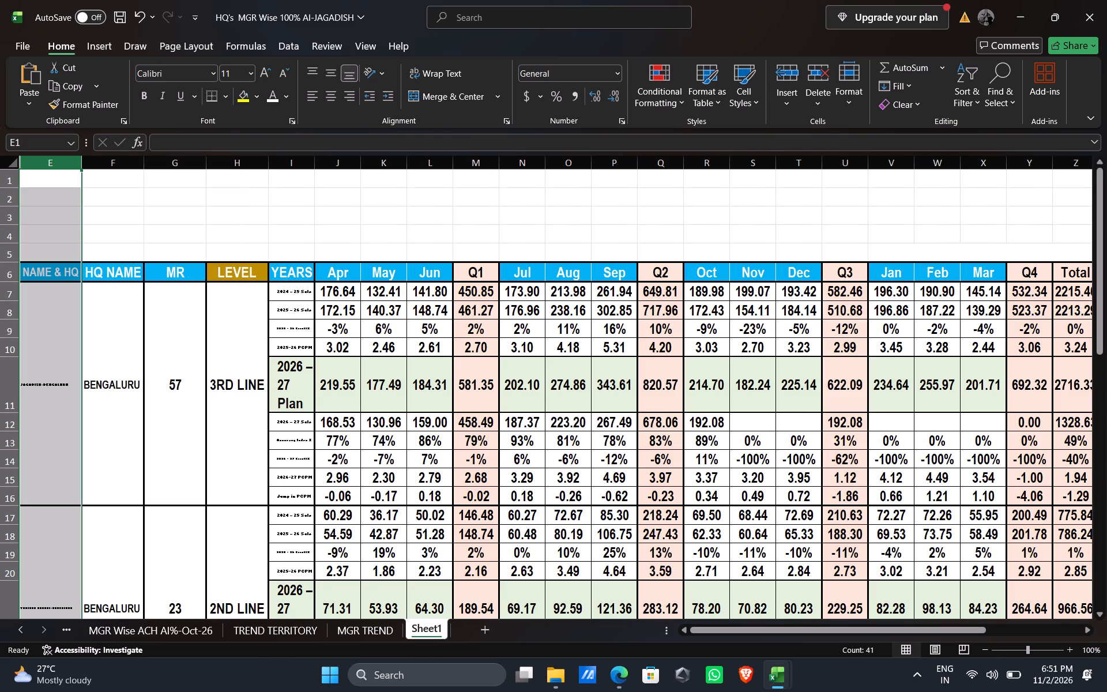
drag(82, 162, 122, 163)
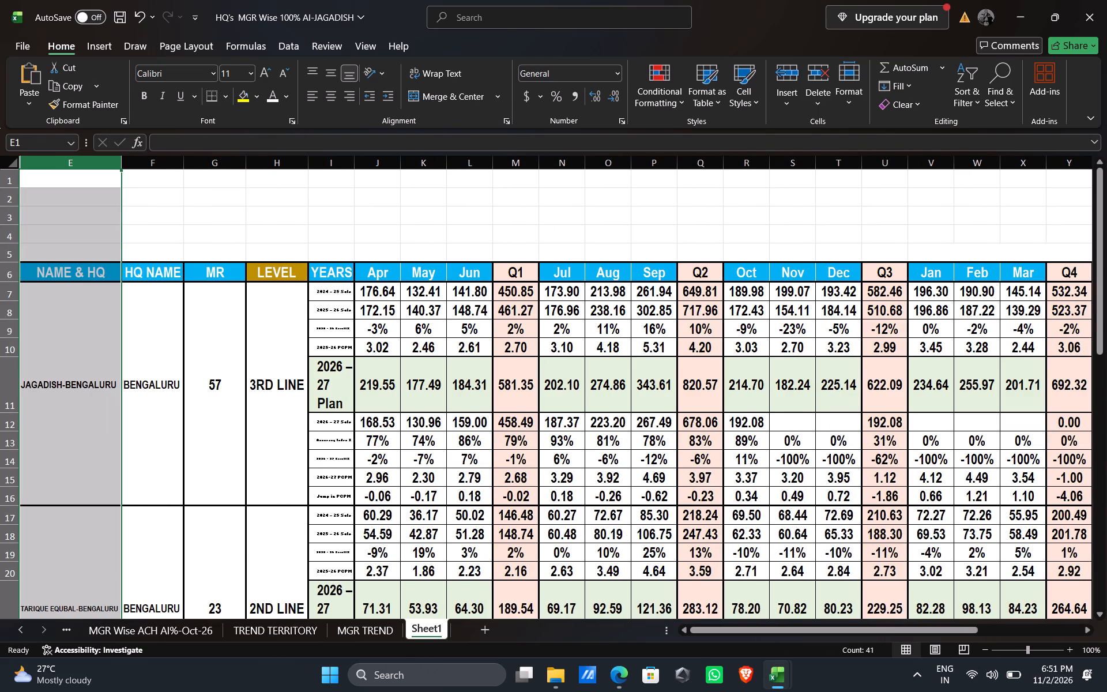
Widen the YEARS column so that its row labels fit at a readable size.
click(327, 164)
drag(353, 166, 377, 164)
drag(377, 164, 402, 163)
drag(402, 163, 406, 163)
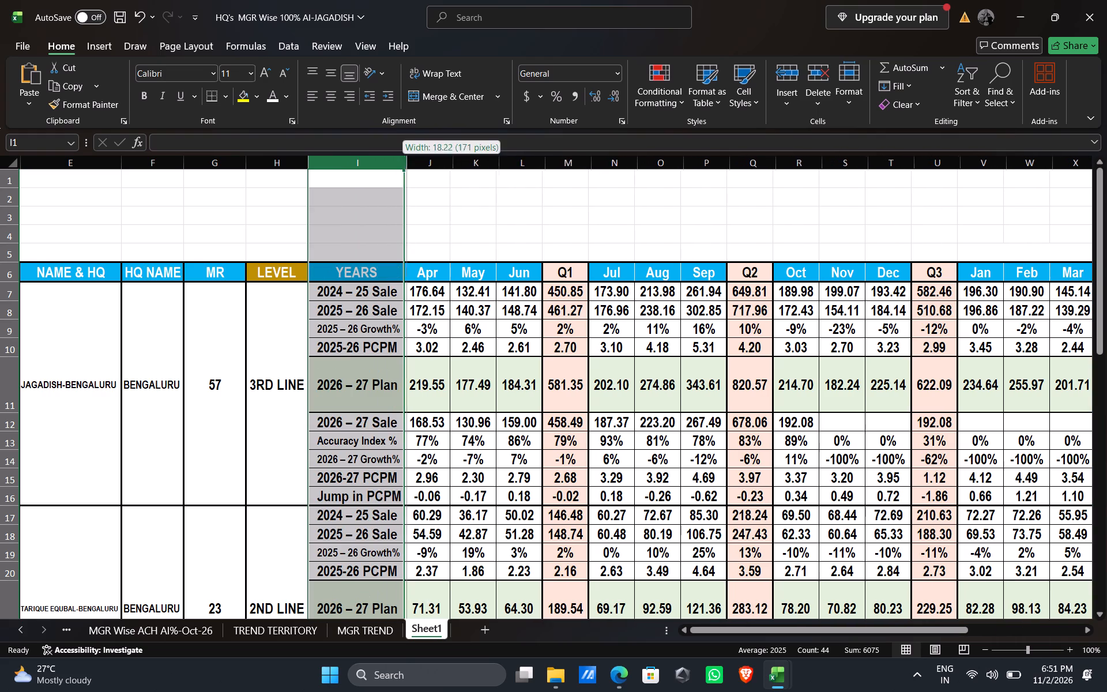
drag(406, 163, 417, 164)
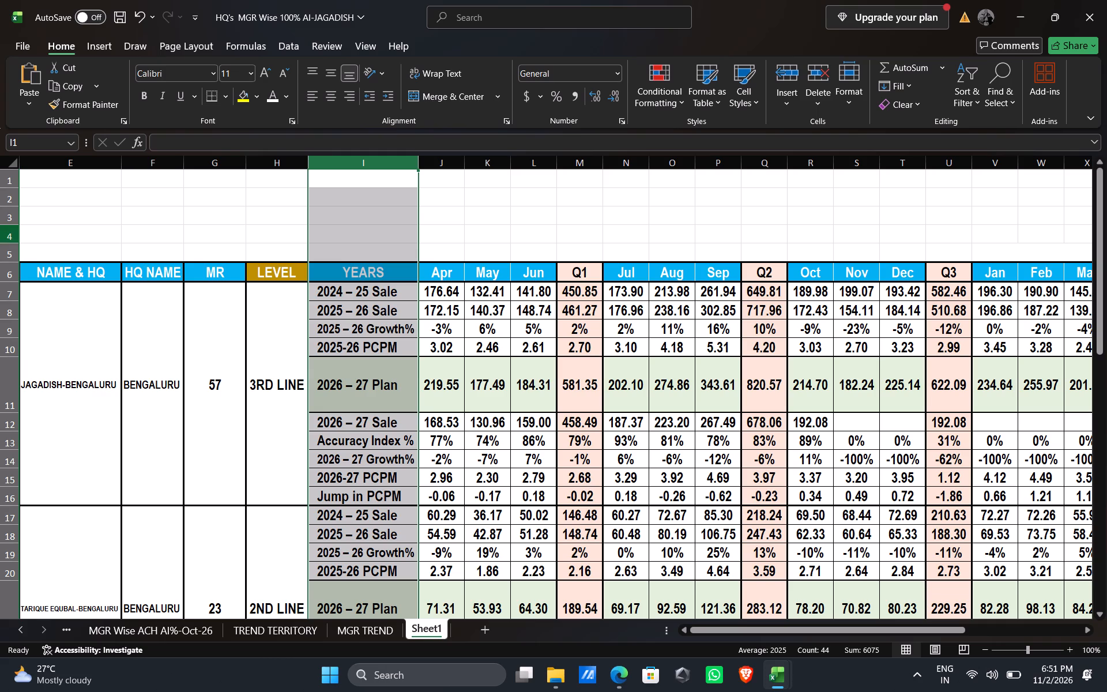
Delete rows 1 to 4 above the performance table's header.
drag(7, 235, 0, 182)
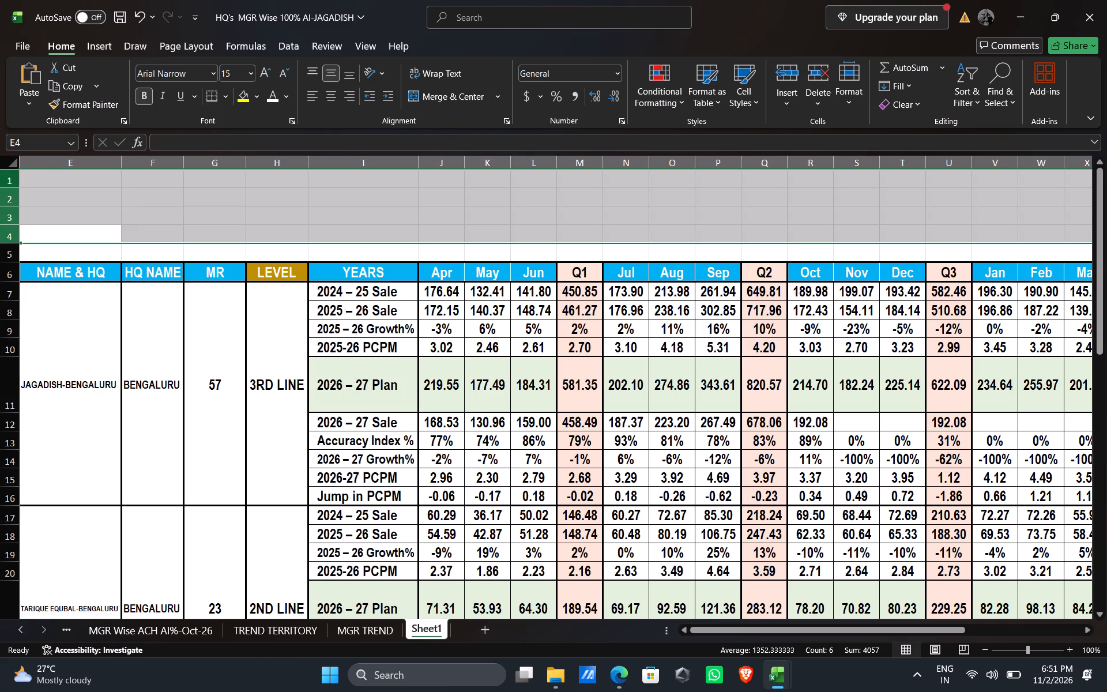
right_click(0, 182)
click(36, 345)
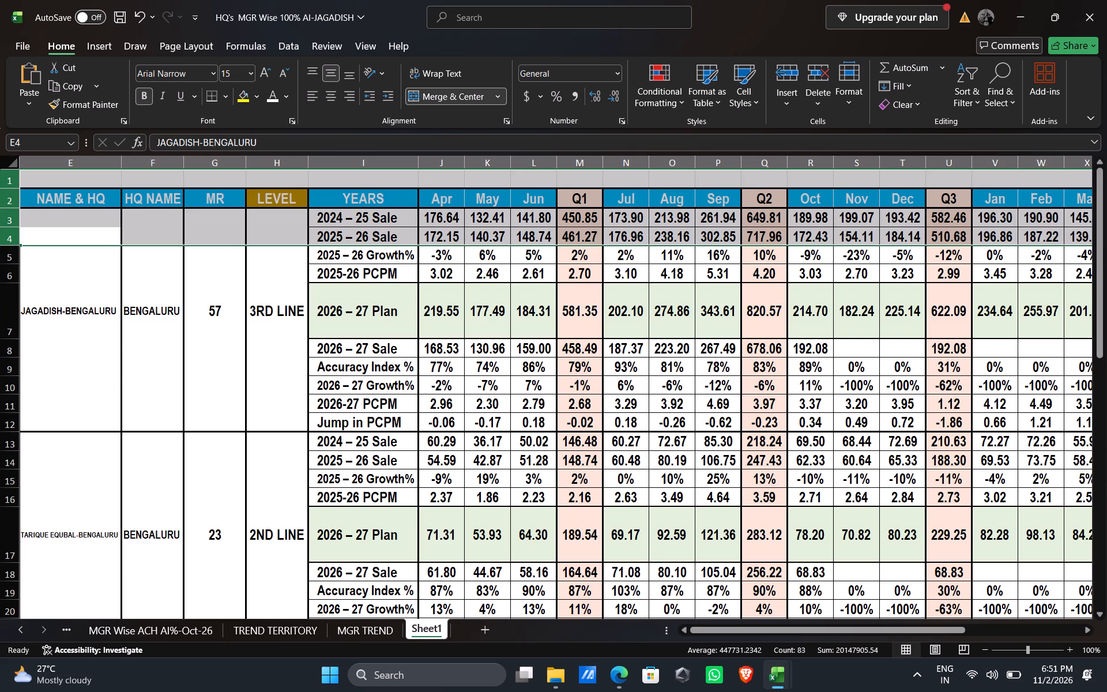
Widen the Total and YTD columns together so that the 2026 – 27 Plan values fit.
click(989, 649)
click(989, 649)
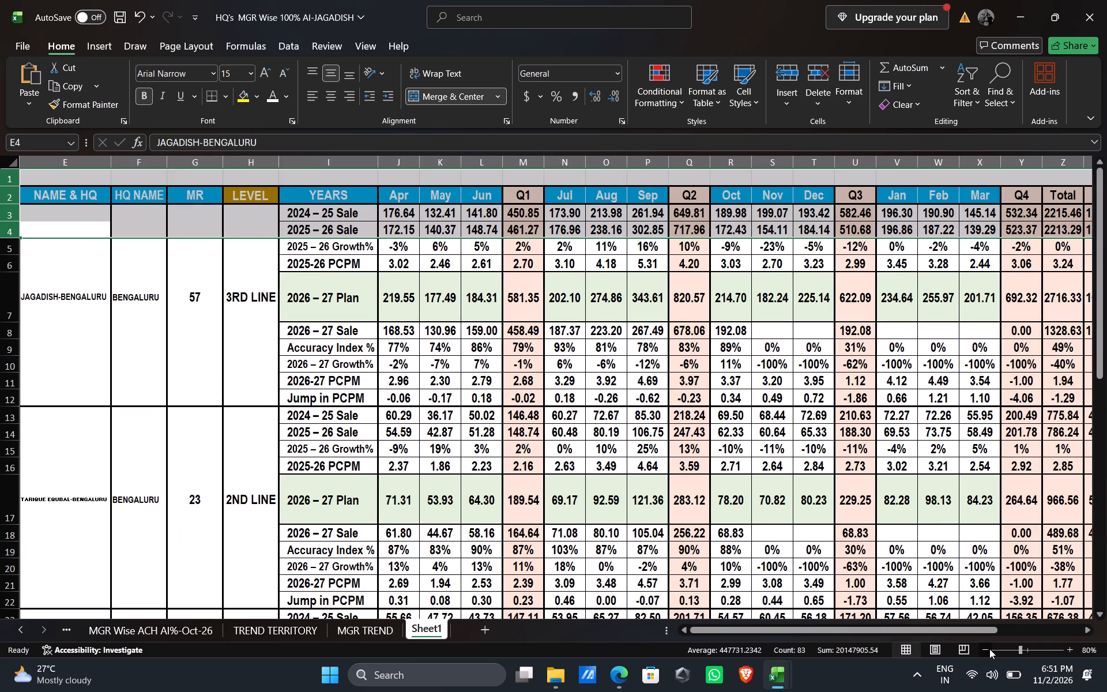
click(989, 649)
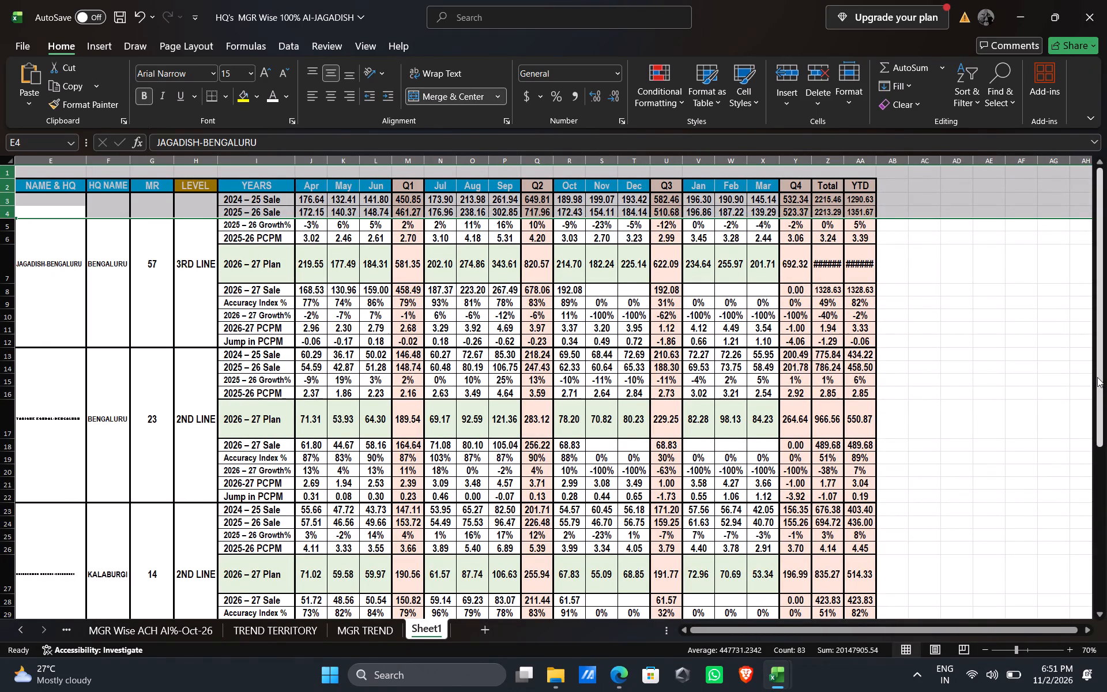
drag(822, 161, 853, 161)
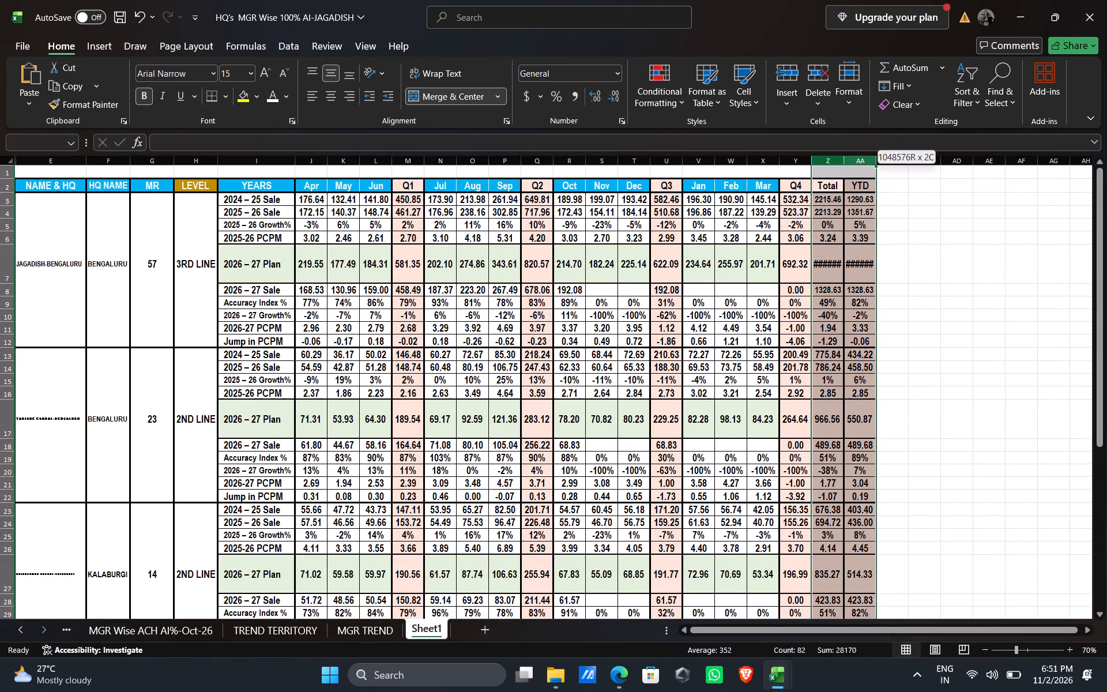
drag(853, 161, 860, 161)
drag(875, 160, 882, 160)
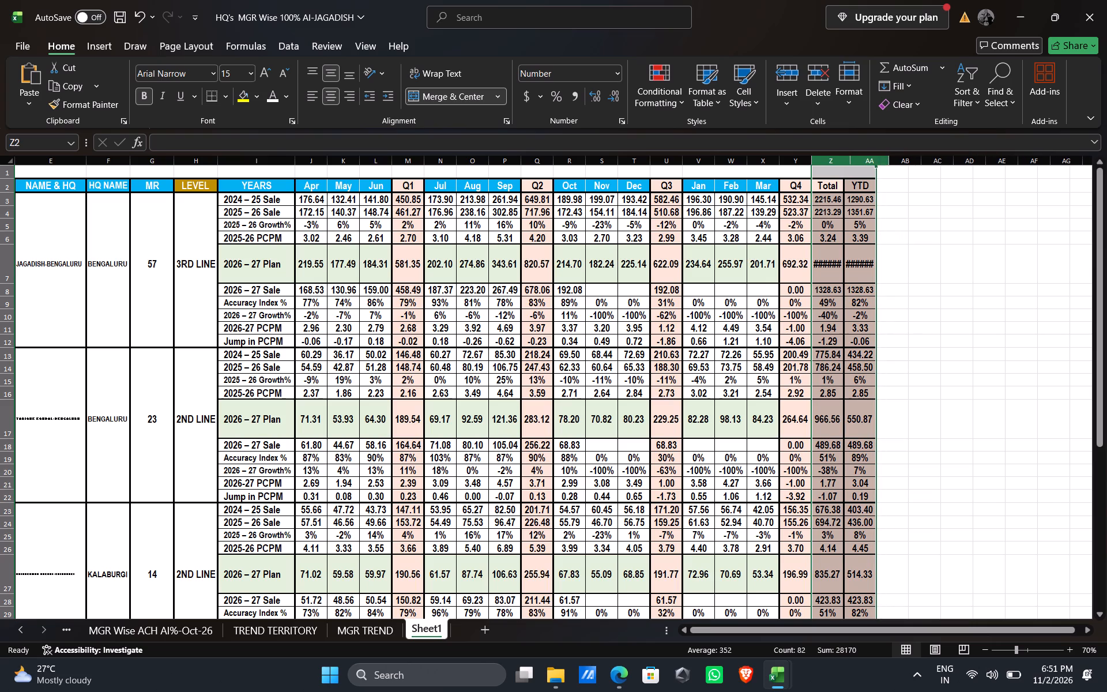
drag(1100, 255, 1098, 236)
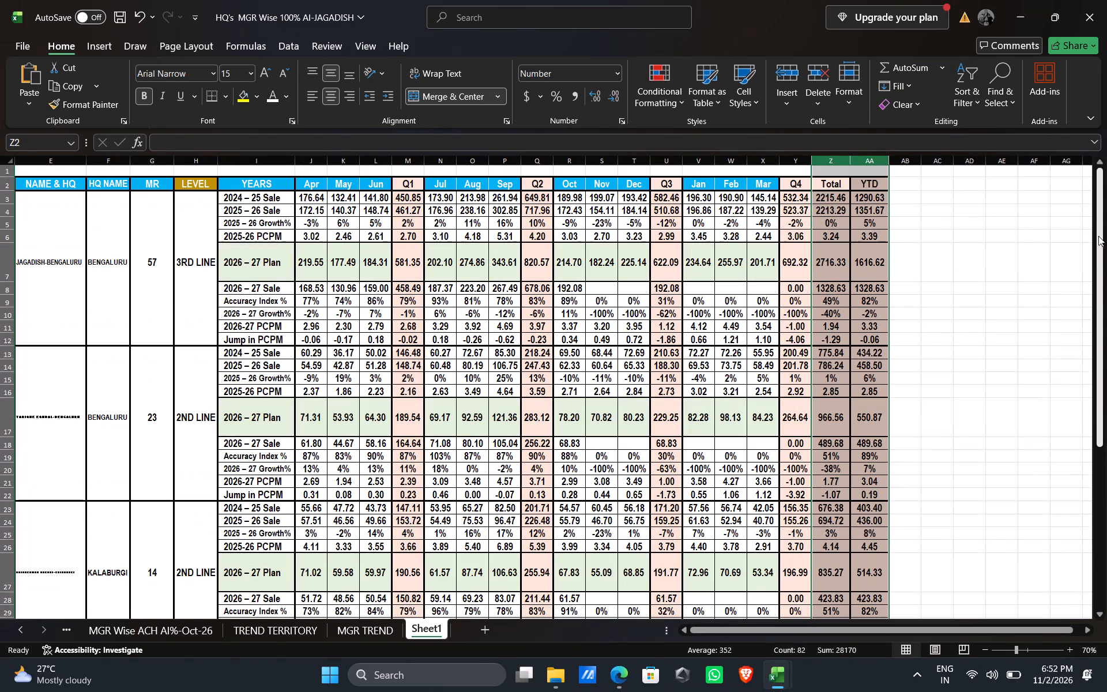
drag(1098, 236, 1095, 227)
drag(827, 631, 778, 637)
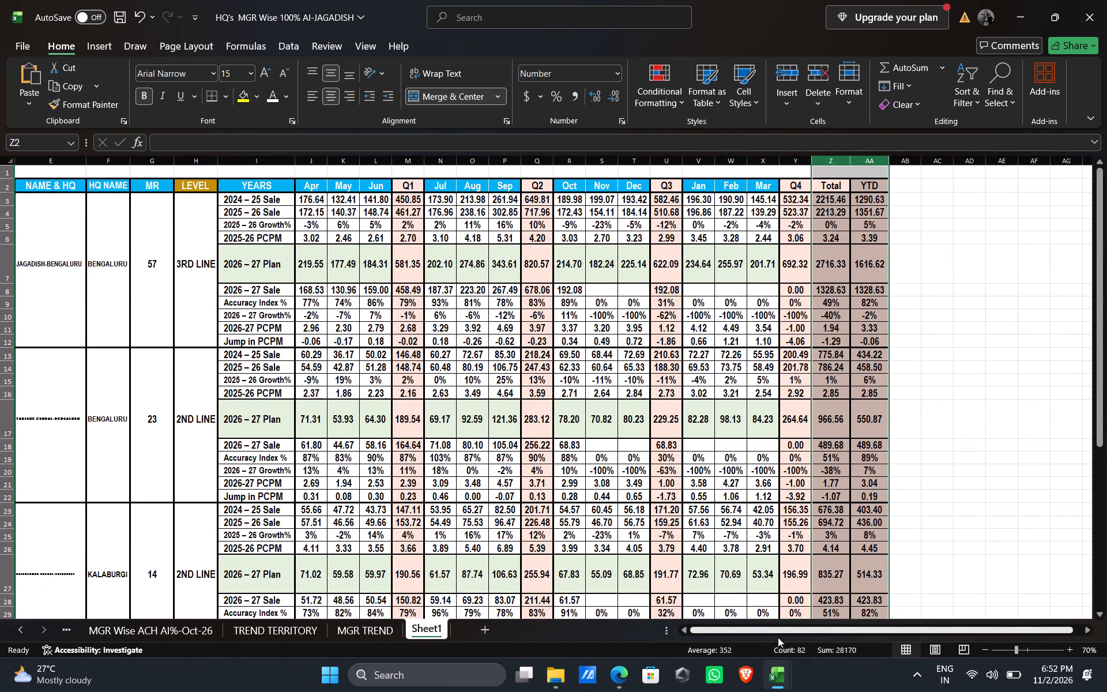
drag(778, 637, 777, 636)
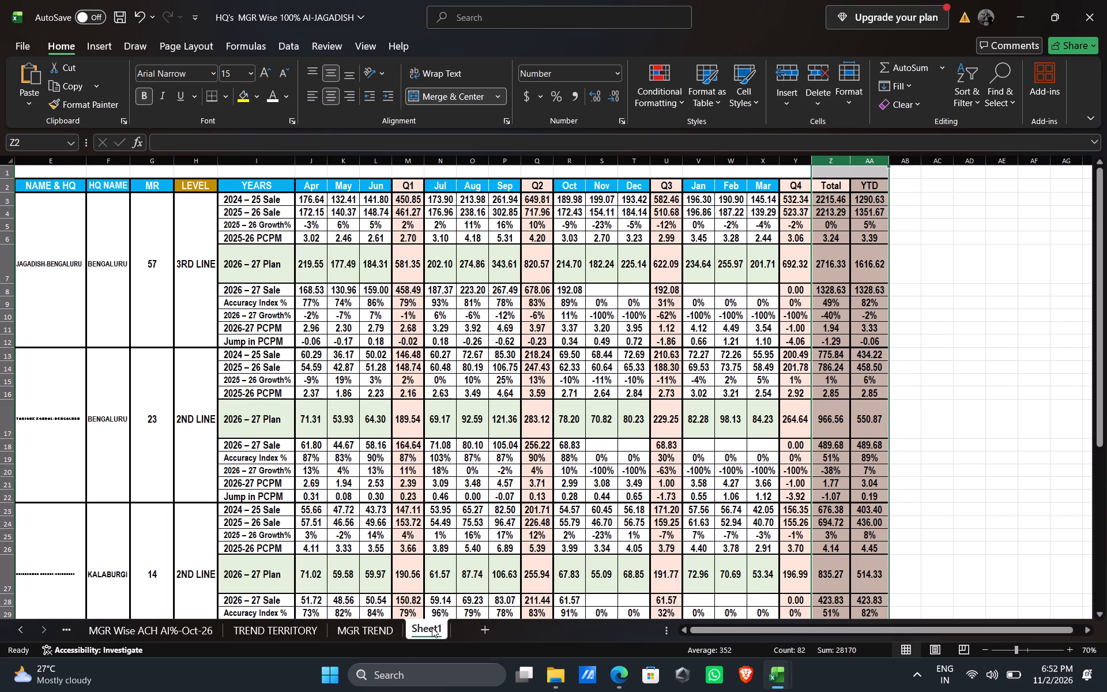
Widen the NAME & HQ column further so that its longest names are readable.
click(57, 163)
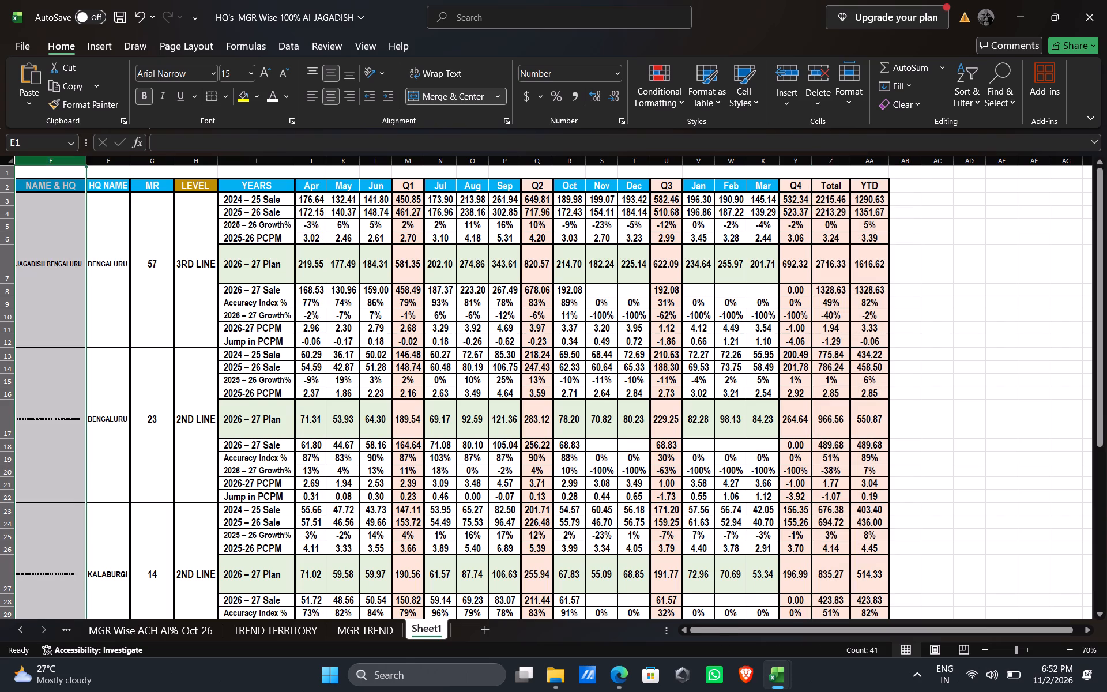
drag(85, 161, 103, 159)
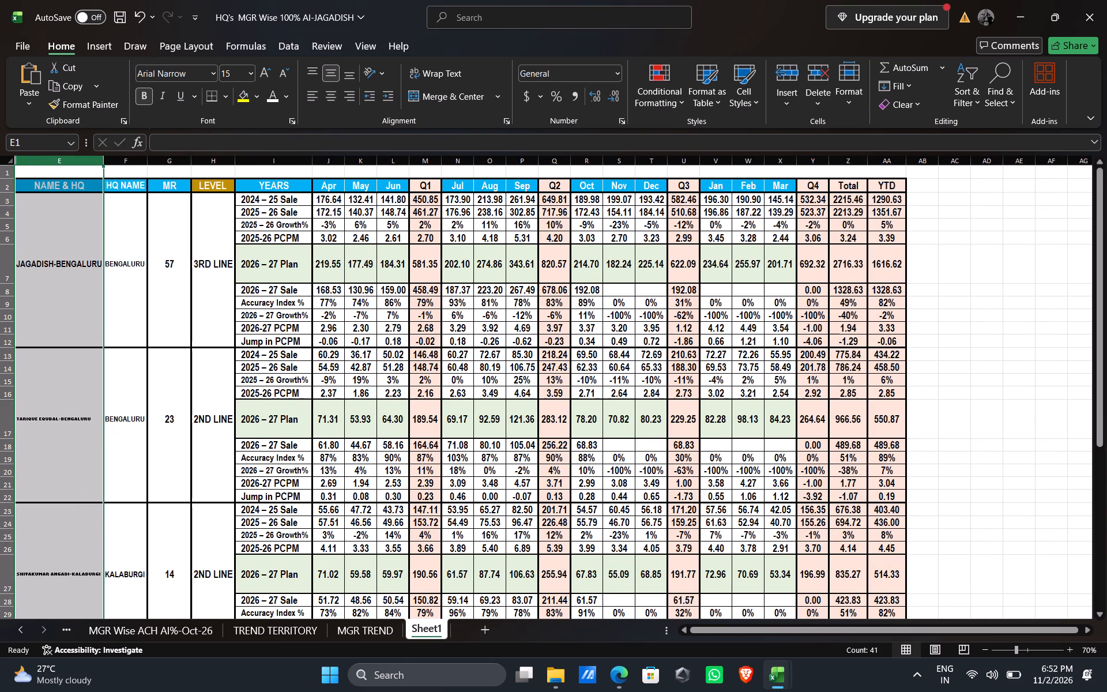
drag(103, 159, 122, 159)
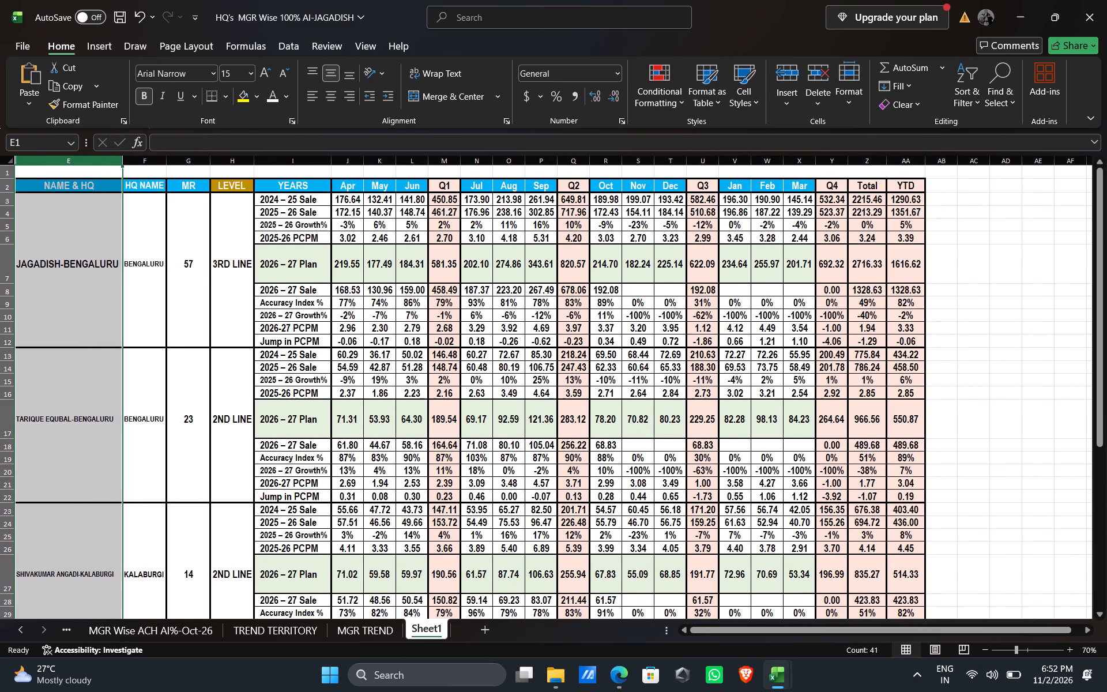
Set the whole performance table's font to Calibri, trying size 15 first and settling on size 13.
click(53, 175)
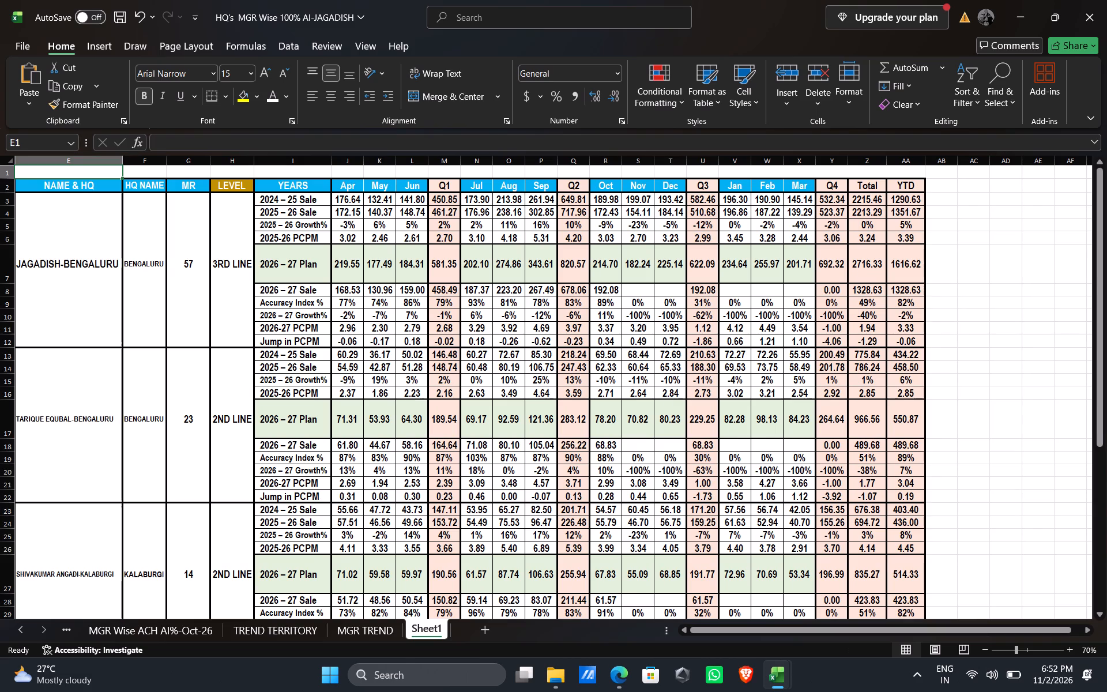
key(ctrl+a)
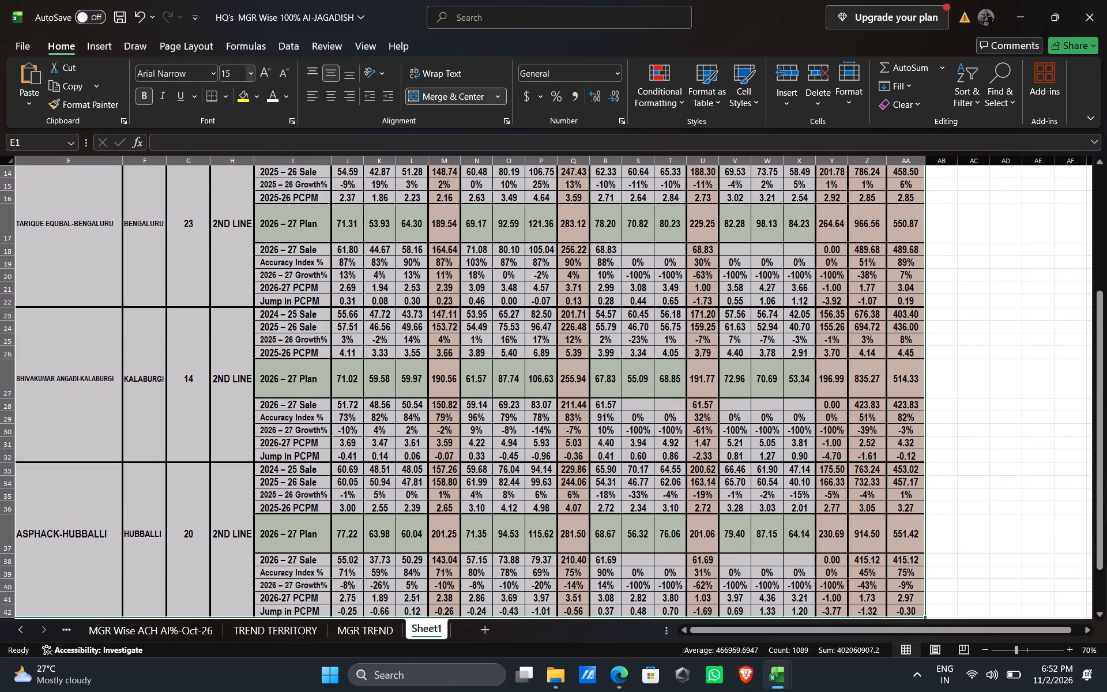
click(236, 73)
text(15)
key(Return)
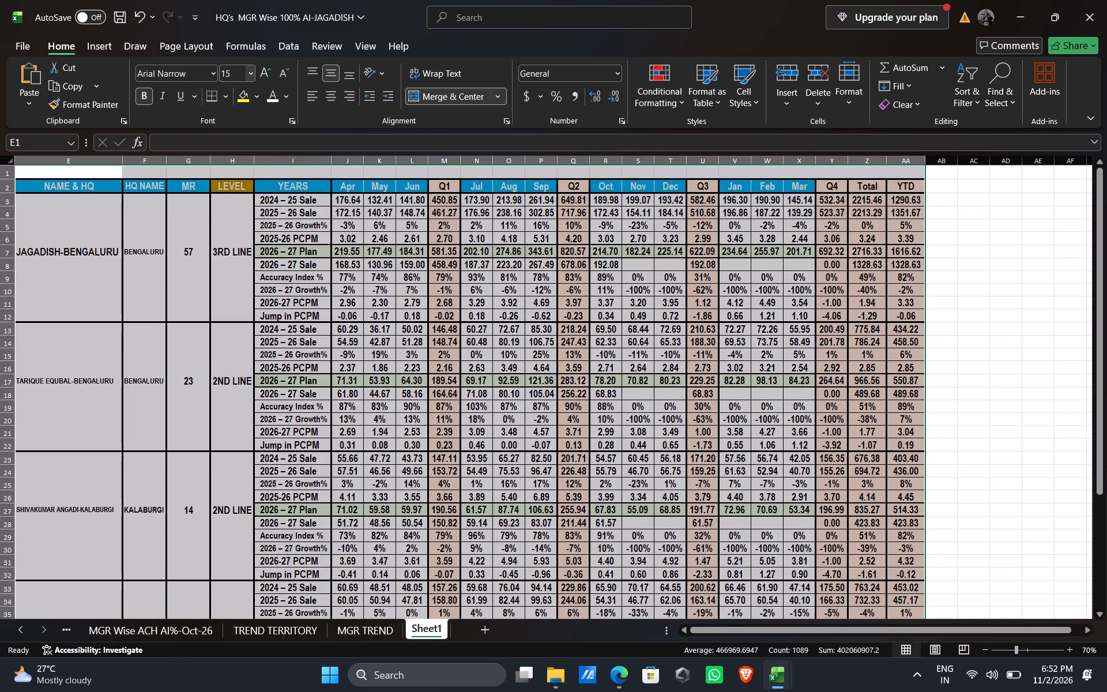
click(215, 73)
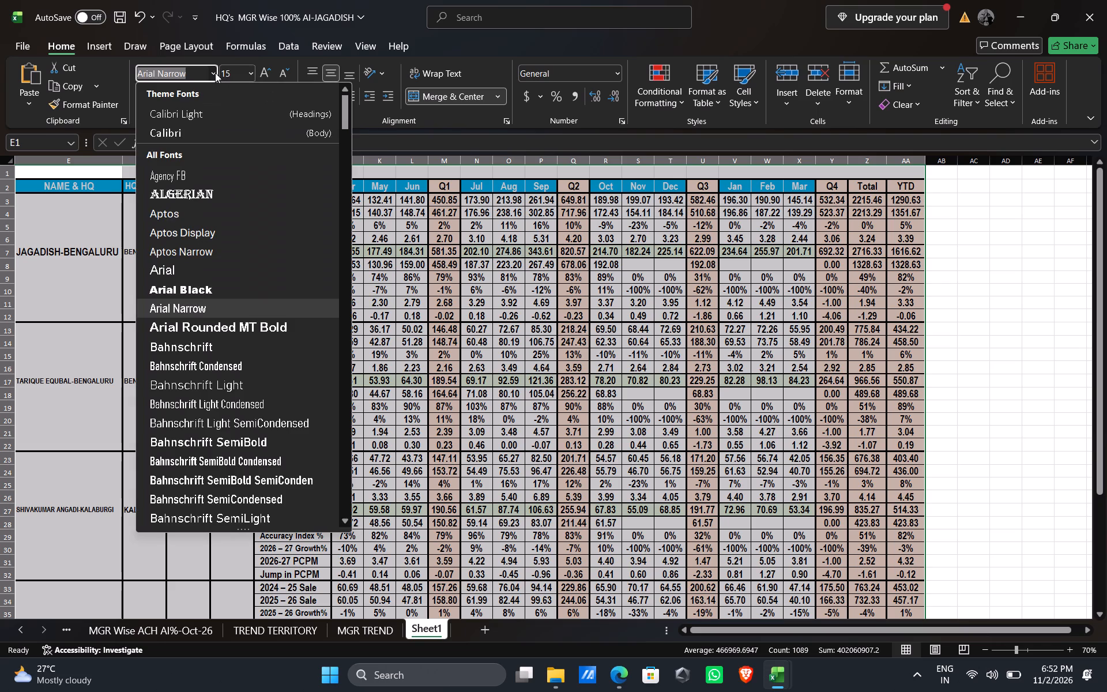
click(183, 133)
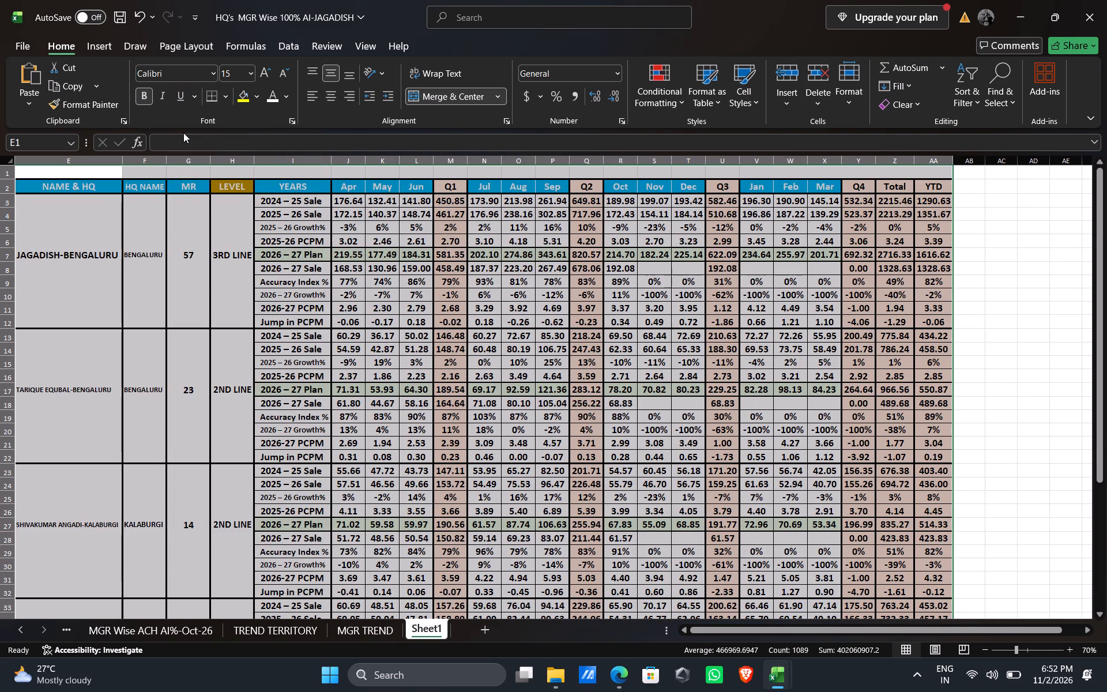
click(232, 75)
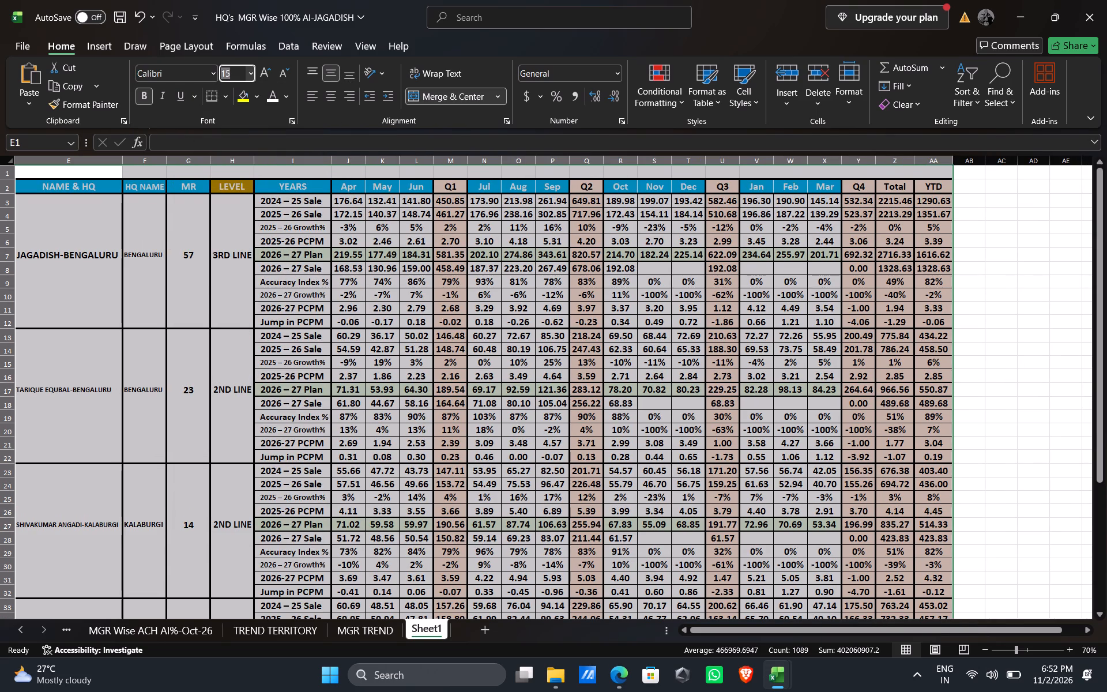
text(13)
key(Return)
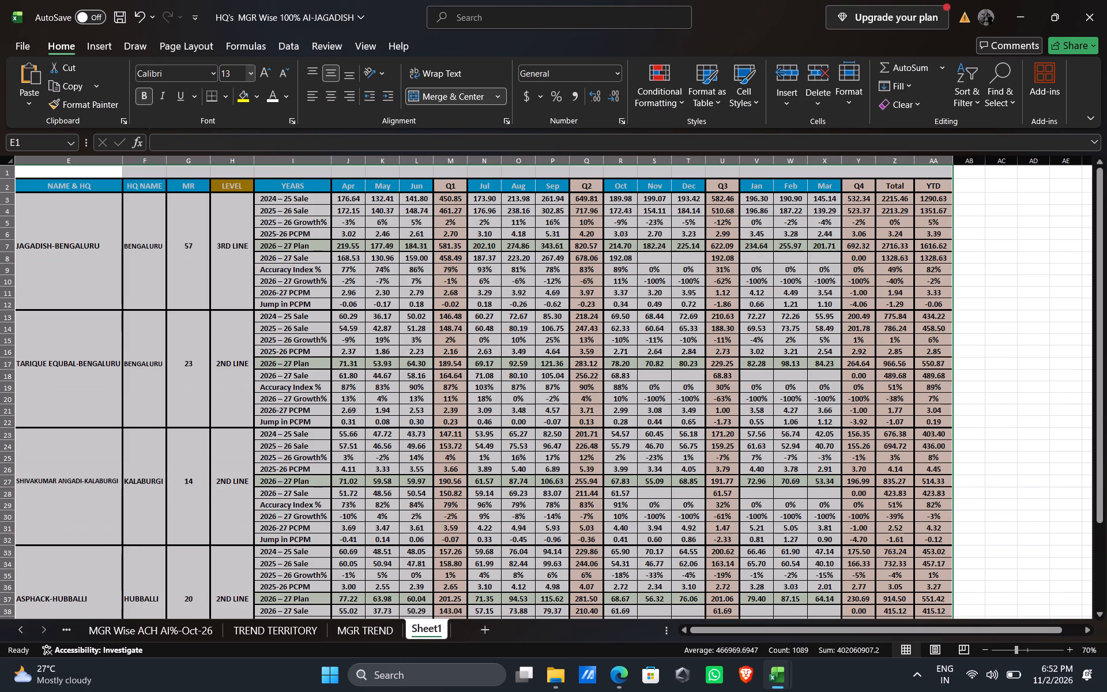
click(989, 261)
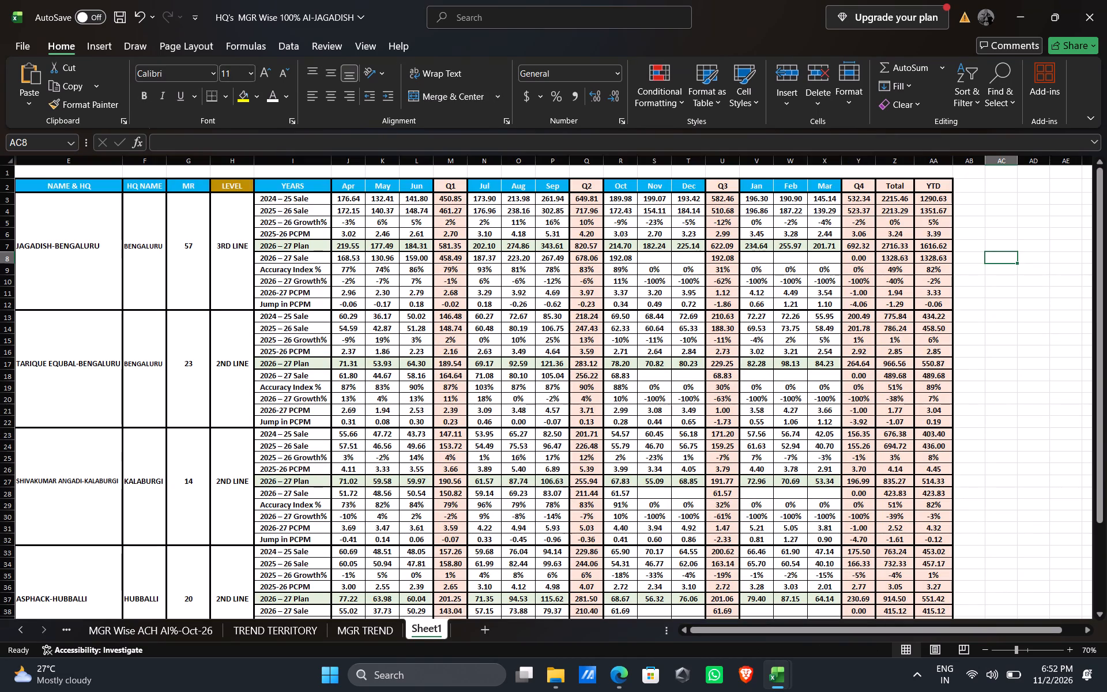
Rename Sheet1 as SLM PERFM and save the workbook.
right_click(427, 631)
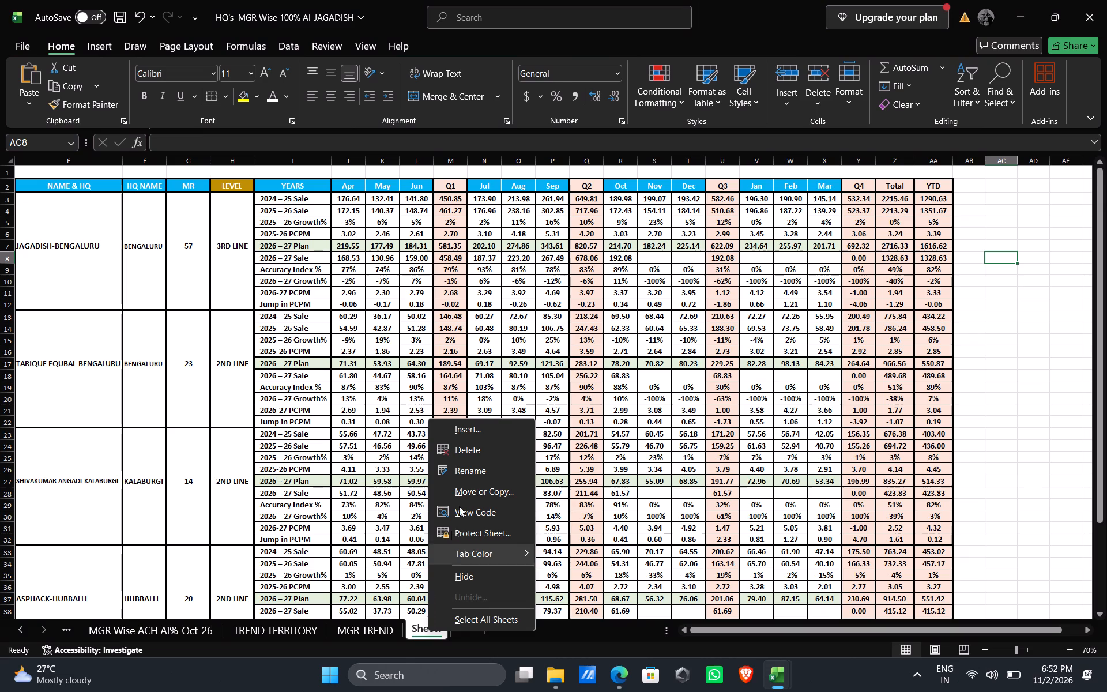
click(461, 470)
text(SLM PERG)
key(BackSpace)
text(FMNCE)
key(BackSpace)
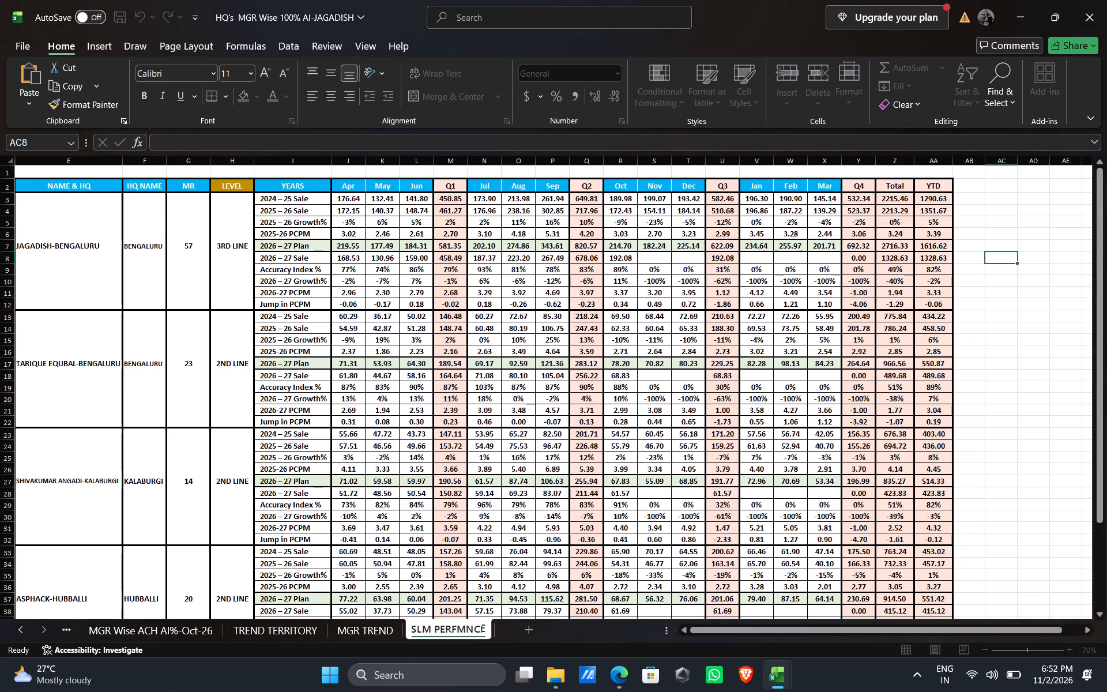
key(BackSpace)
key(BackSpace)
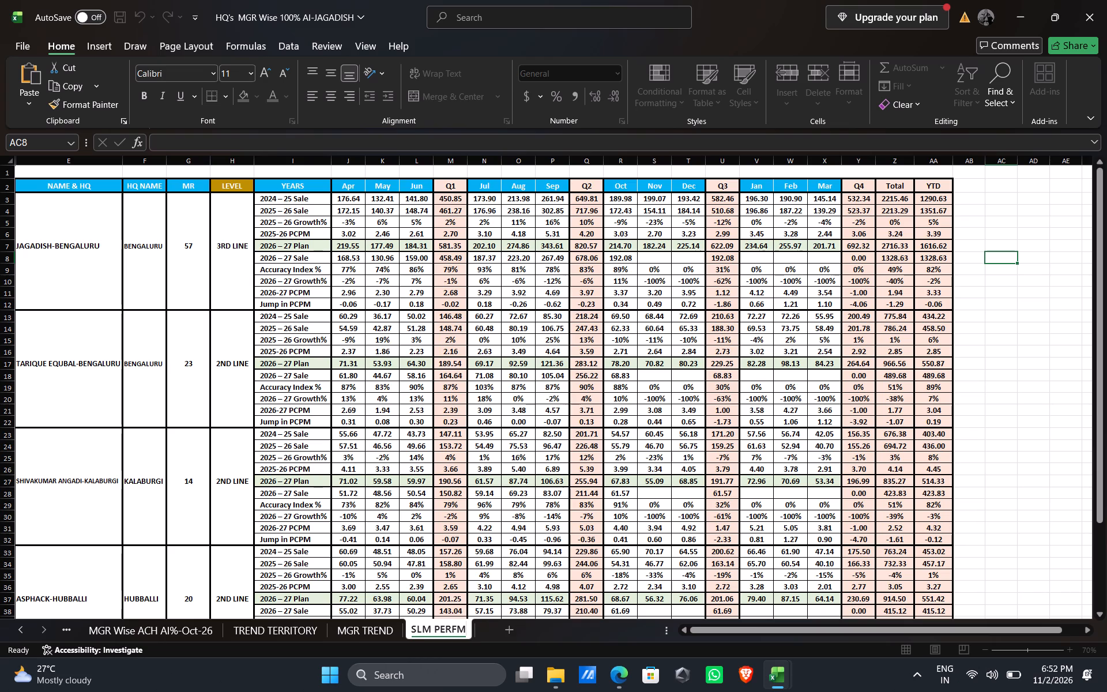
click(982, 327)
key(ctrl+s)
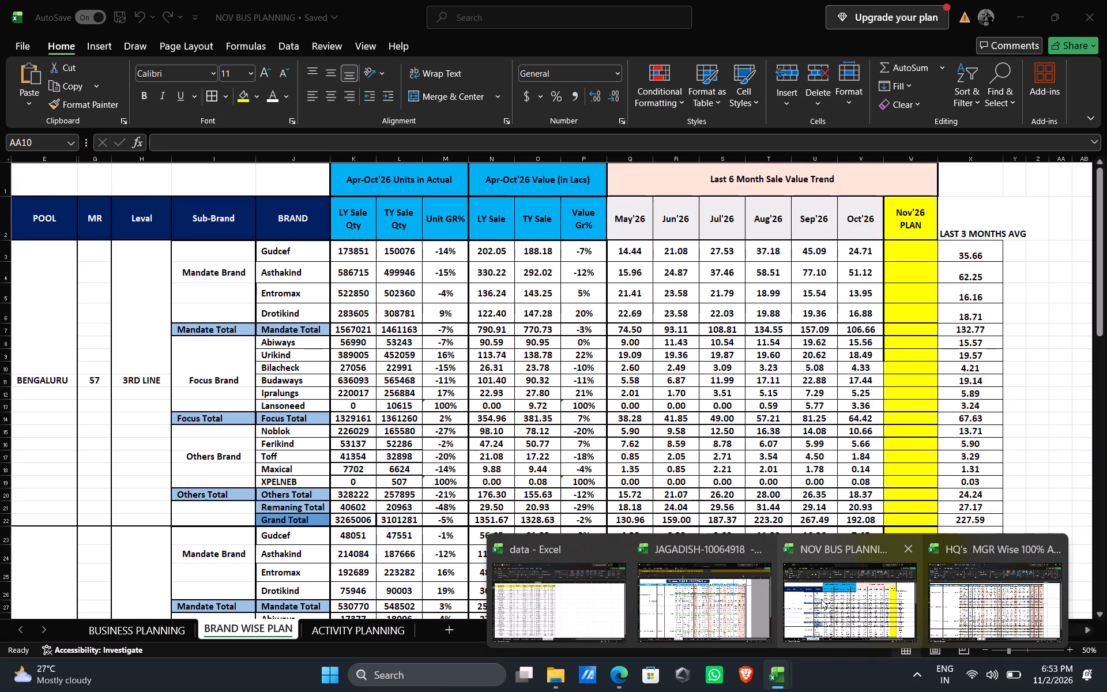
Switch to the protected-view JAGADISH workbook and copy the entire New Products sheet.
click(701, 604)
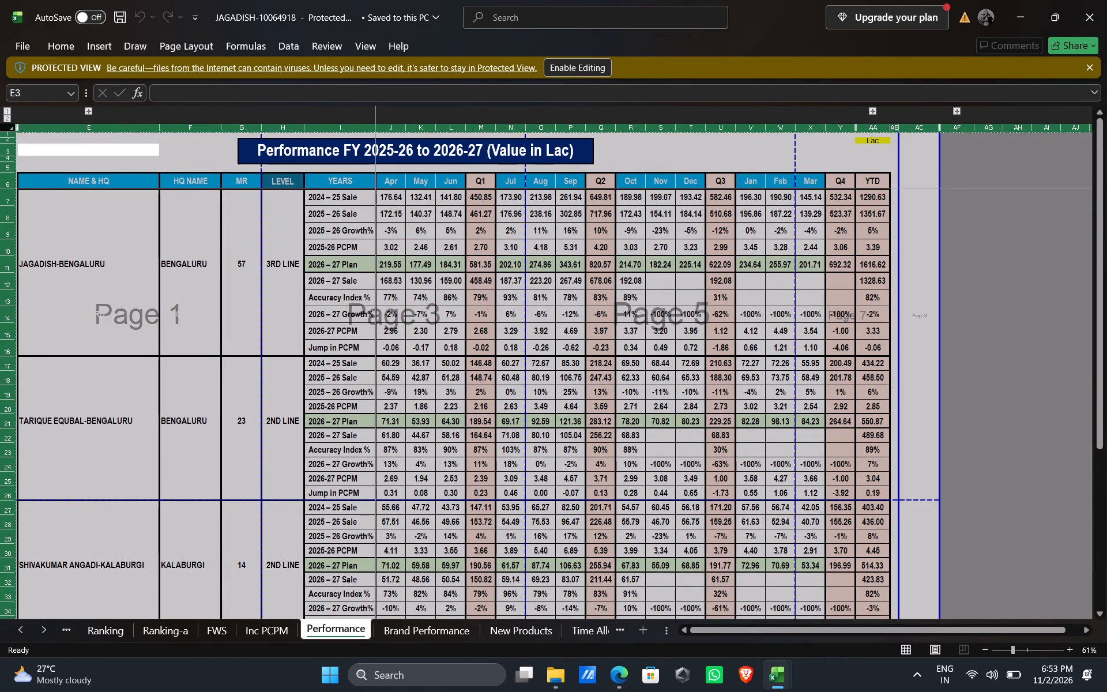
click(430, 630)
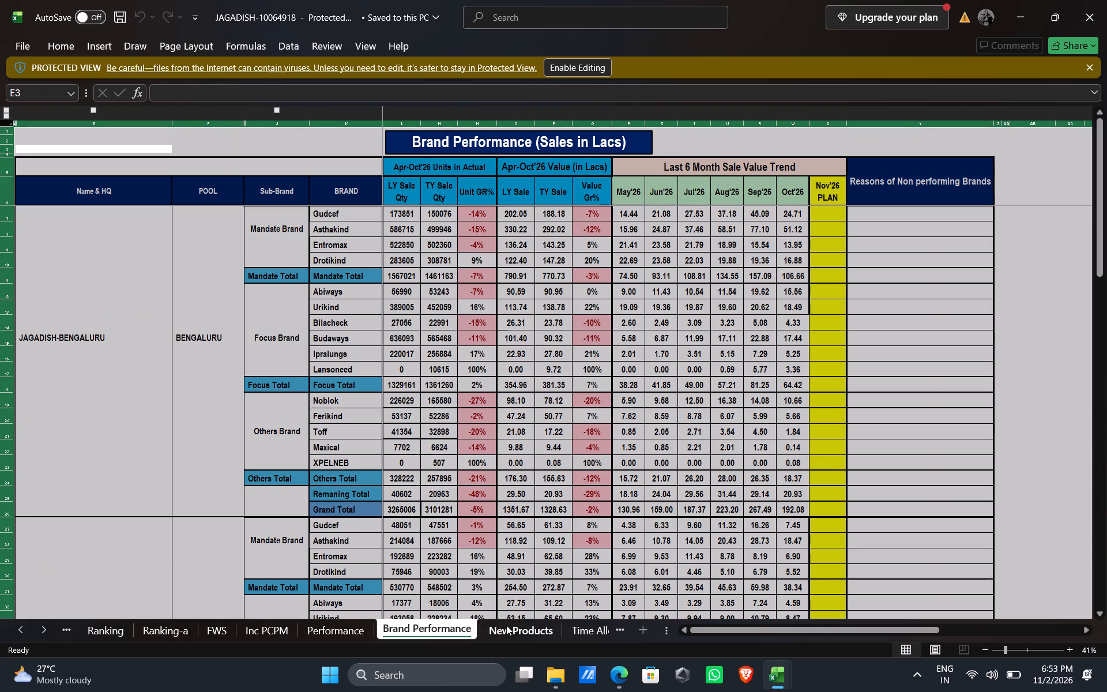
click(510, 626)
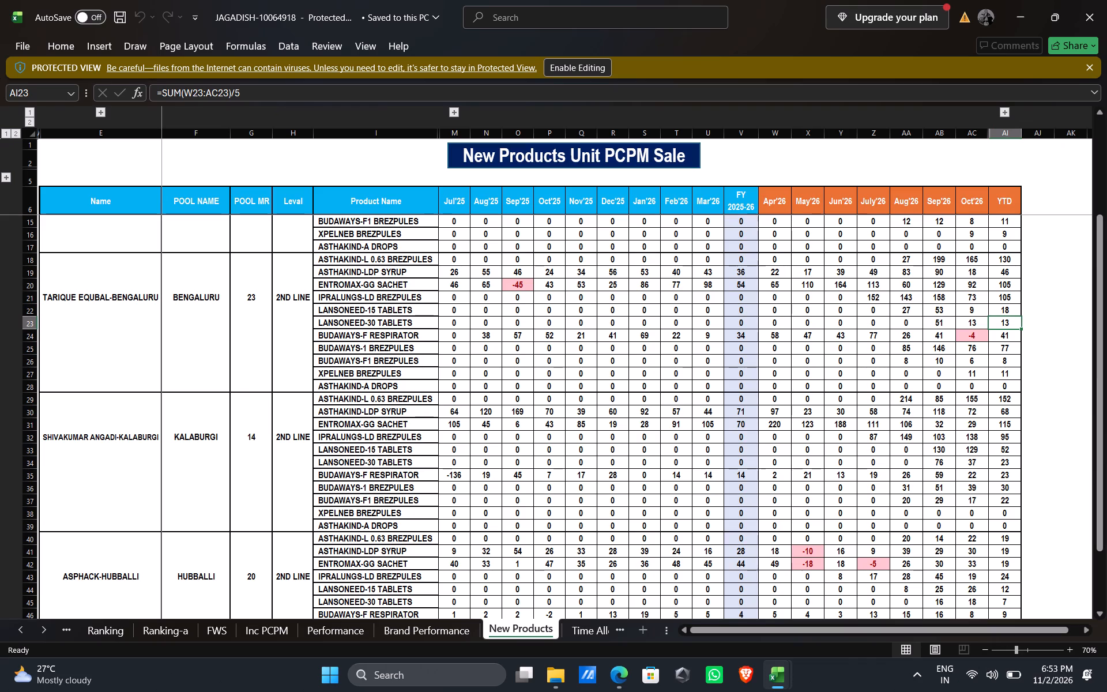
click(95, 163)
click(82, 149)
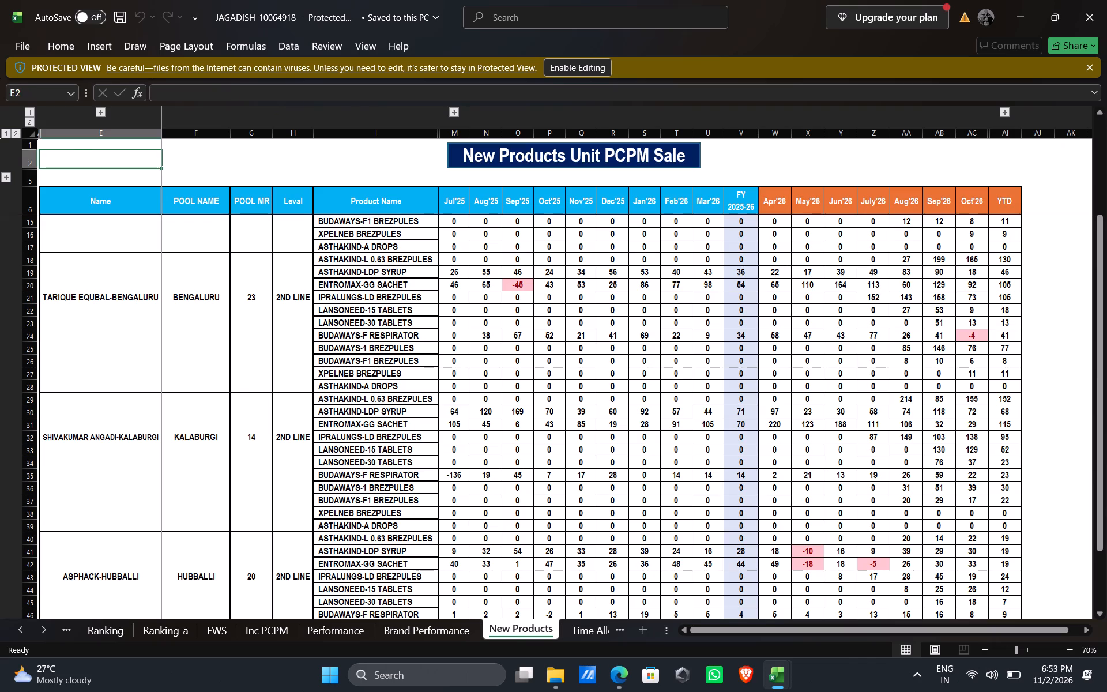
drag(77, 148, 74, 141)
click(74, 141)
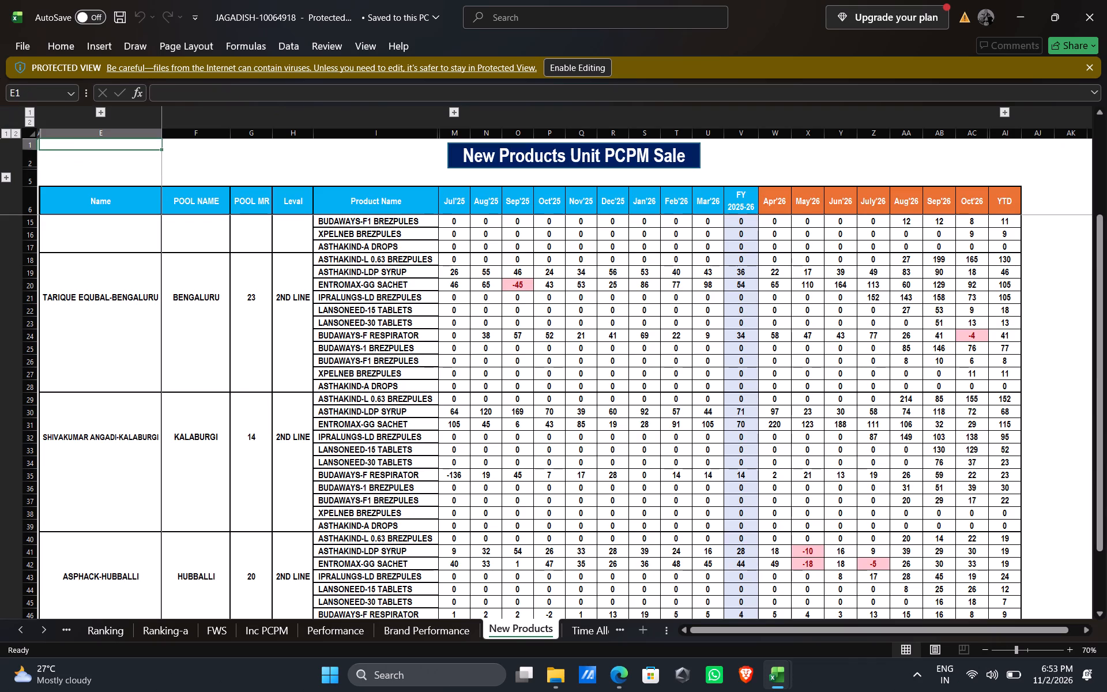
click(78, 161)
click(58, 146)
key(ctrl+a)
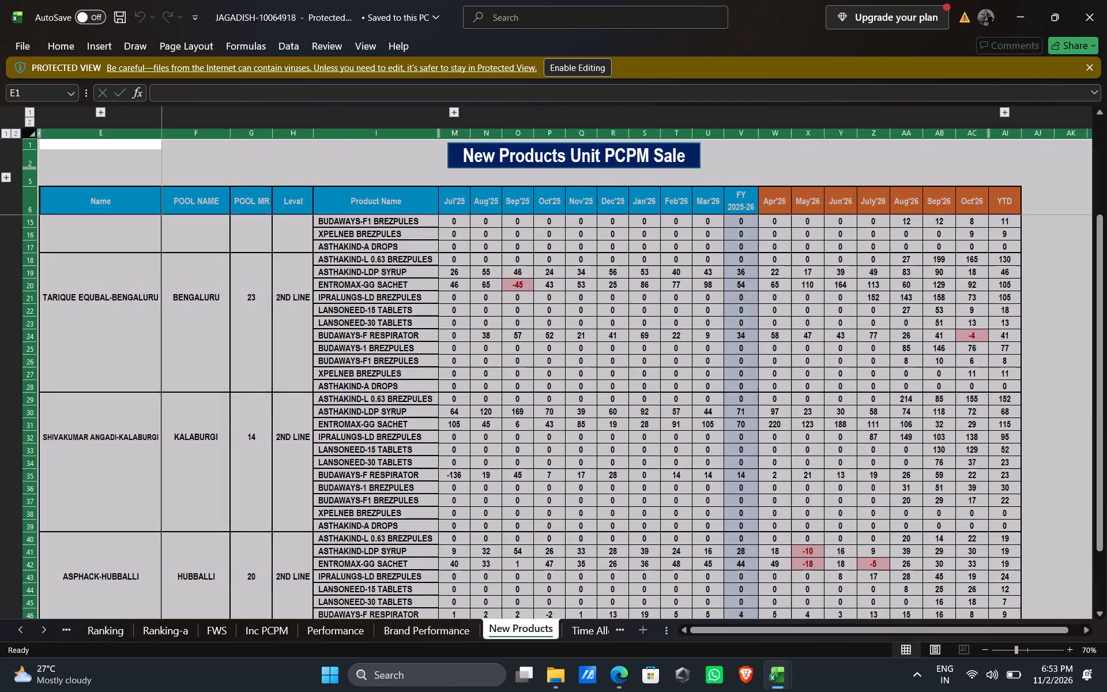
key(ctrl+c)
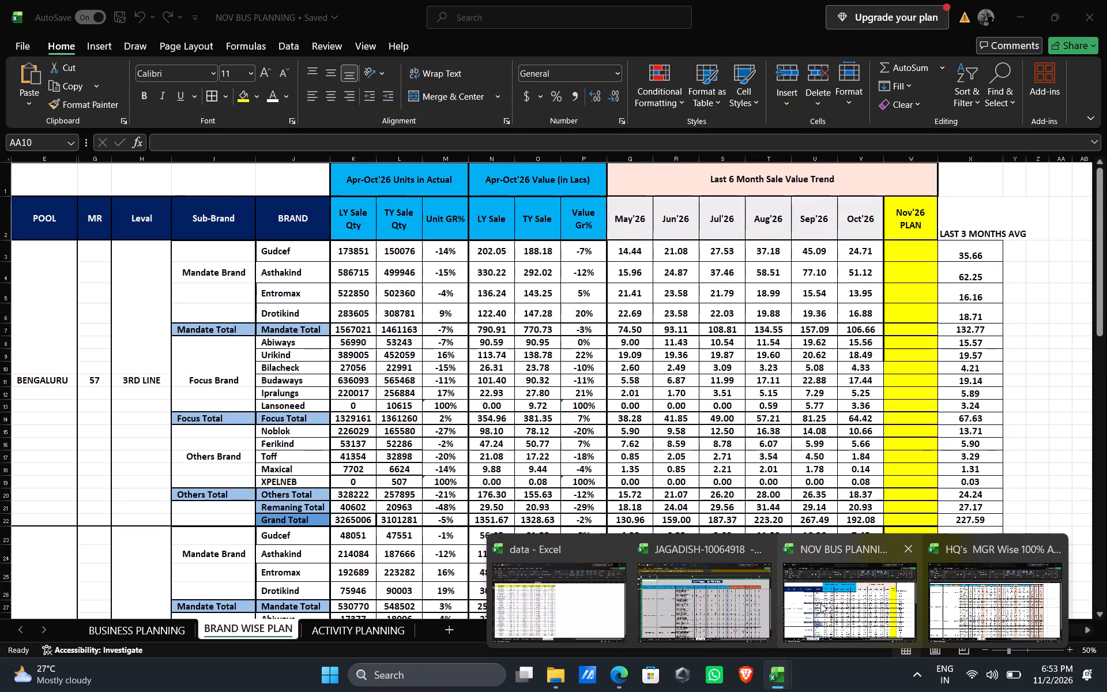
Paste the copied New Products data into a new sheet after BRAND WISE PLAN in the NOV BUS PLANNING workbook.
click(820, 603)
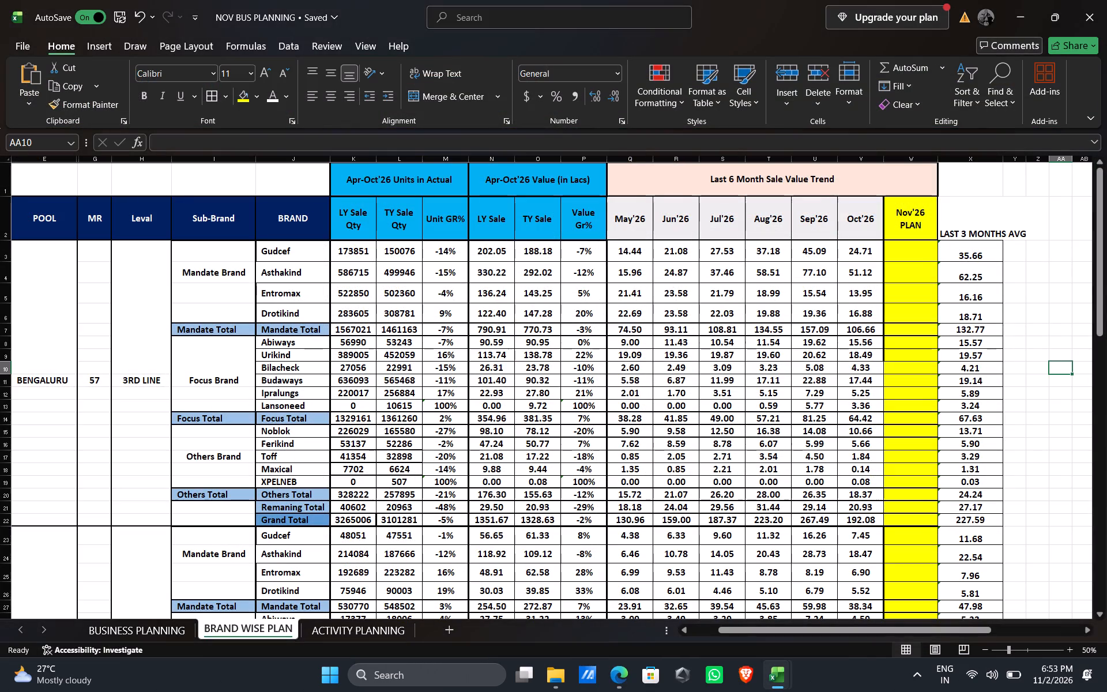
click(453, 631)
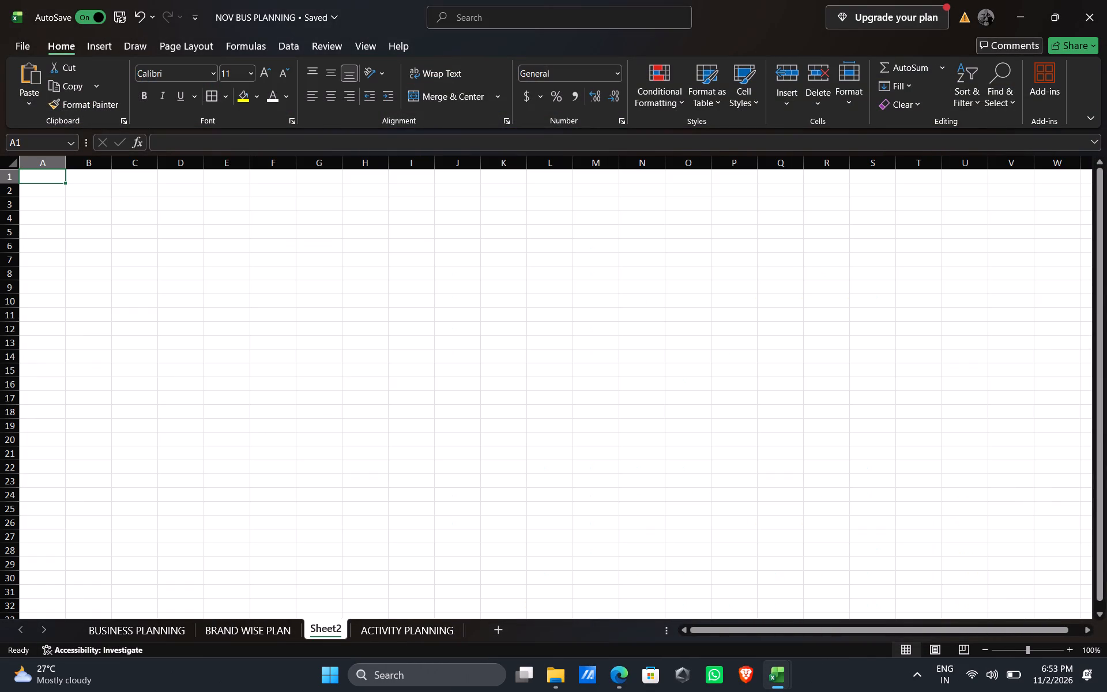
key(ctrl+v)
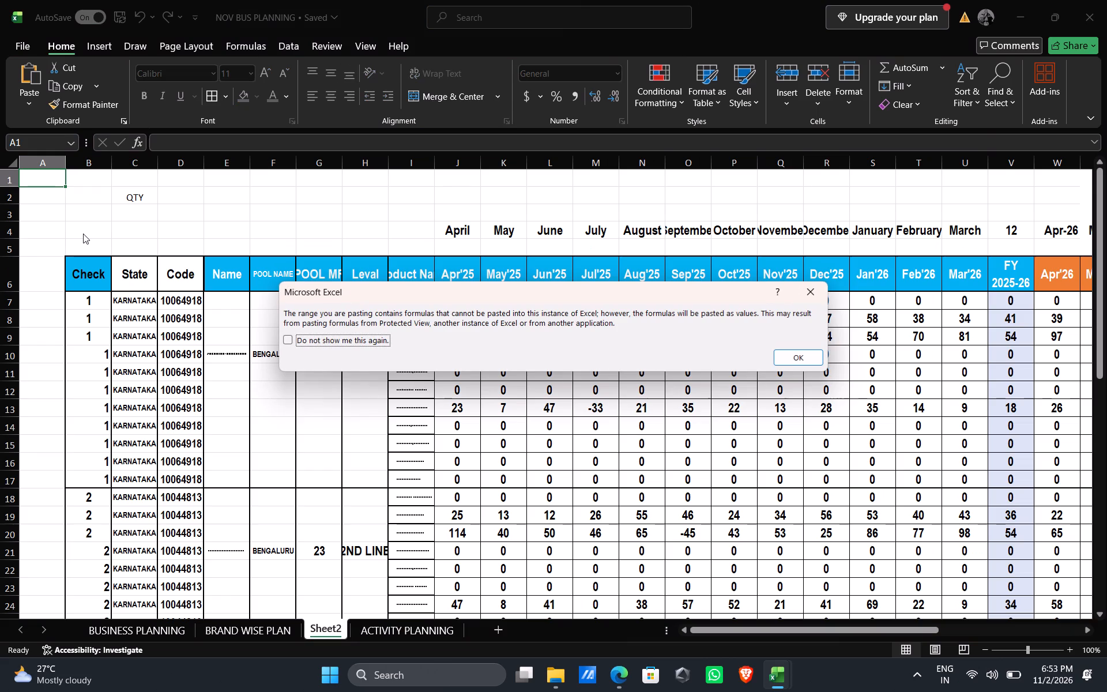
click(789, 355)
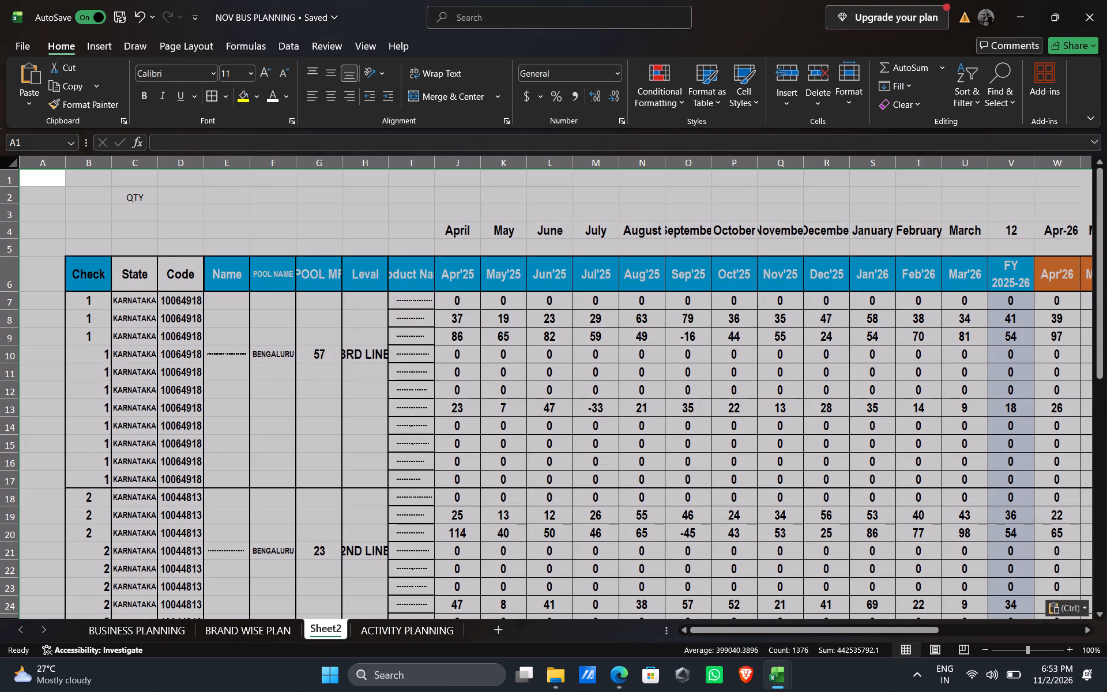
Delete rows 1 to 5 above the header of the pasted new products table.
click(13, 245)
drag(9, 245, 0, 172)
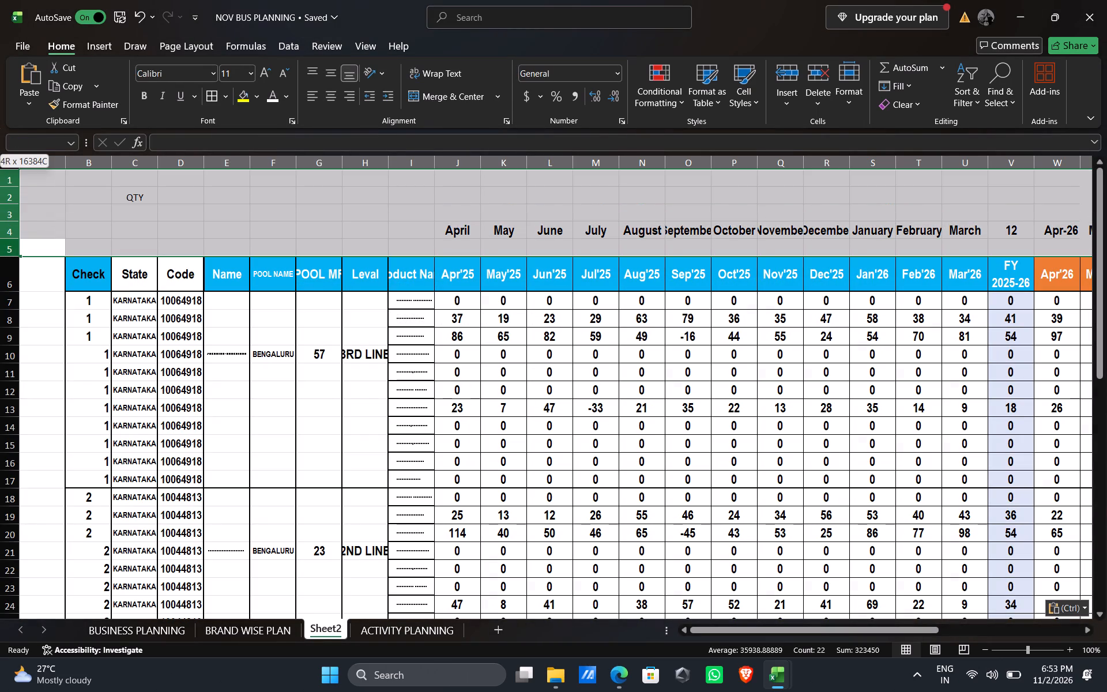
drag(0, 172, 0, 172)
right_click(6, 178)
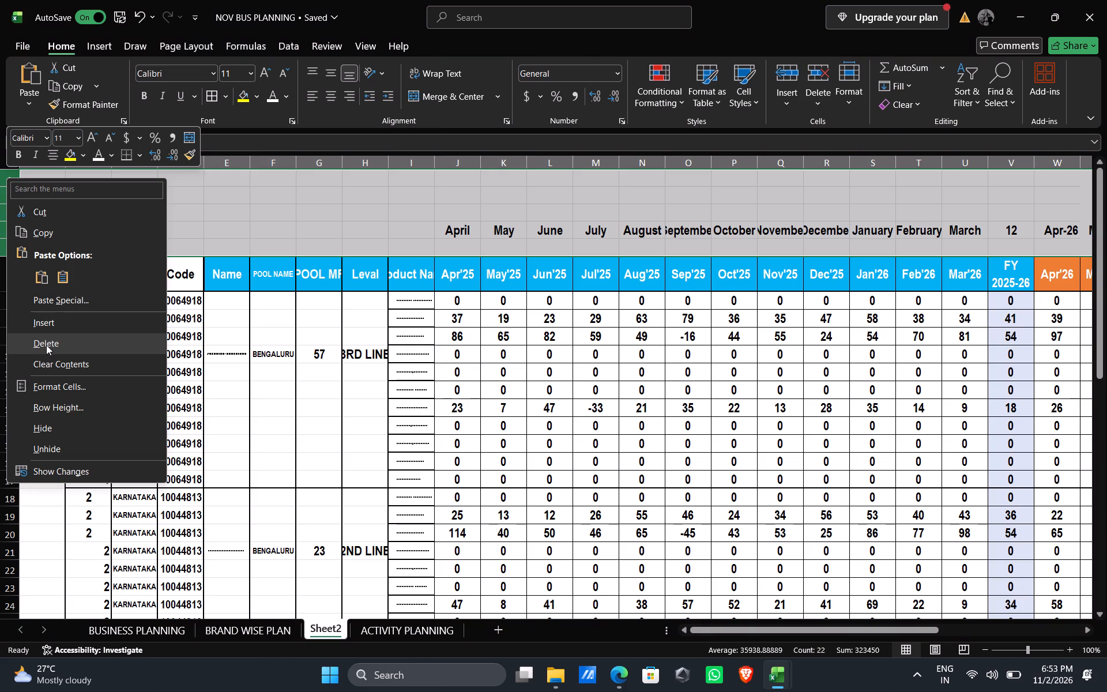
click(47, 345)
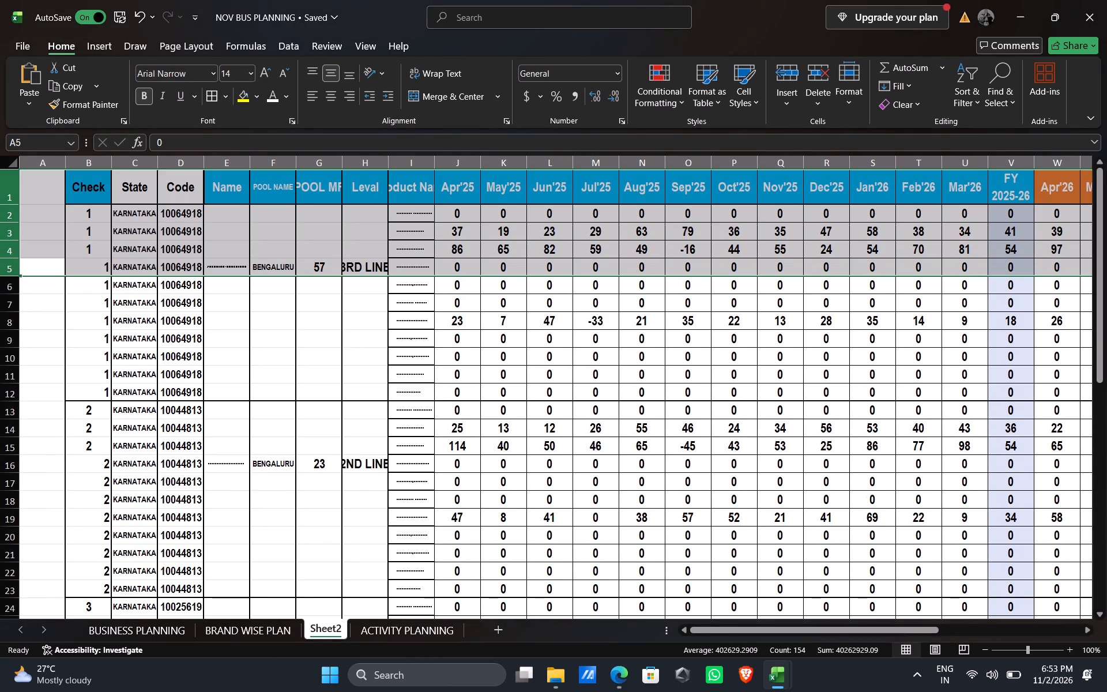
Delete columns A to D, covering the blank column and Check, State and Code.
drag(189, 160, 44, 152)
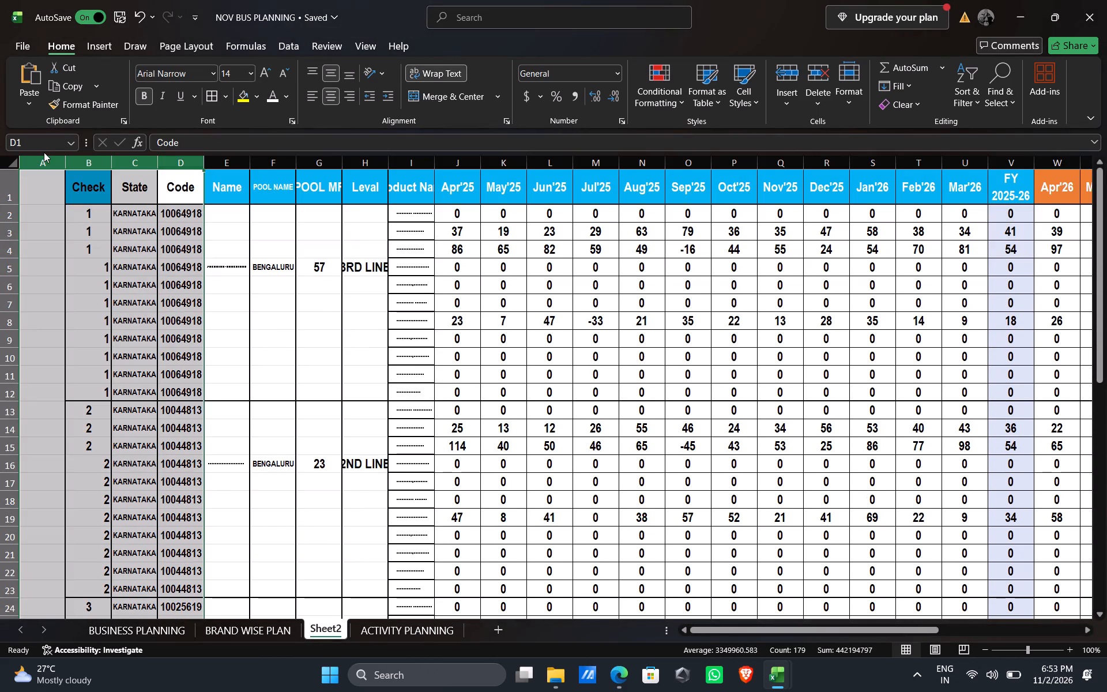
right_click(36, 163)
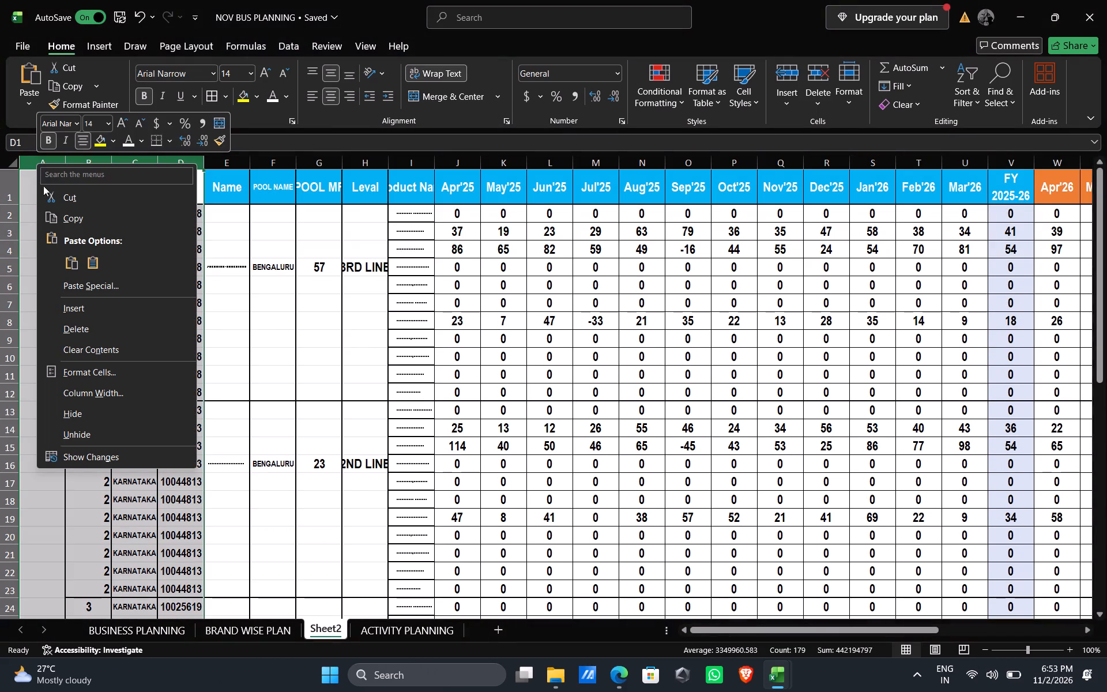
click(74, 337)
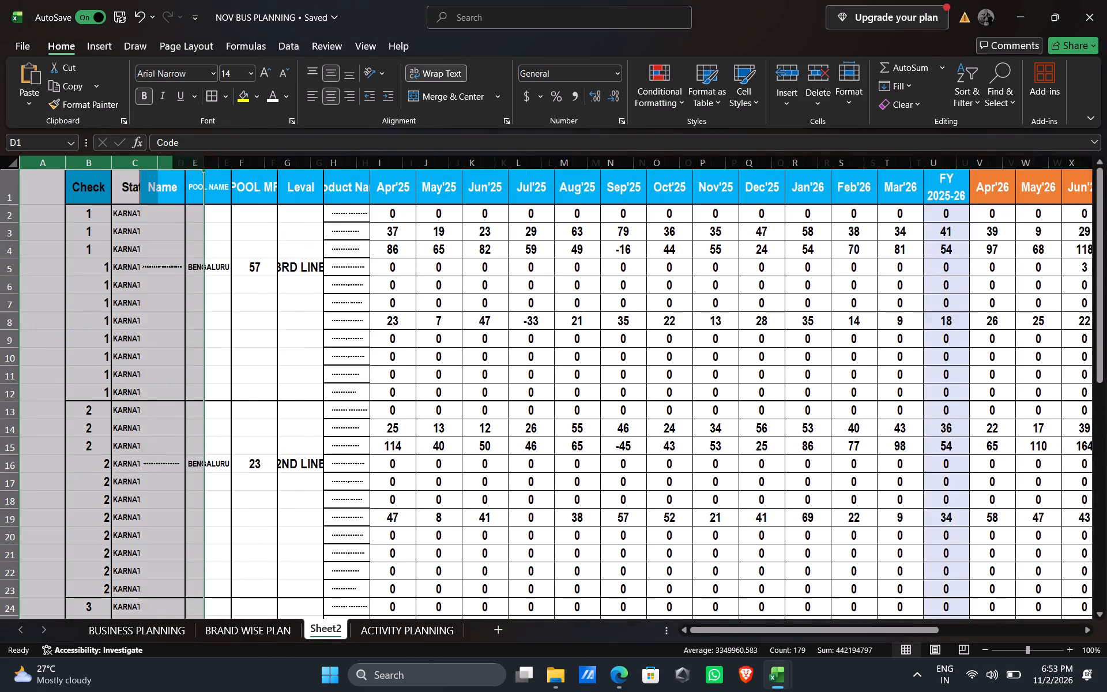
Widen the Name, POOL NAME, POOL MR and Leval columns equally so that their contents are readable.
drag(66, 166, 108, 166)
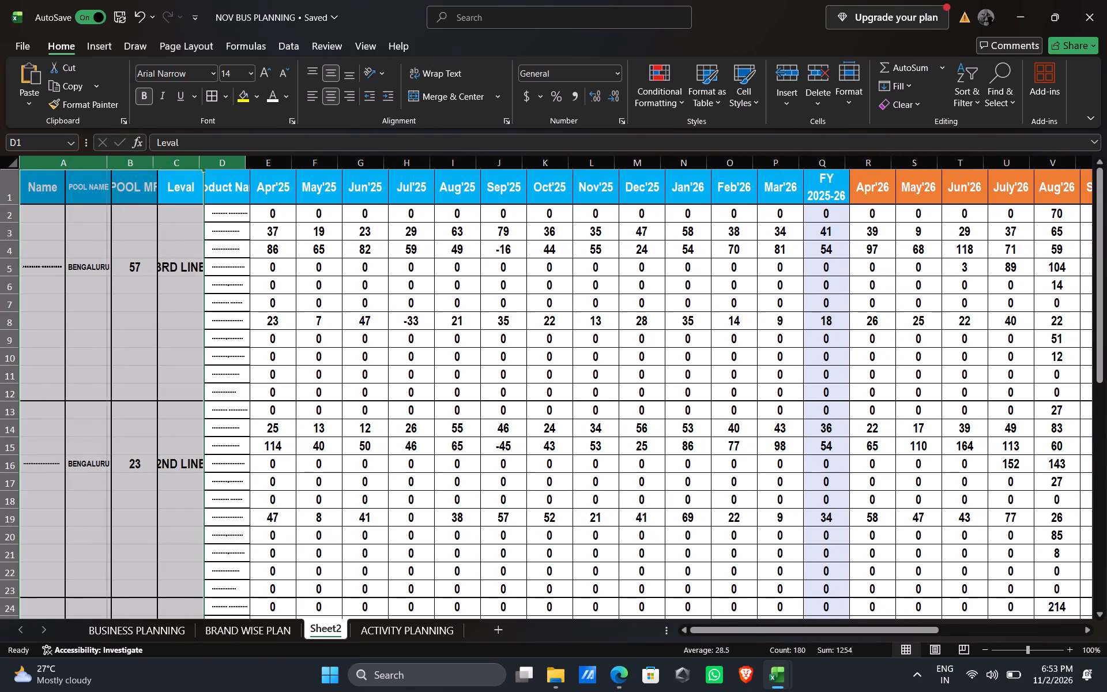
drag(108, 166, 146, 167)
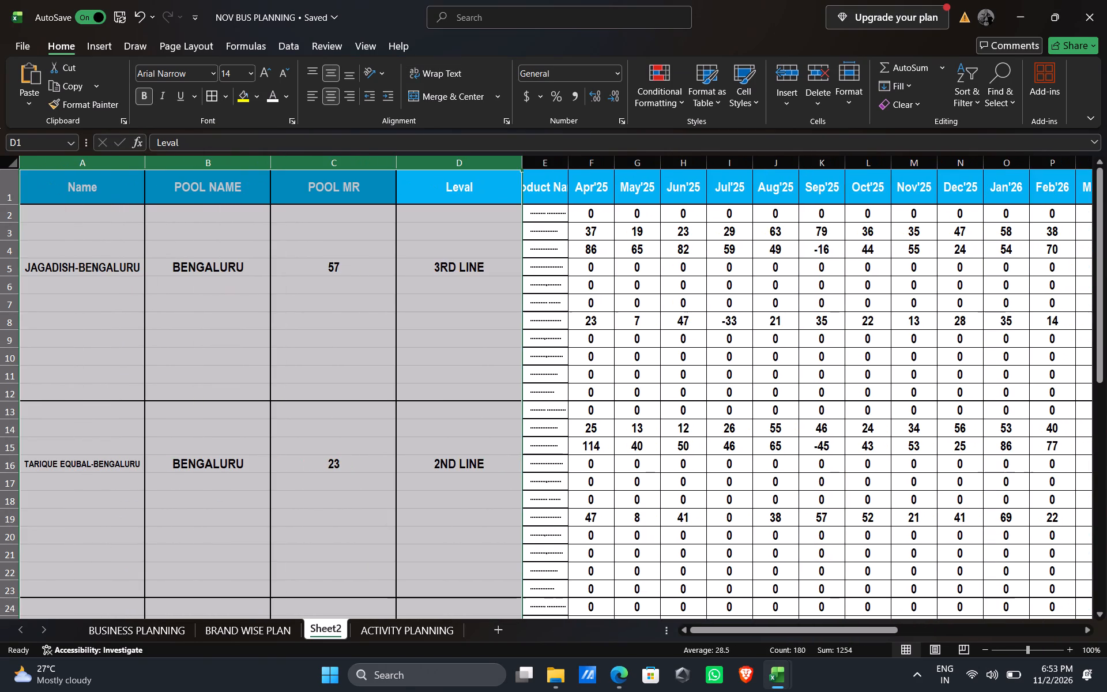
Widen the Product Name column so that the full product names are readable.
drag(569, 160, 654, 156)
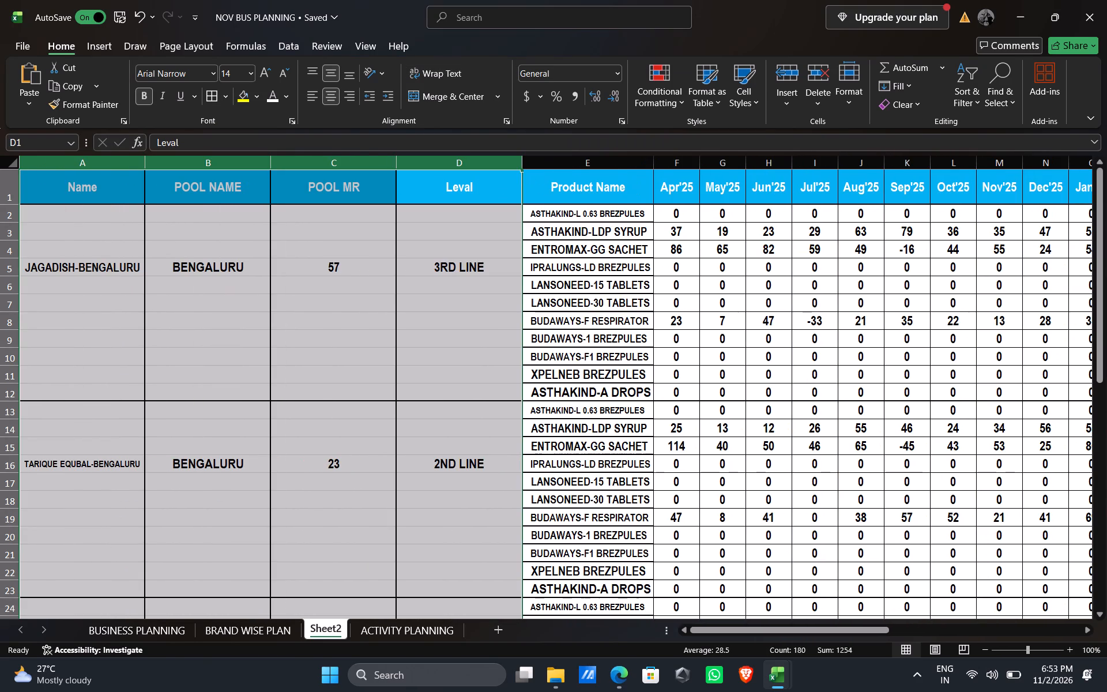
drag(655, 164, 731, 161)
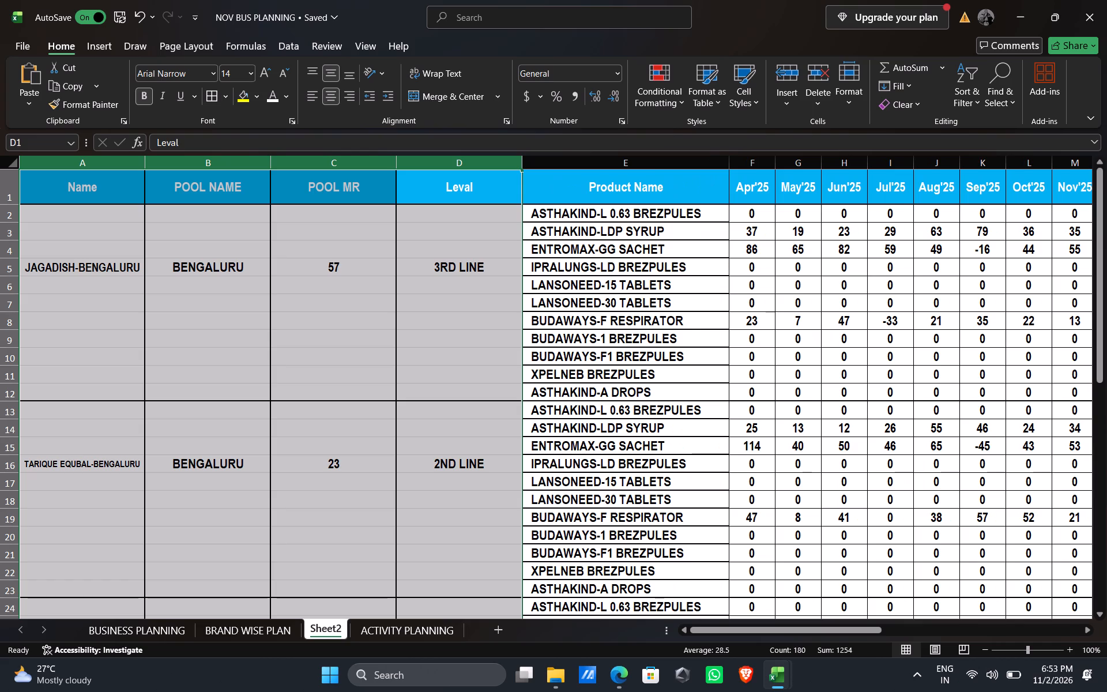
Set the font of the entire new products table to Calibri, size 11.
click(70, 189)
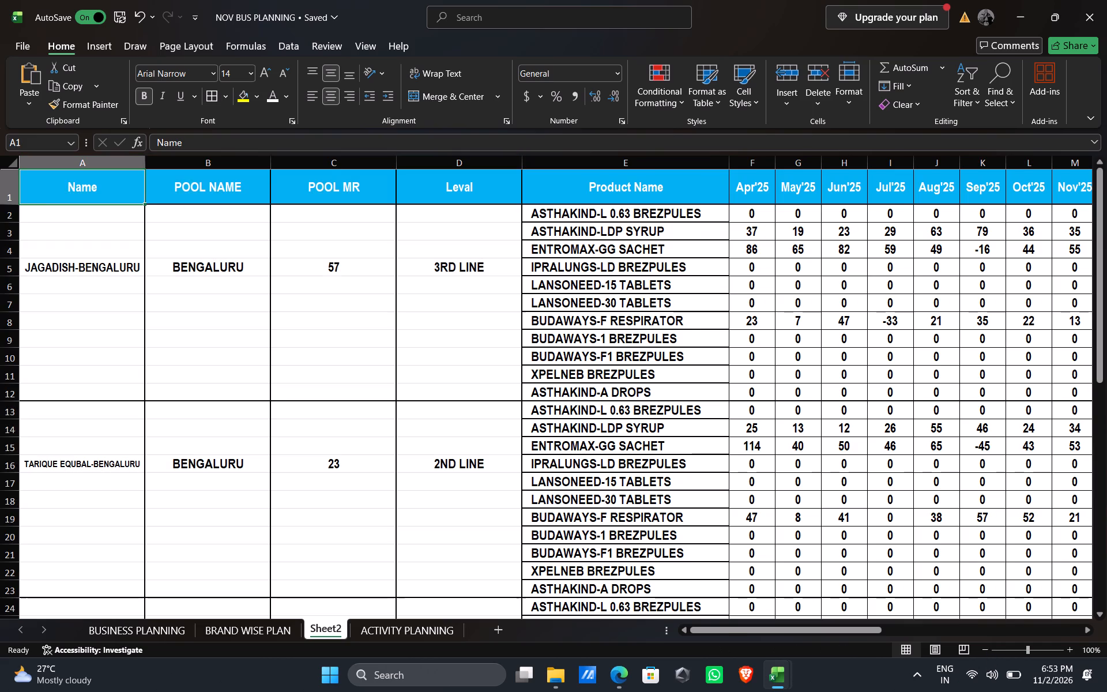
key(ctrl+a)
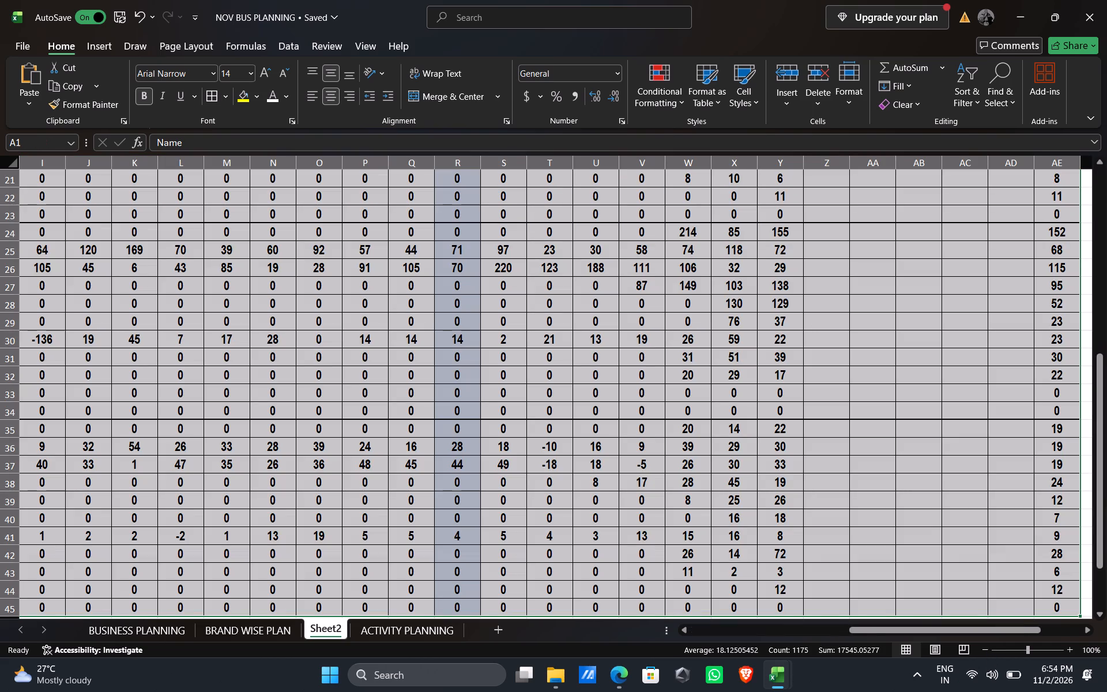
click(213, 76)
click(183, 129)
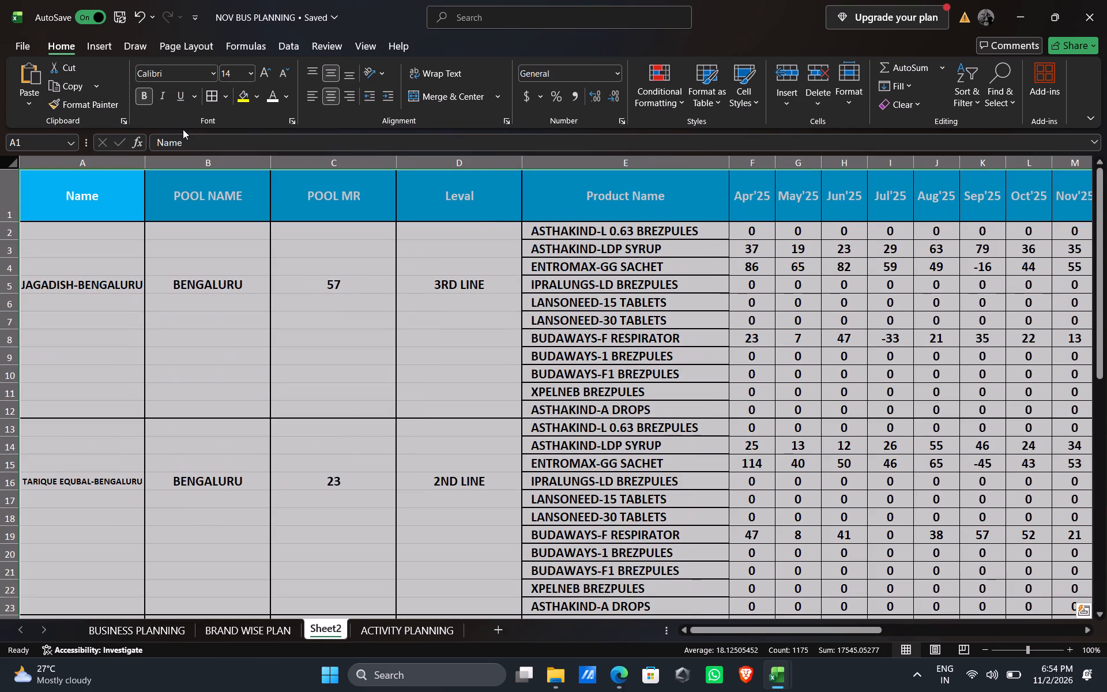
click(236, 73)
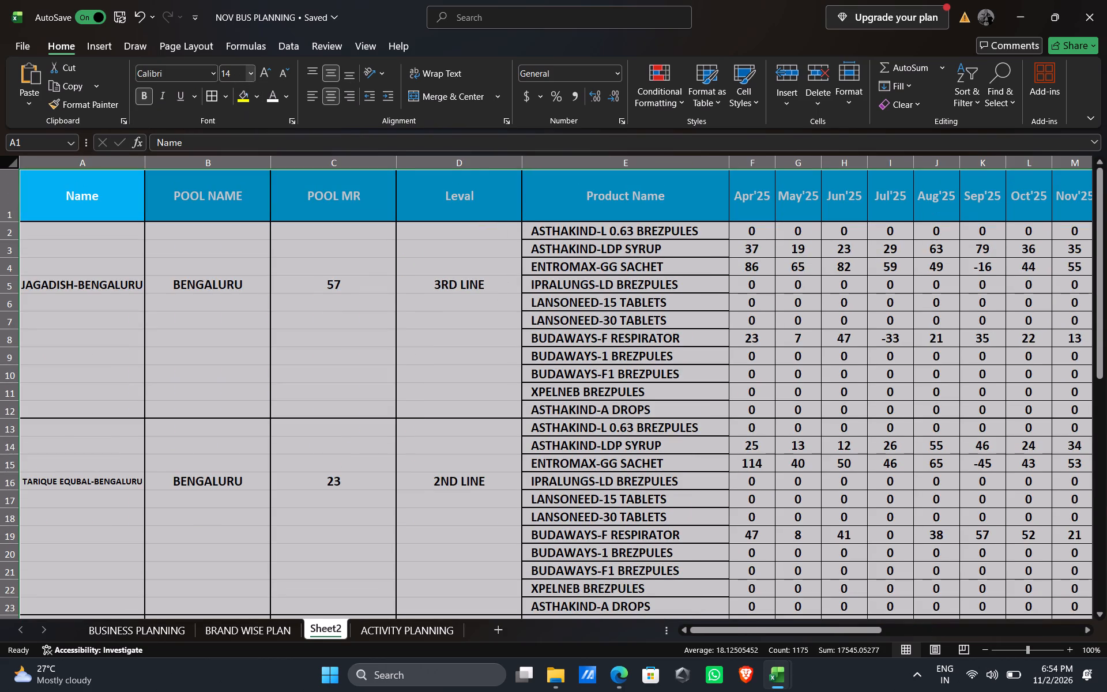
text(12)
key(Return)
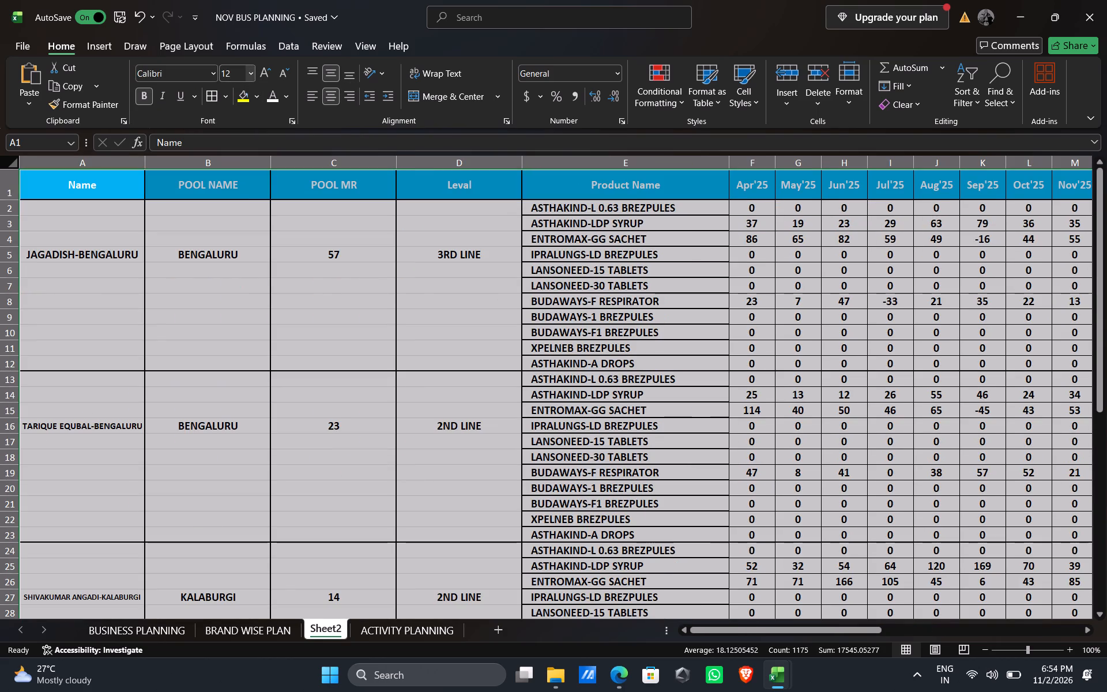
click(236, 73)
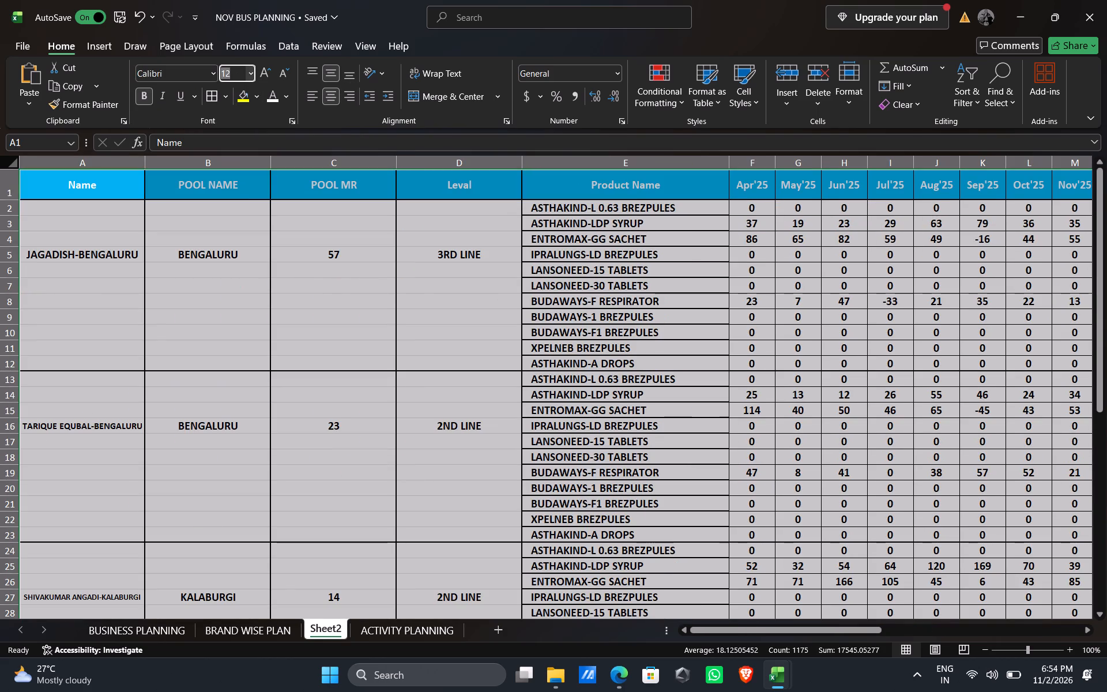
text(10)
key(Return)
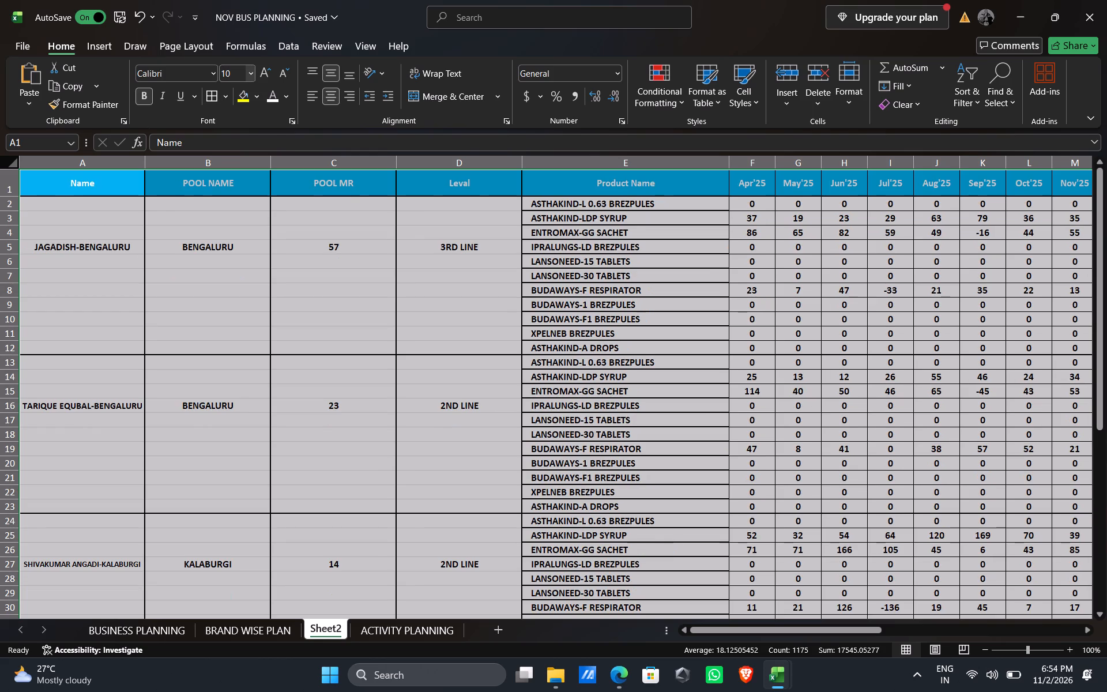
click(236, 73)
text(11)
key(Return)
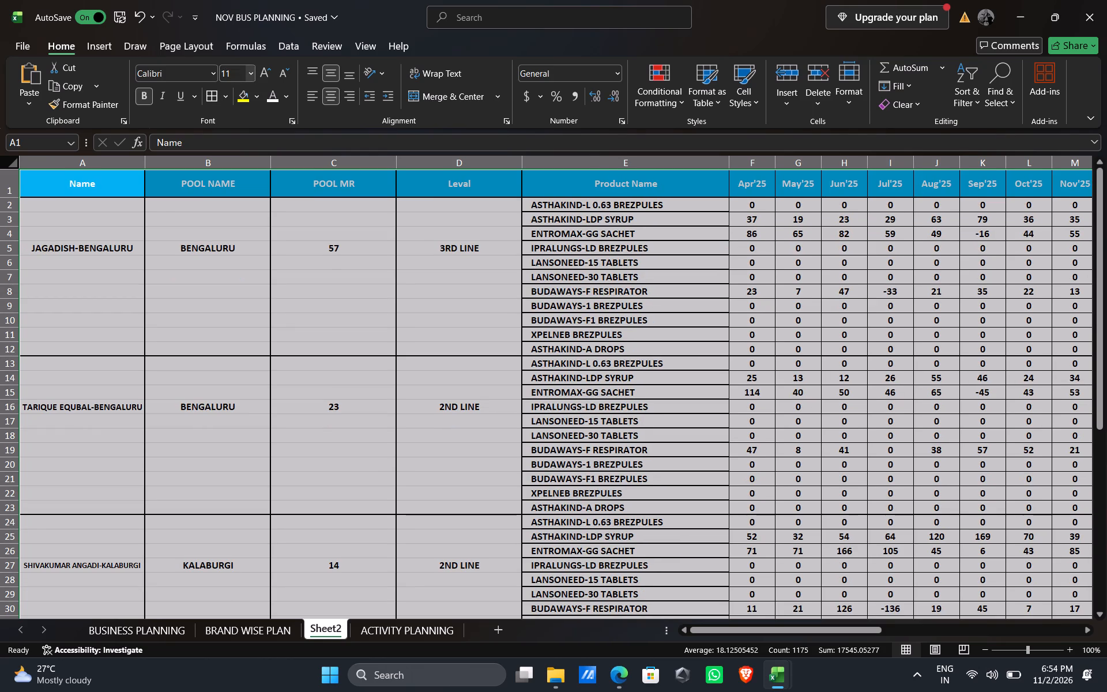
click(455, 221)
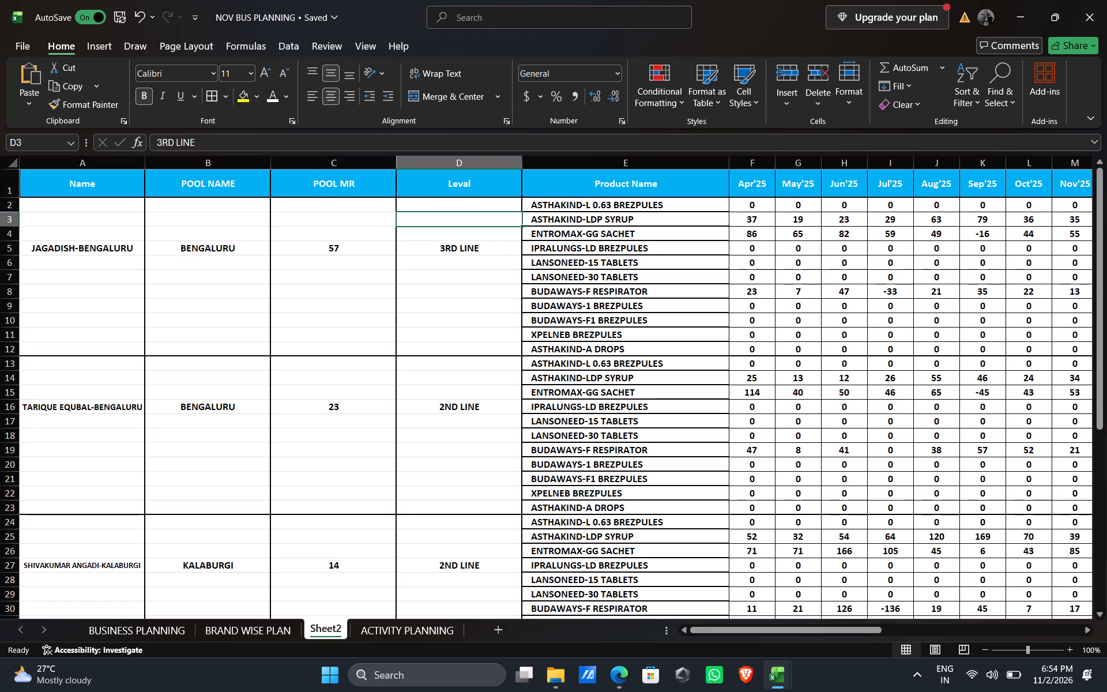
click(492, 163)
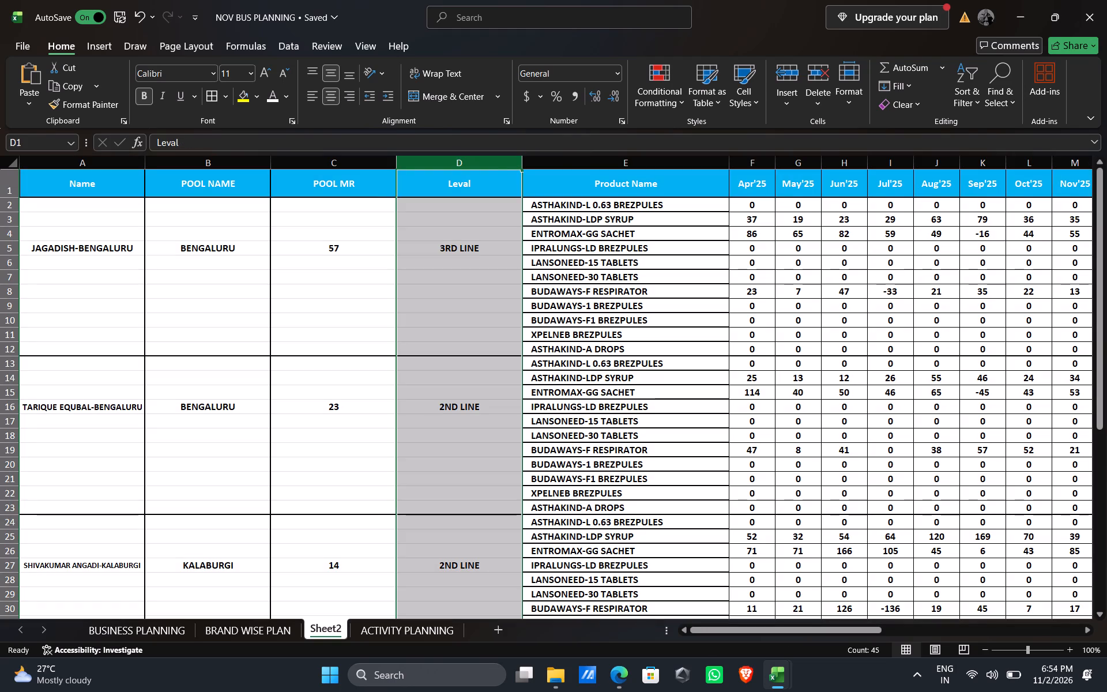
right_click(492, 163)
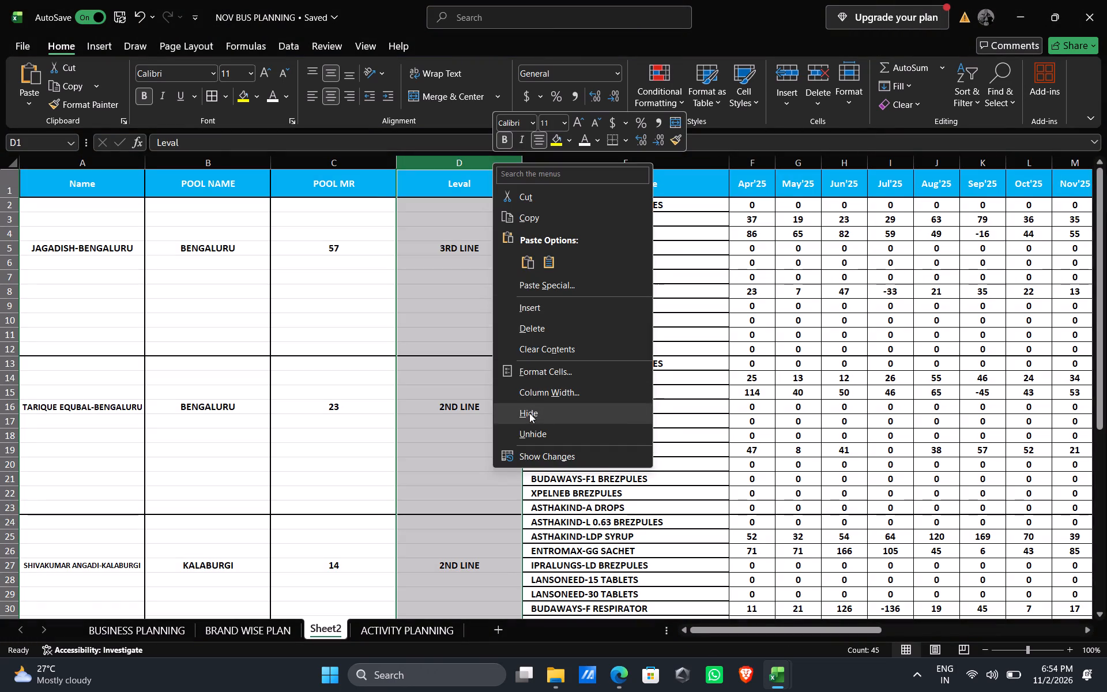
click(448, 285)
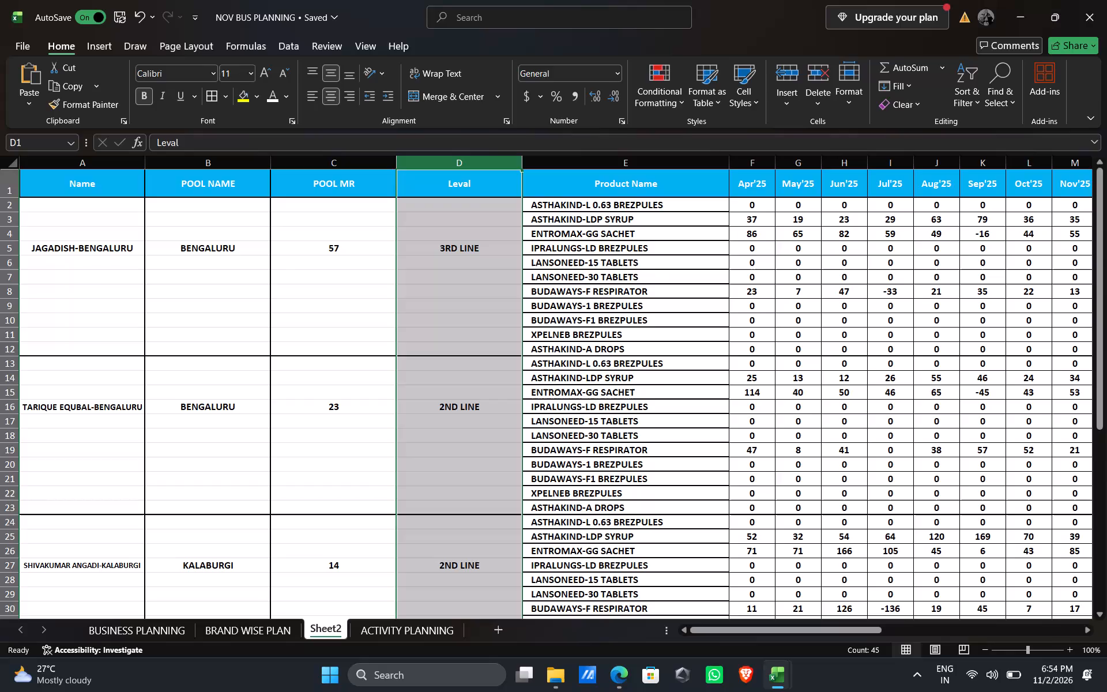
Narrow the POOL NAME, POOL MR, Leval and Product Name columns so that they closely fit their contents.
drag(523, 161, 463, 153)
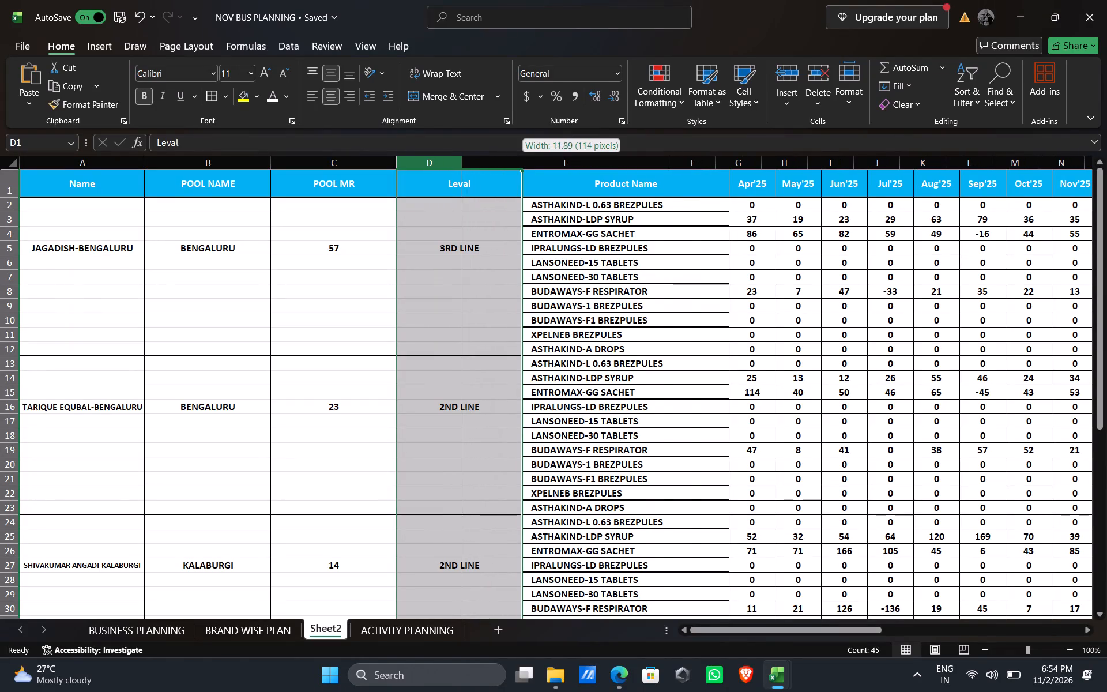
drag(463, 153, 462, 153)
drag(462, 162, 451, 160)
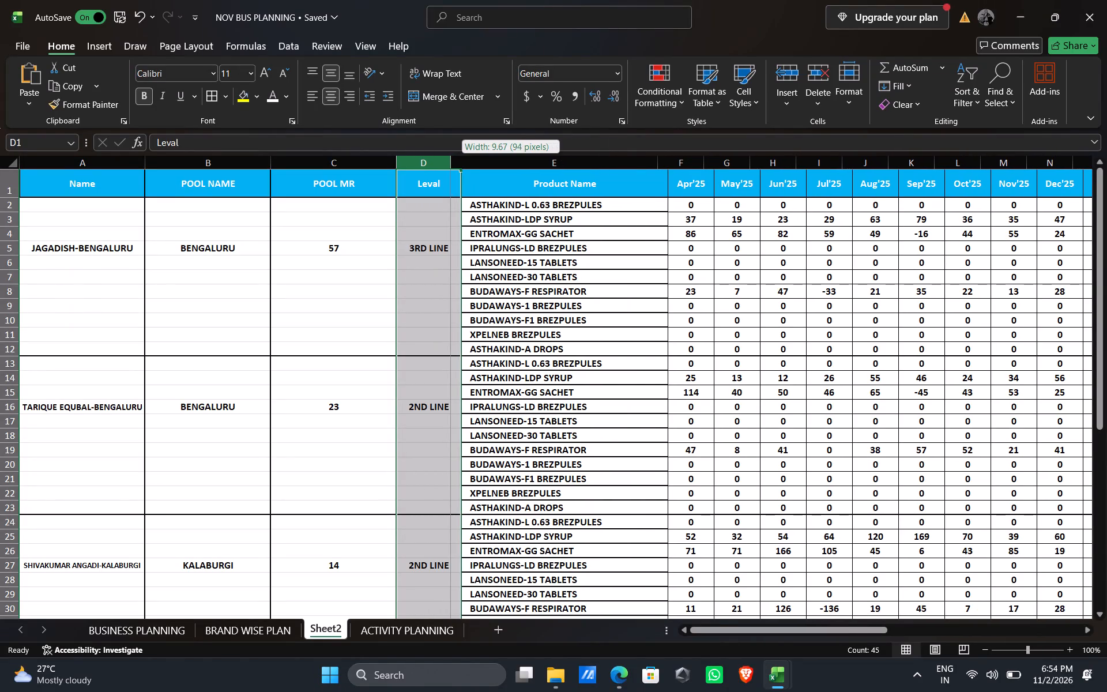
drag(451, 160, 451, 159)
drag(658, 161, 609, 155)
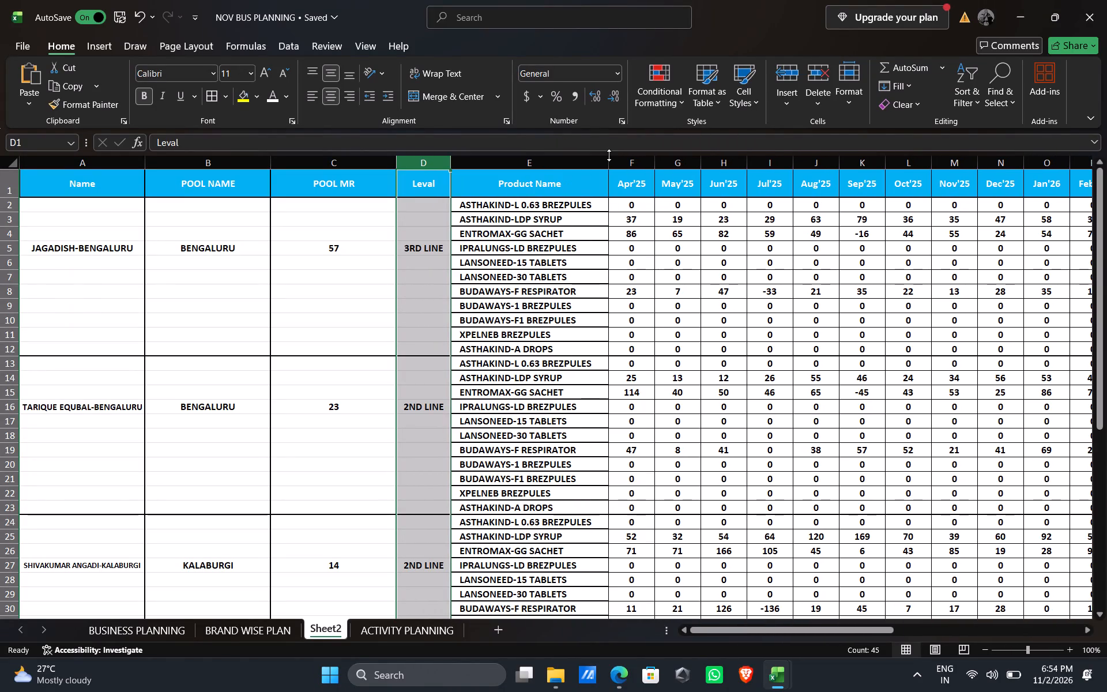
drag(271, 159, 229, 153)
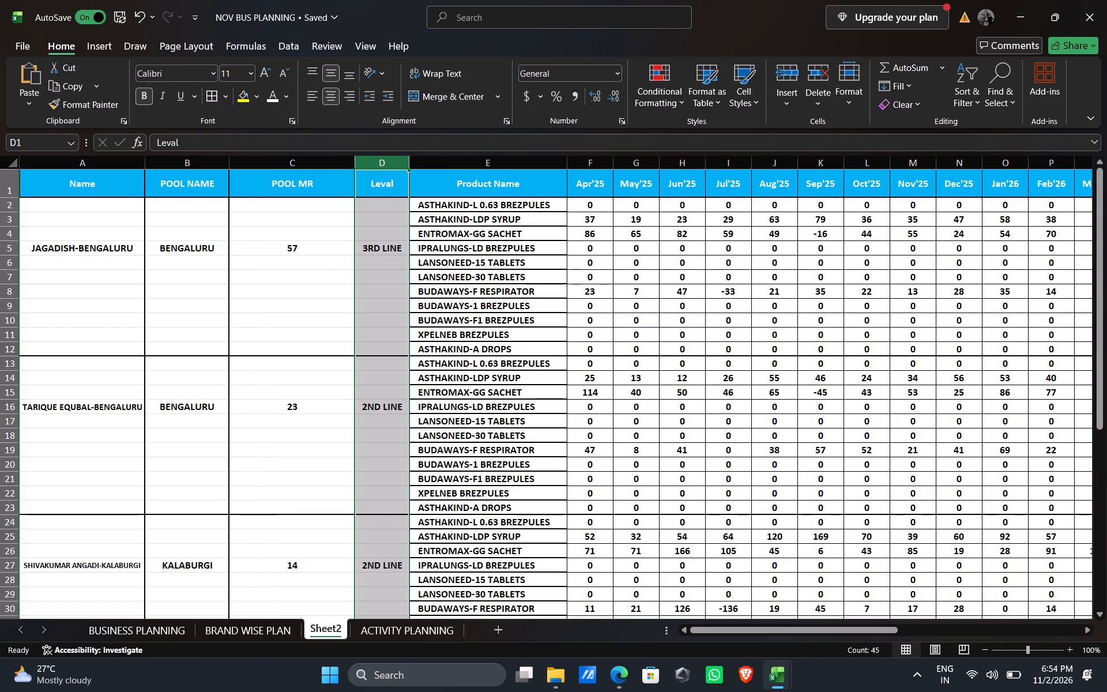
drag(355, 161, 286, 149)
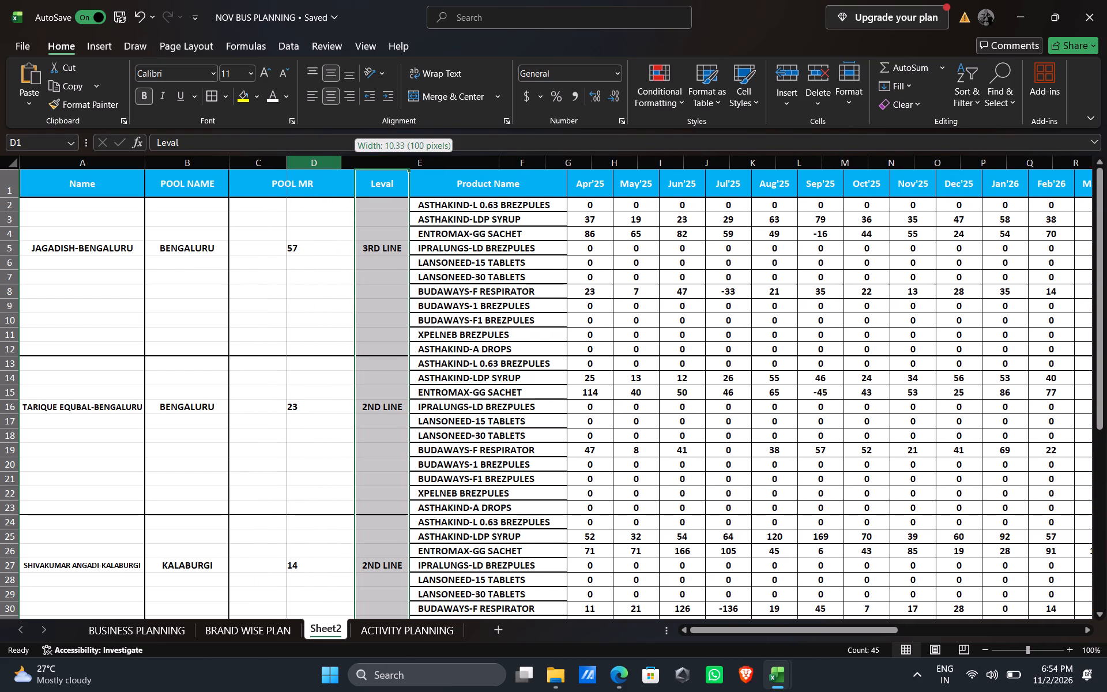
drag(286, 149, 285, 148)
drag(285, 158, 284, 158)
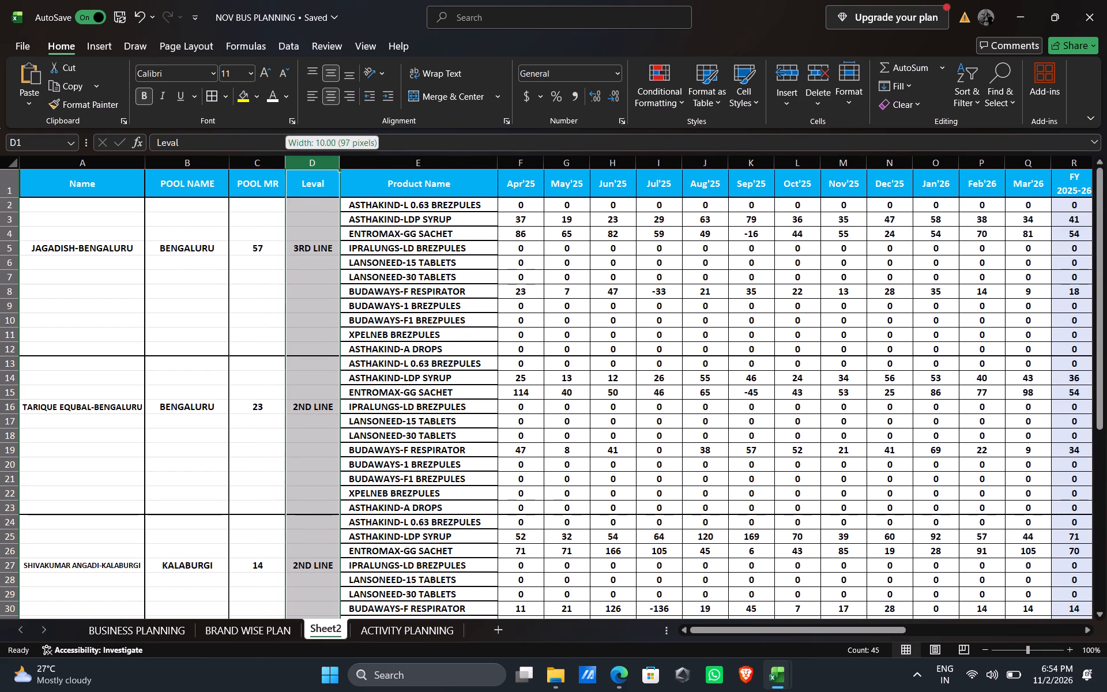
drag(284, 158, 276, 155)
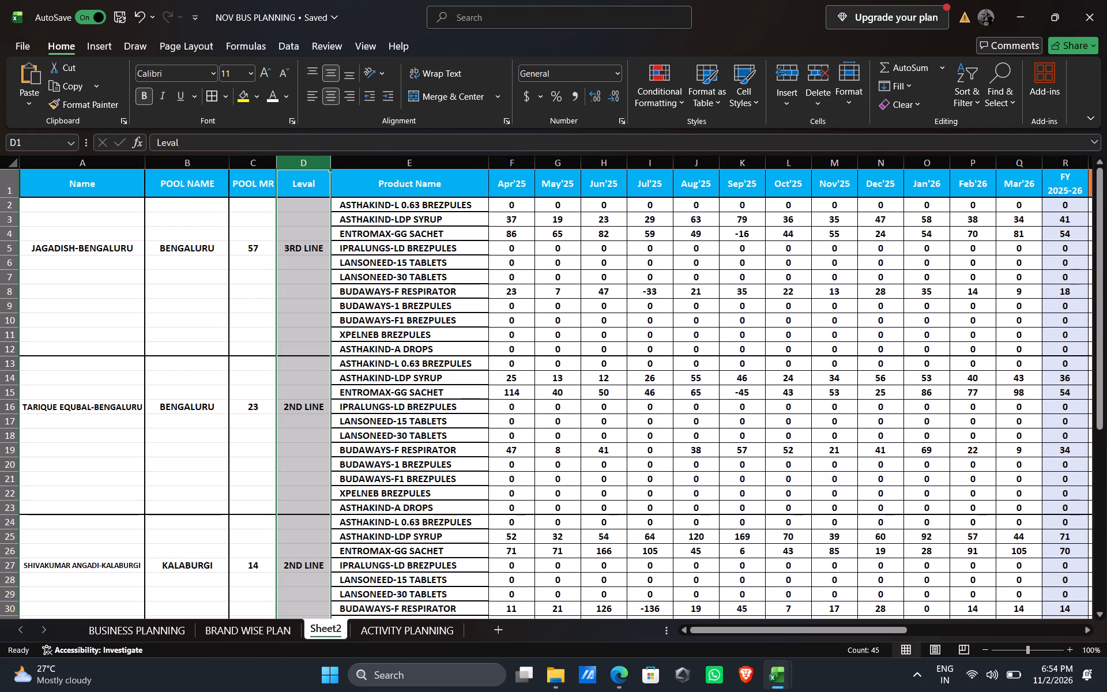
drag(331, 166, 325, 166)
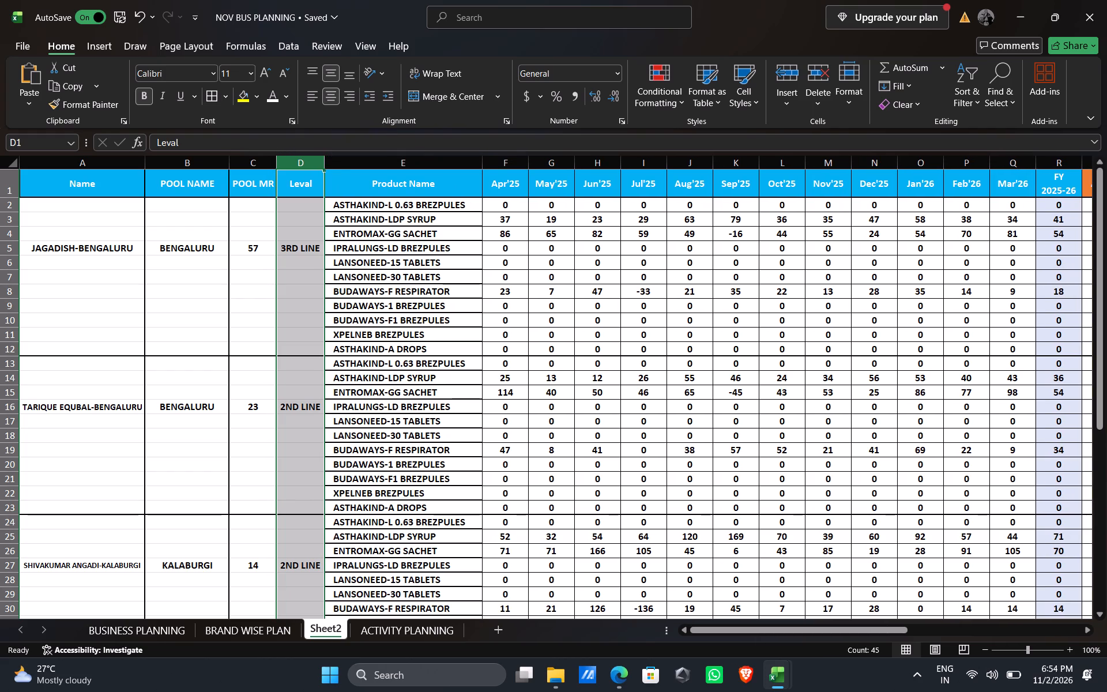
drag(231, 163, 222, 161)
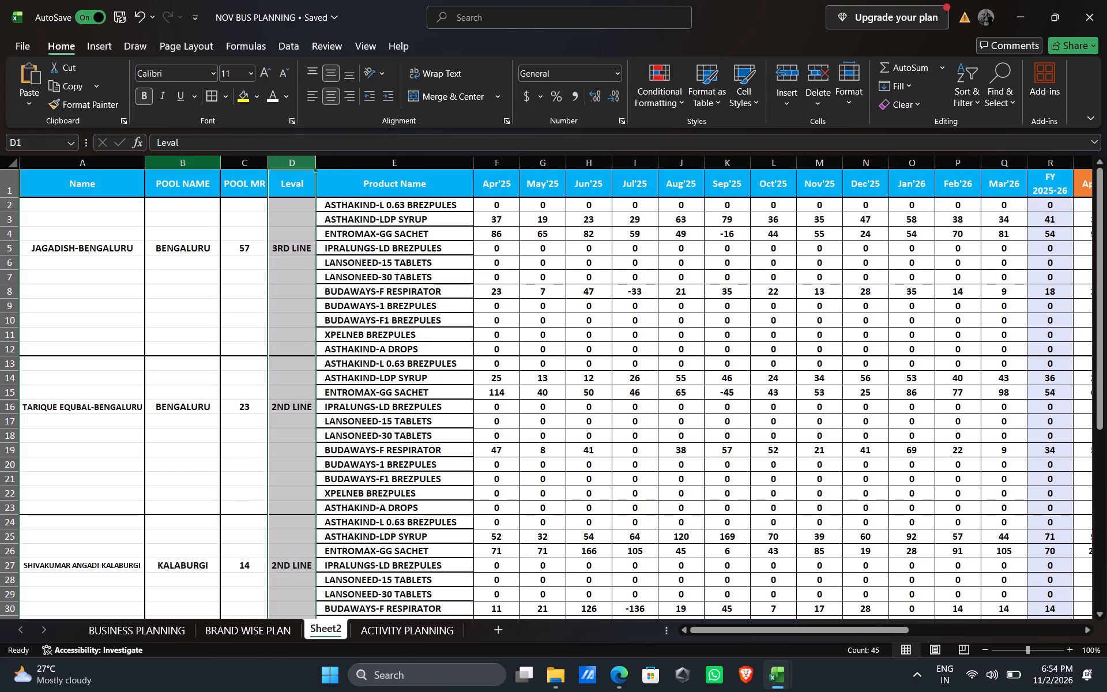
click(147, 163)
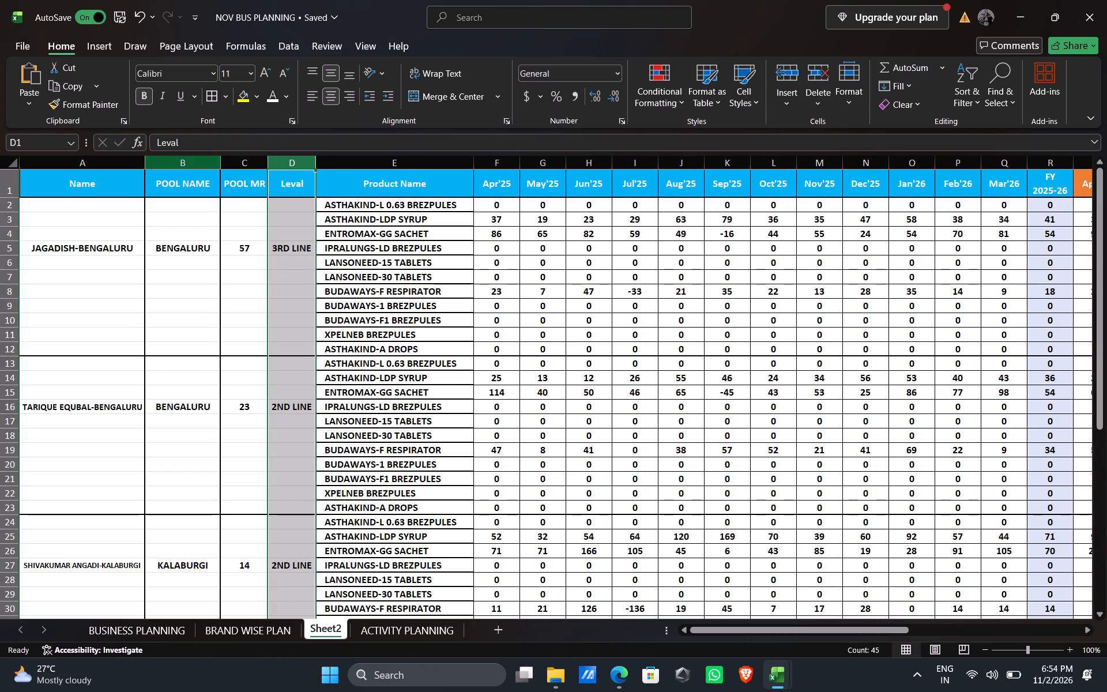
Check the new products table at 80% zoom across to its YTD column and save the workbook.
click(987, 648)
click(987, 648)
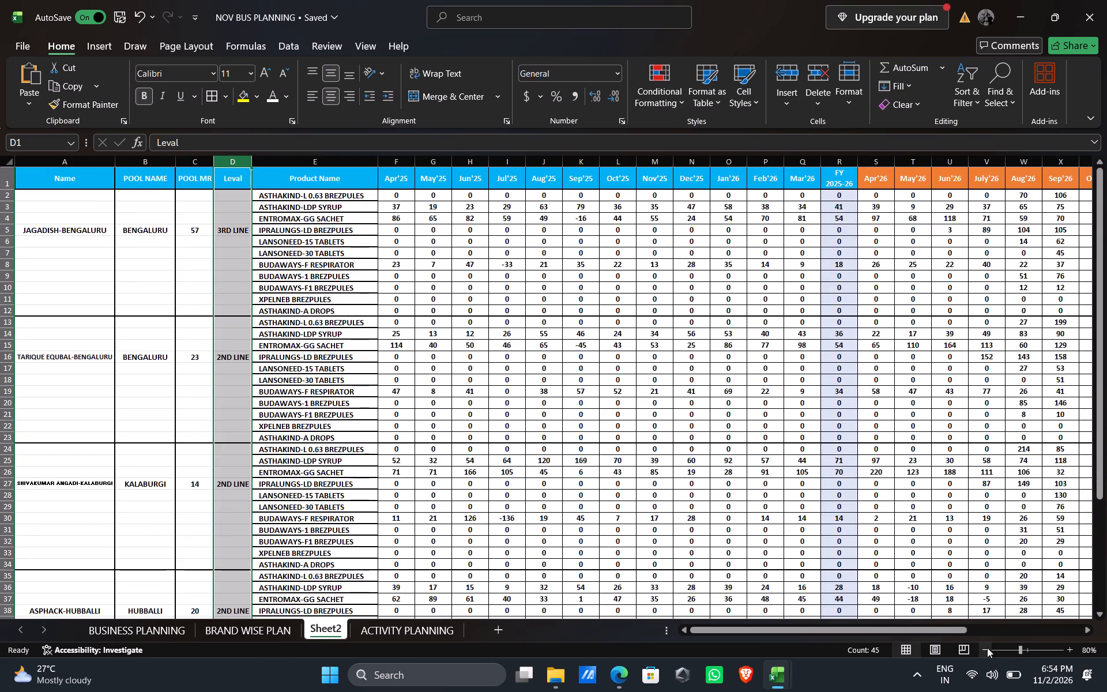
drag(952, 631, 1073, 615)
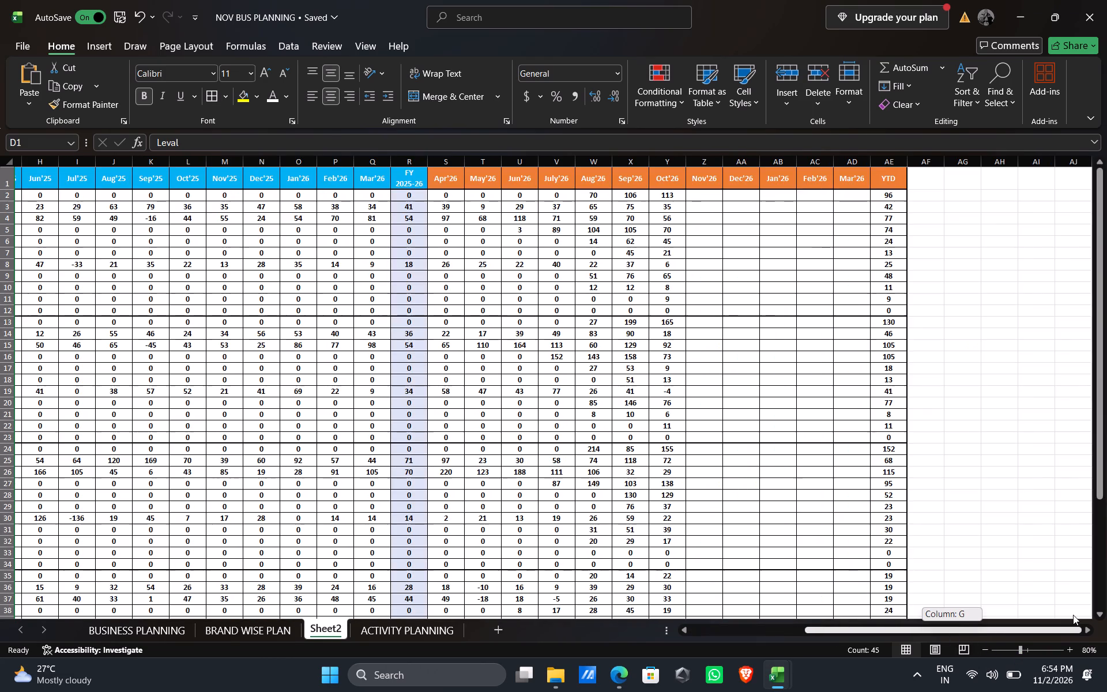
drag(1073, 615, 887, 622)
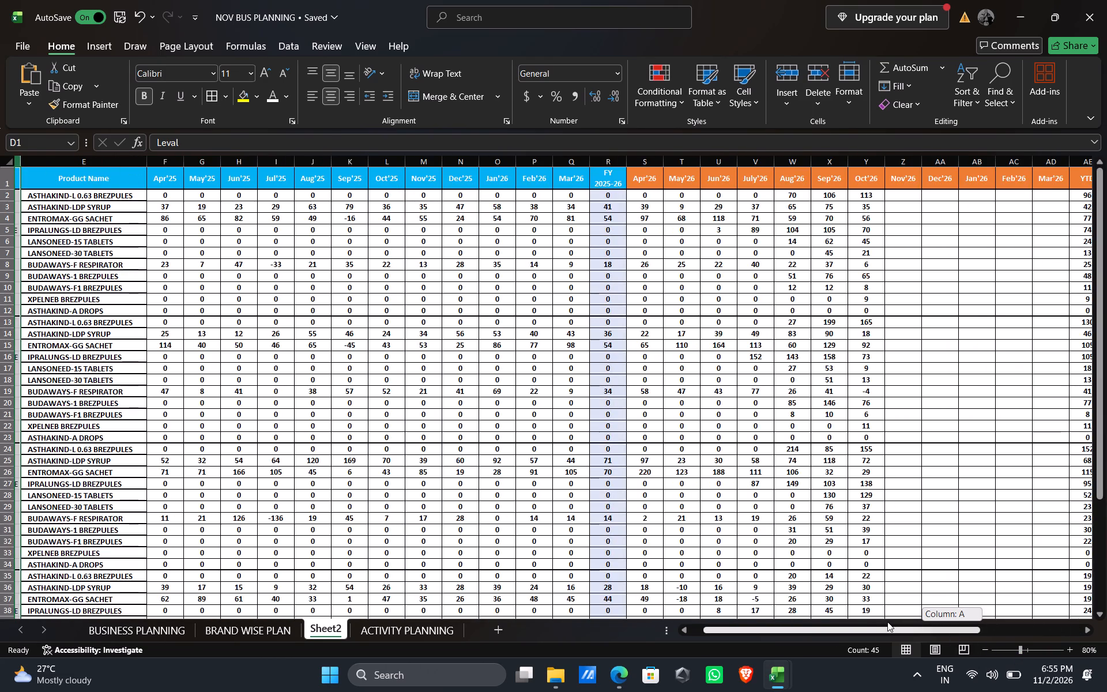
drag(887, 622, 887, 601)
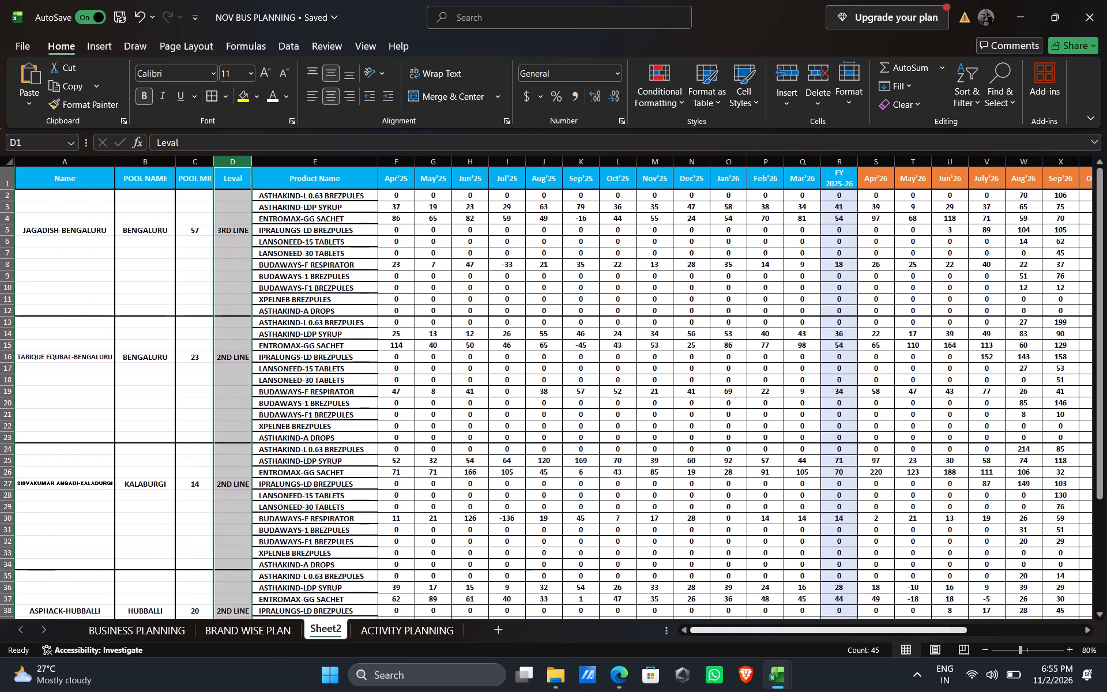
click(593, 358)
key(ctrl+s)
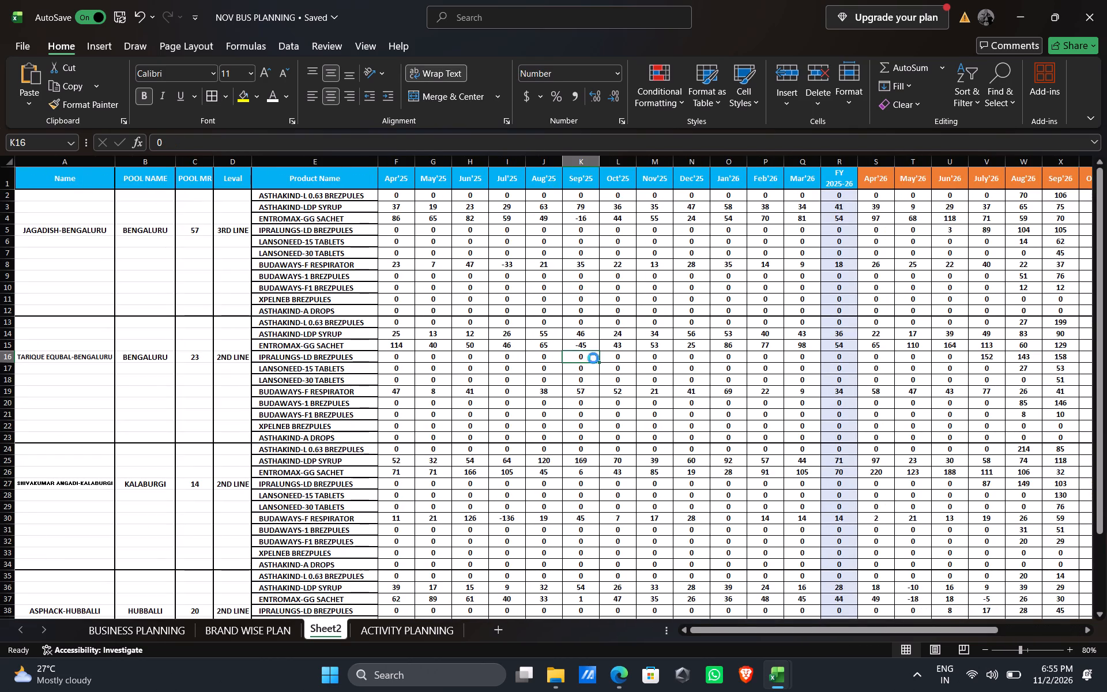
Rename Sheet2 as NEW BRANDS PCPM and save the workbook.
right_click(329, 623)
click(371, 436)
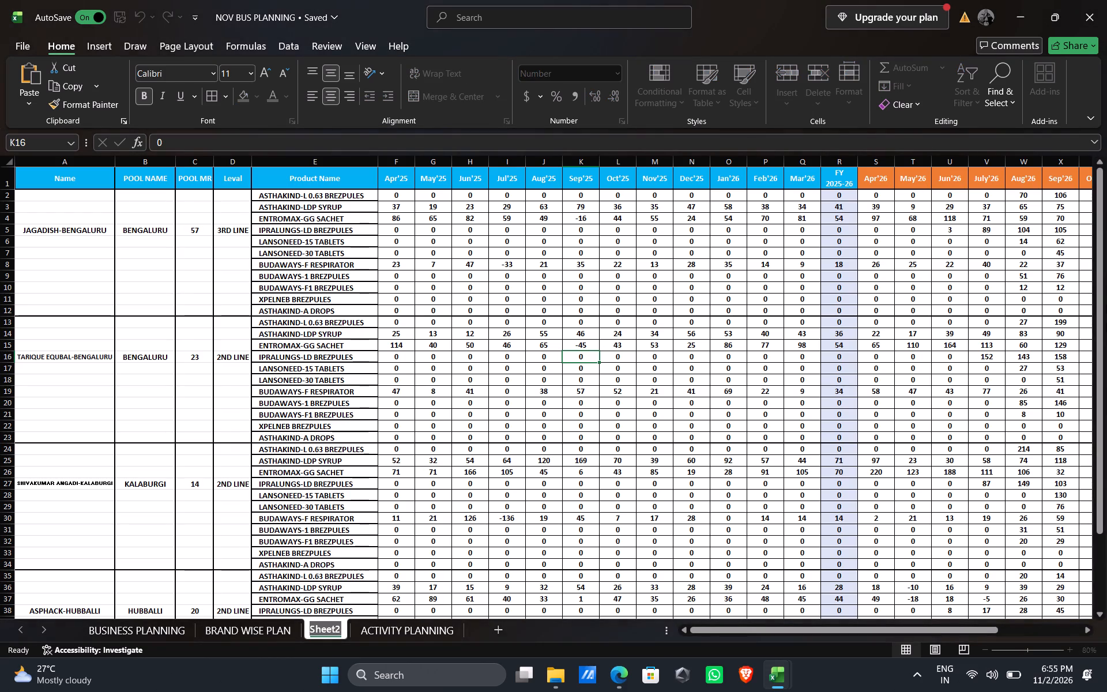
text(NEW BRANDS PCPM)
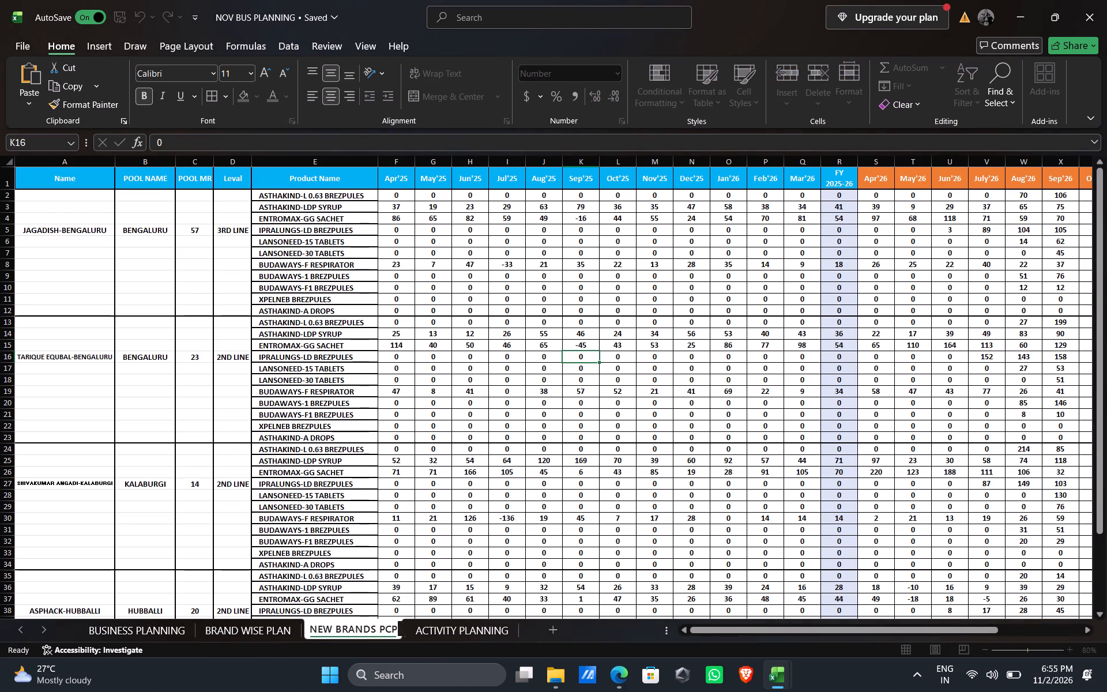
click(480, 418)
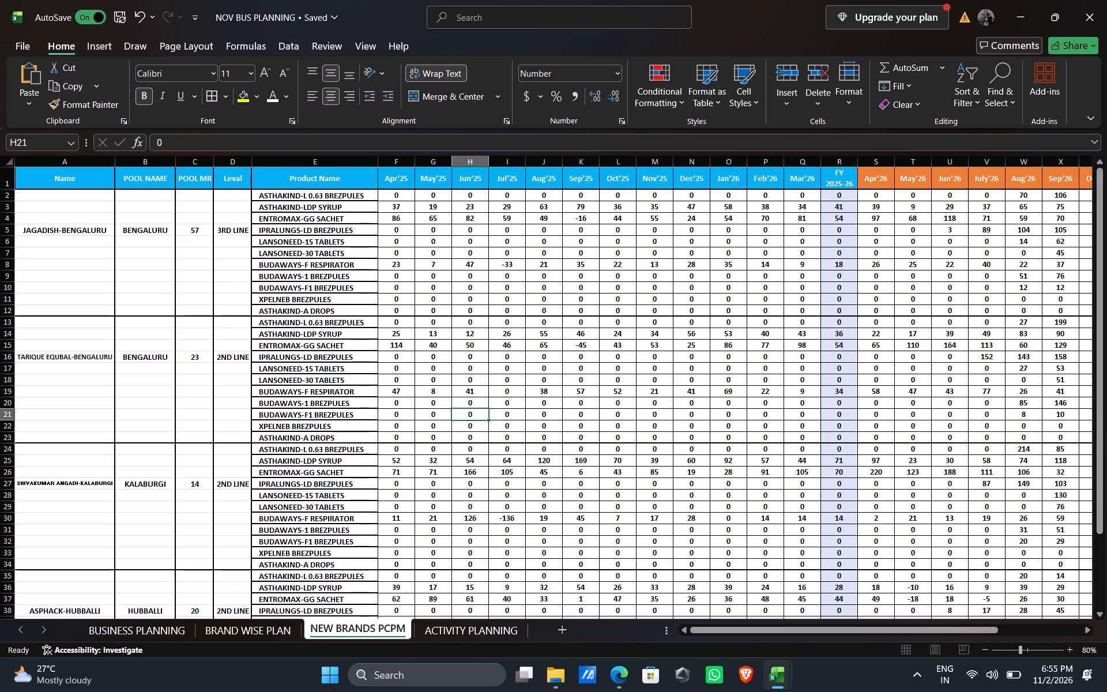
key(ctrl+s)
Move the NEW BRANDS PCPM sheet after ACTIVITY PLANNING, look over the other planning sheets, and save the workbook.
drag(379, 627, 534, 626)
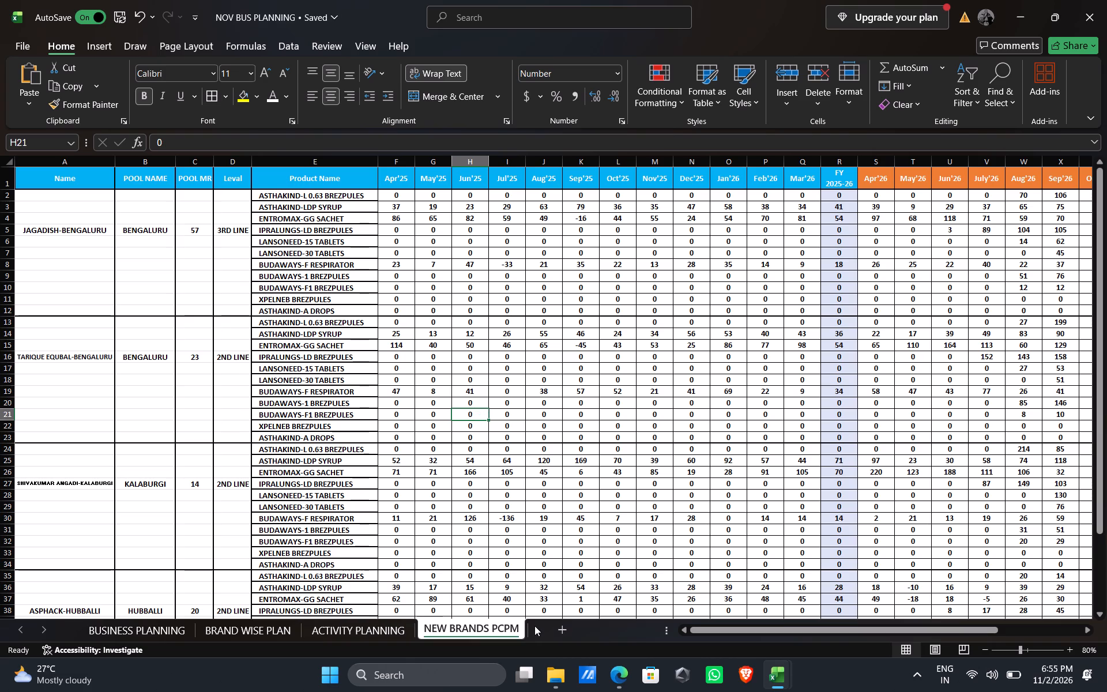
click(161, 630)
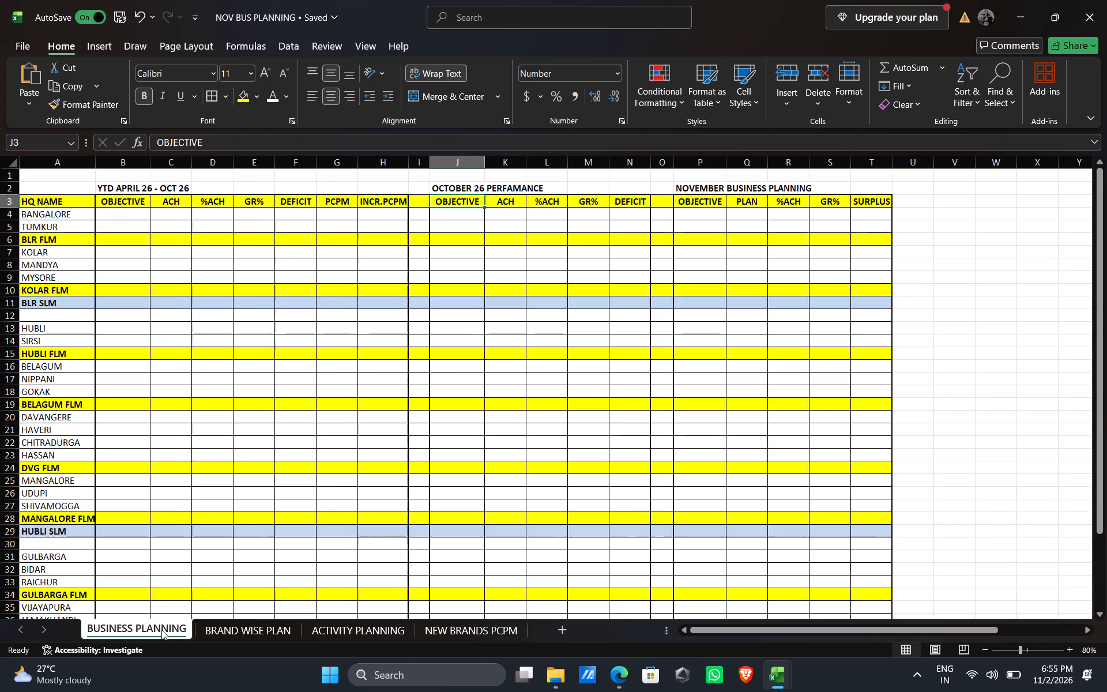
click(218, 629)
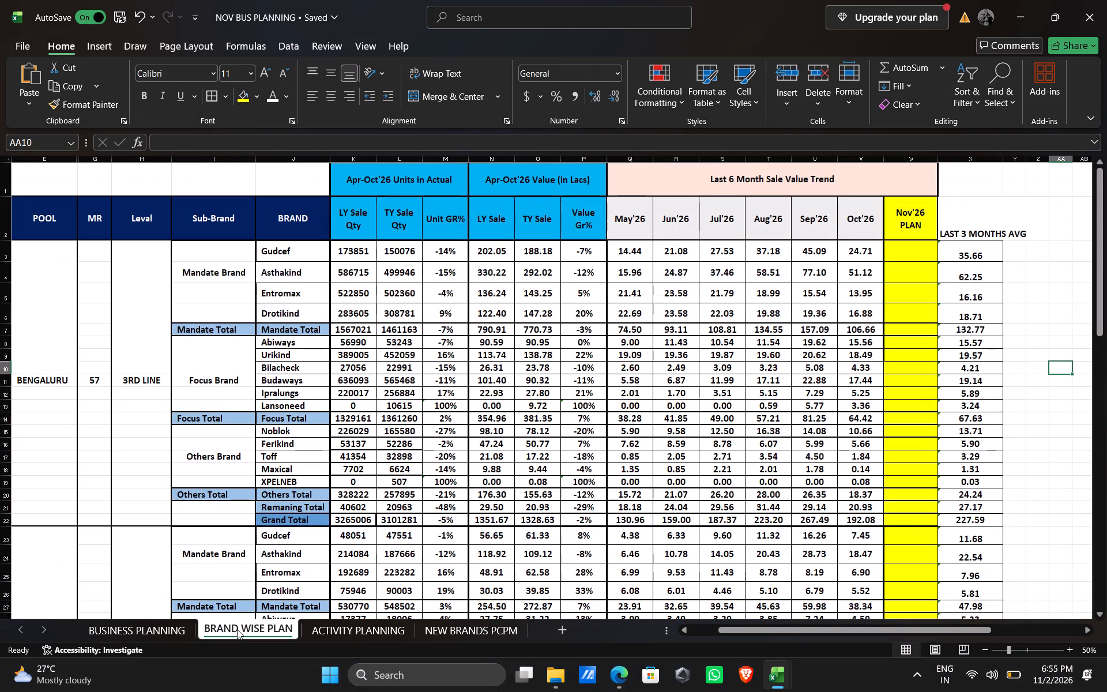
click(330, 634)
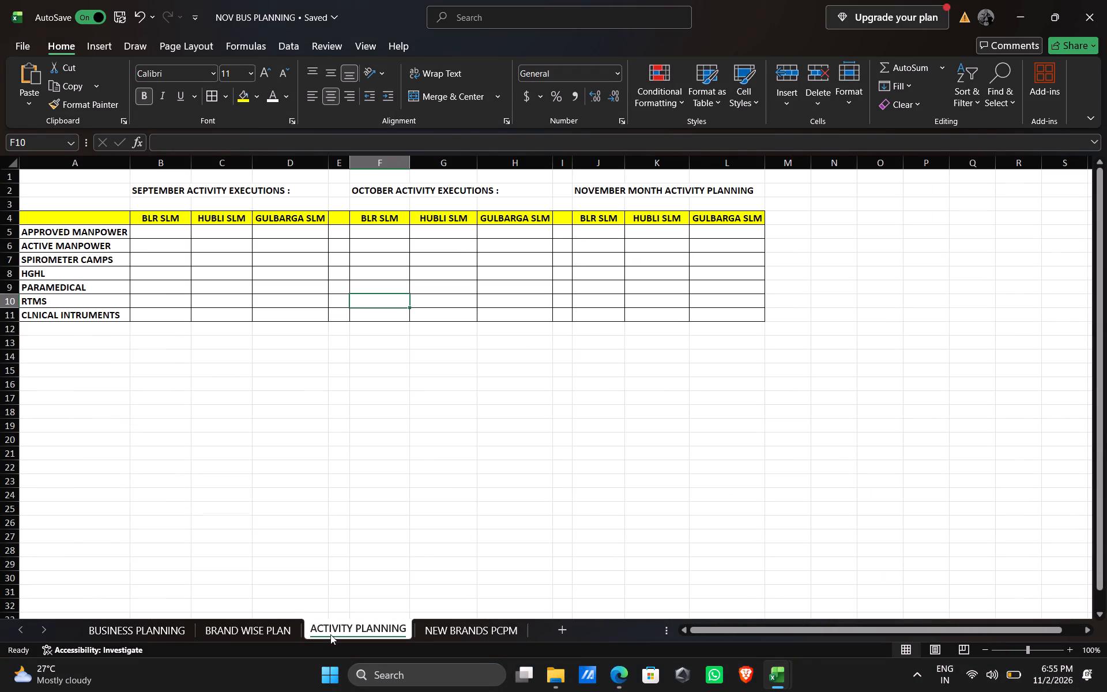
click(535, 420)
click(529, 400)
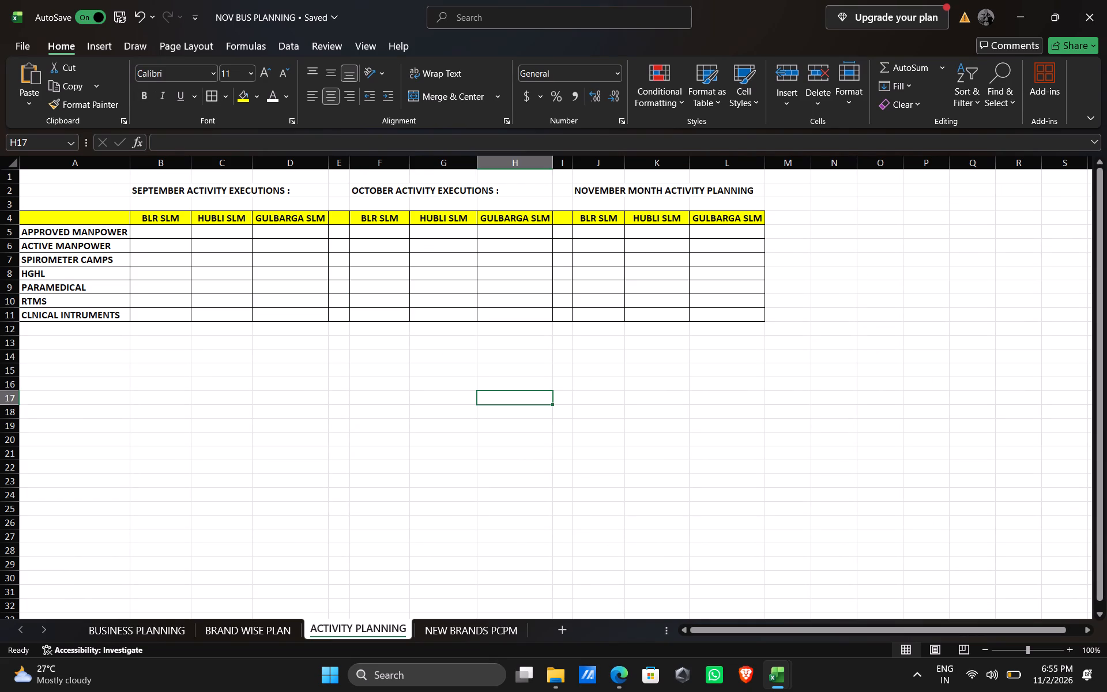
key(ctrl+s)
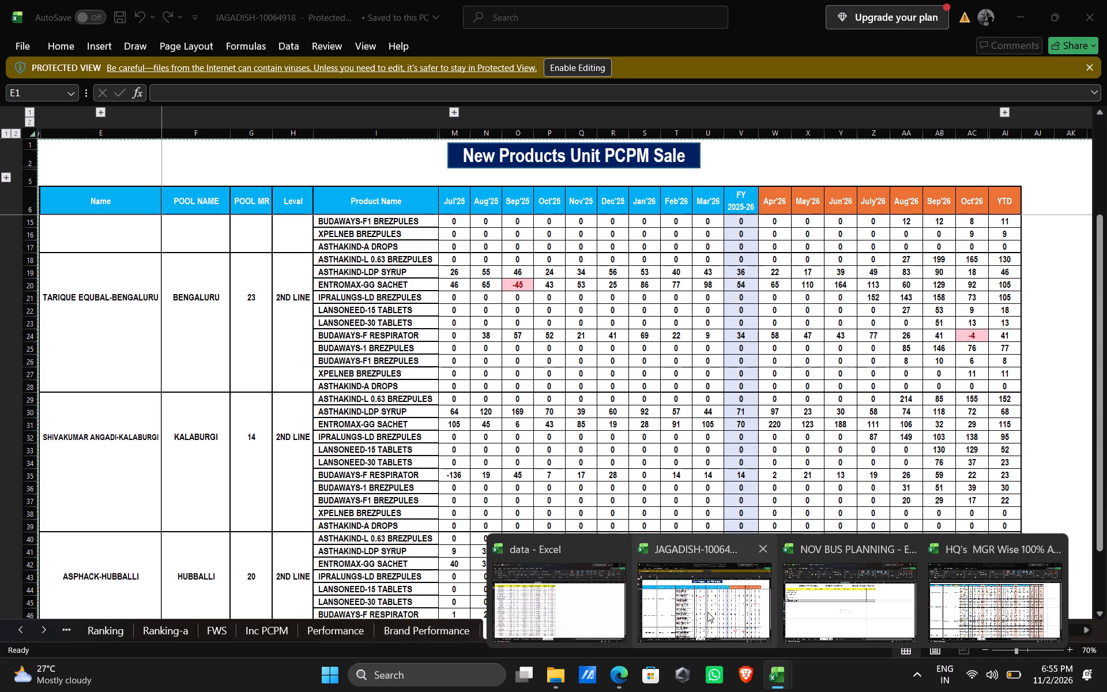
Switch to the protected source workbook containing New Products and examine its Inc PCPM, FWS, Ranking-a and Ranking sheets.
click(707, 612)
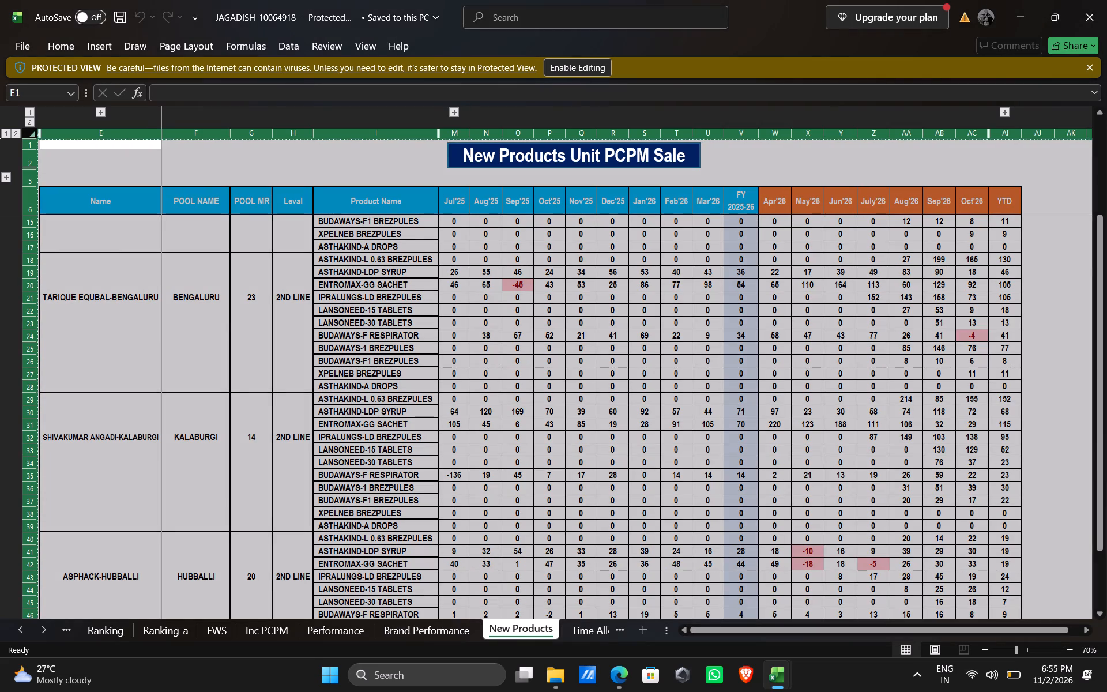
click(277, 634)
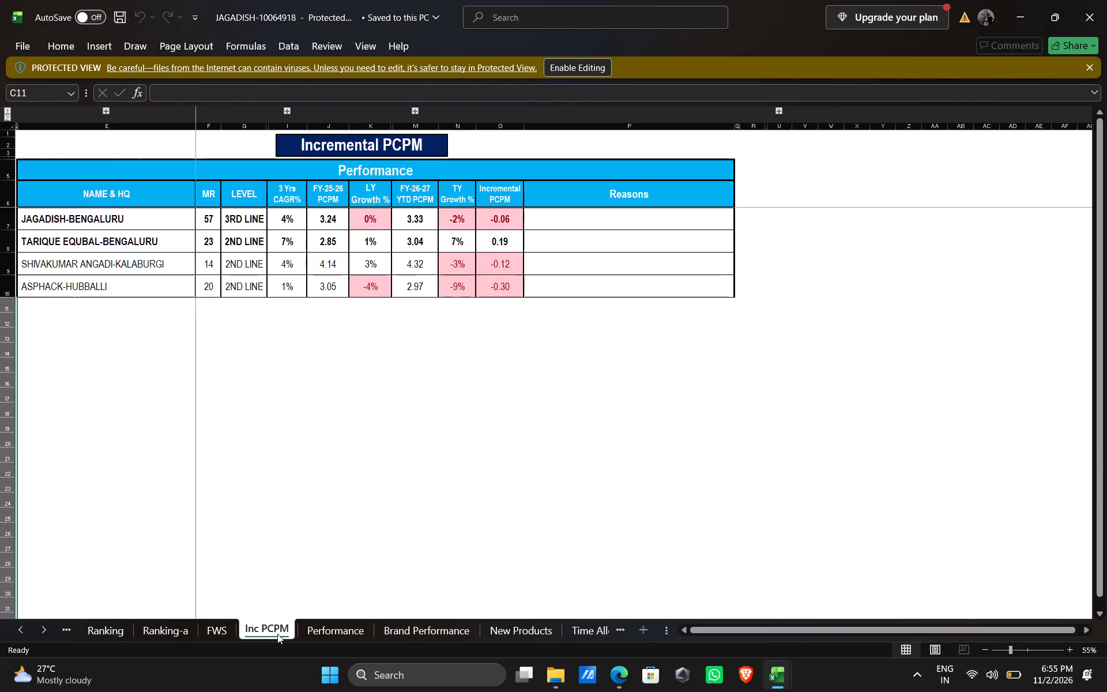
click(216, 625)
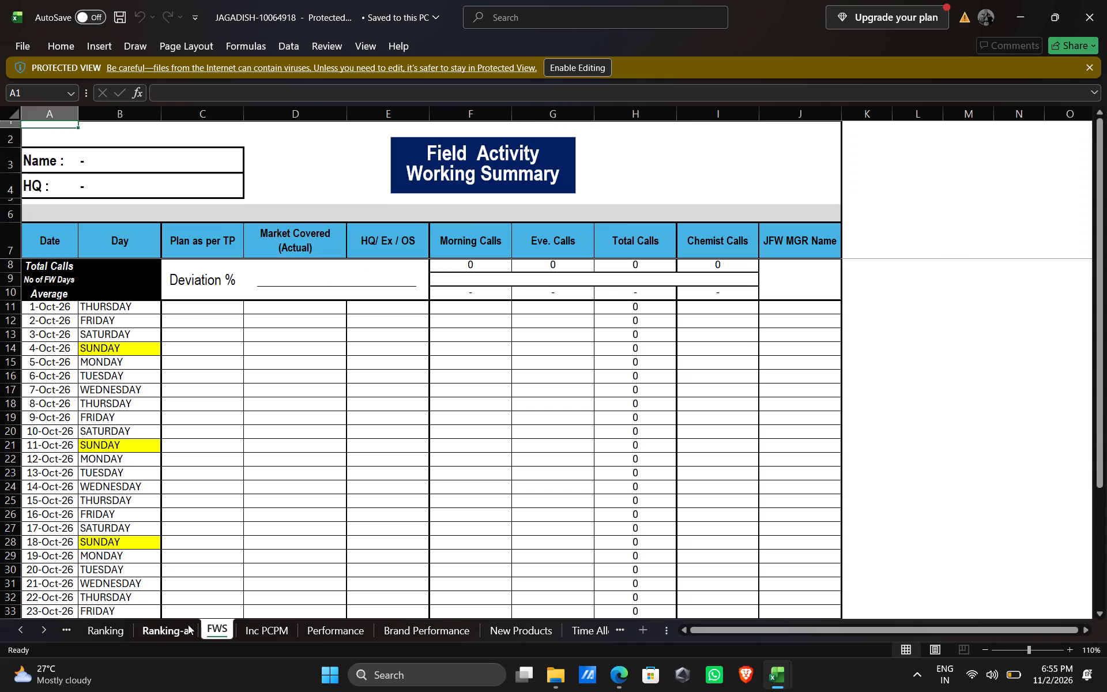
click(178, 625)
click(113, 630)
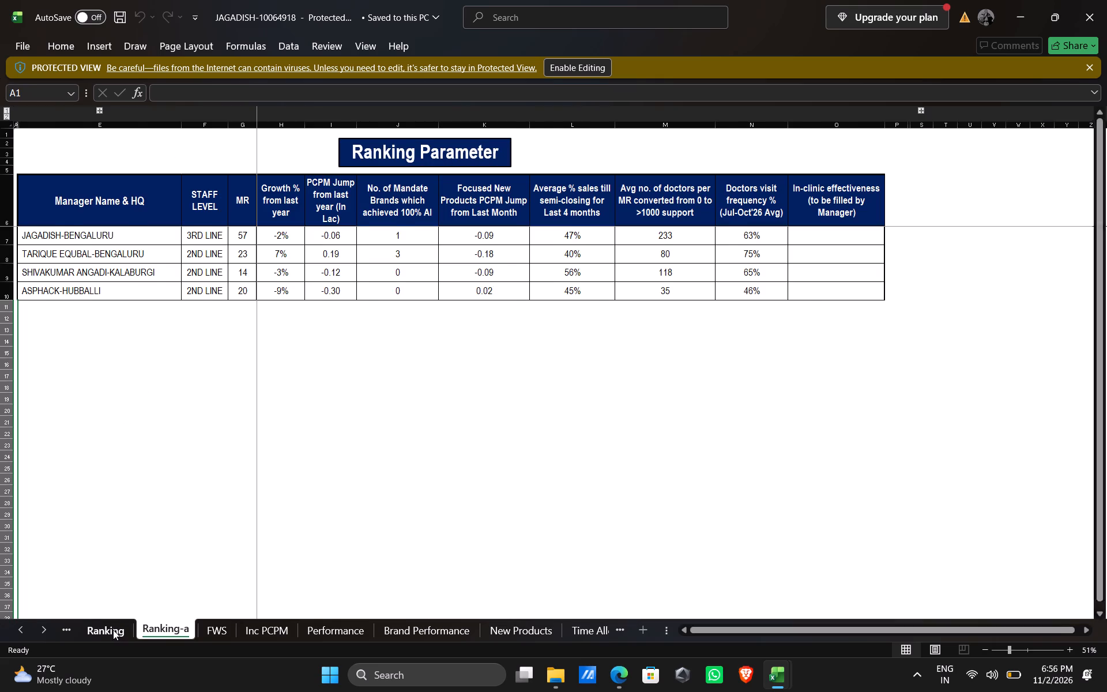
click(155, 634)
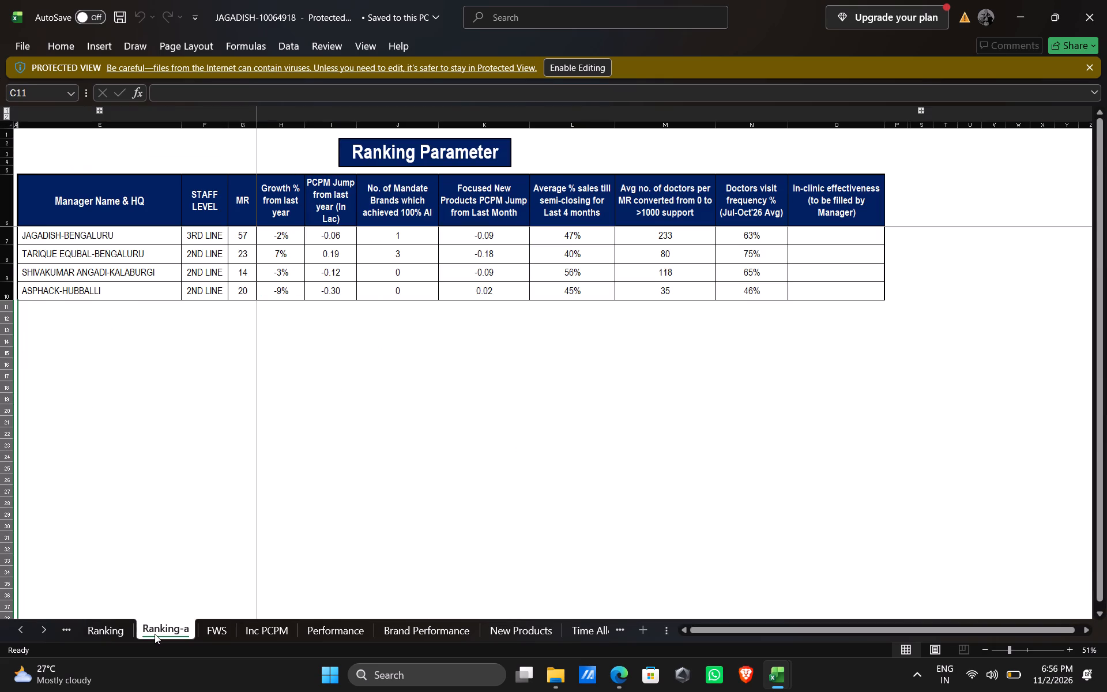
click(103, 629)
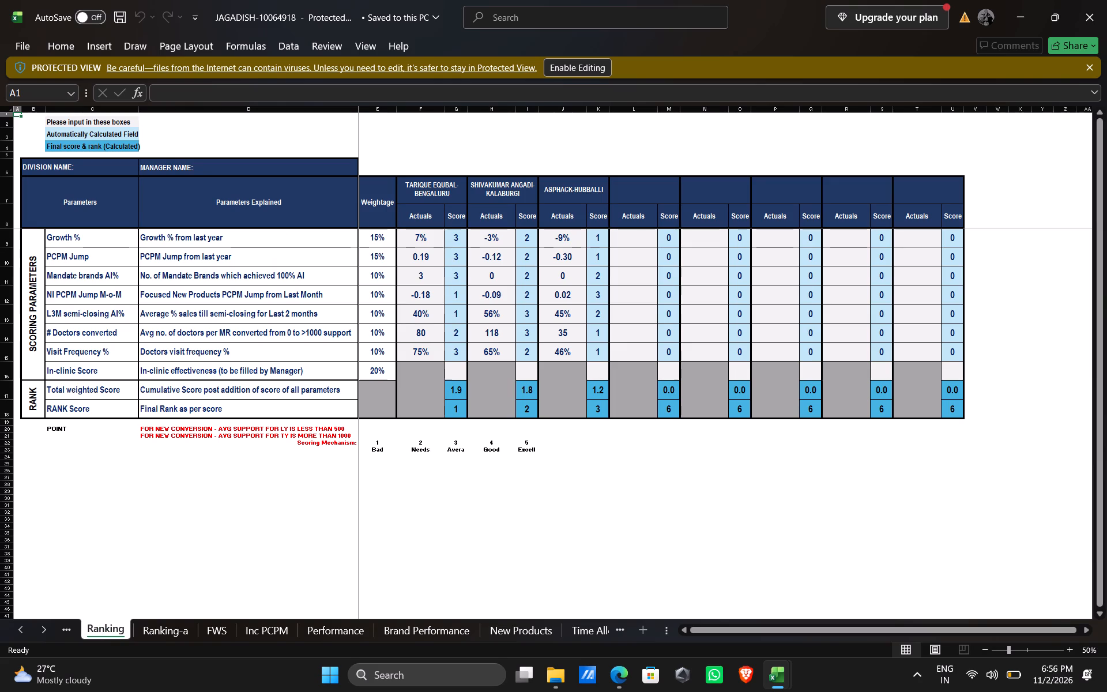
drag(1100, 278, 1098, 245)
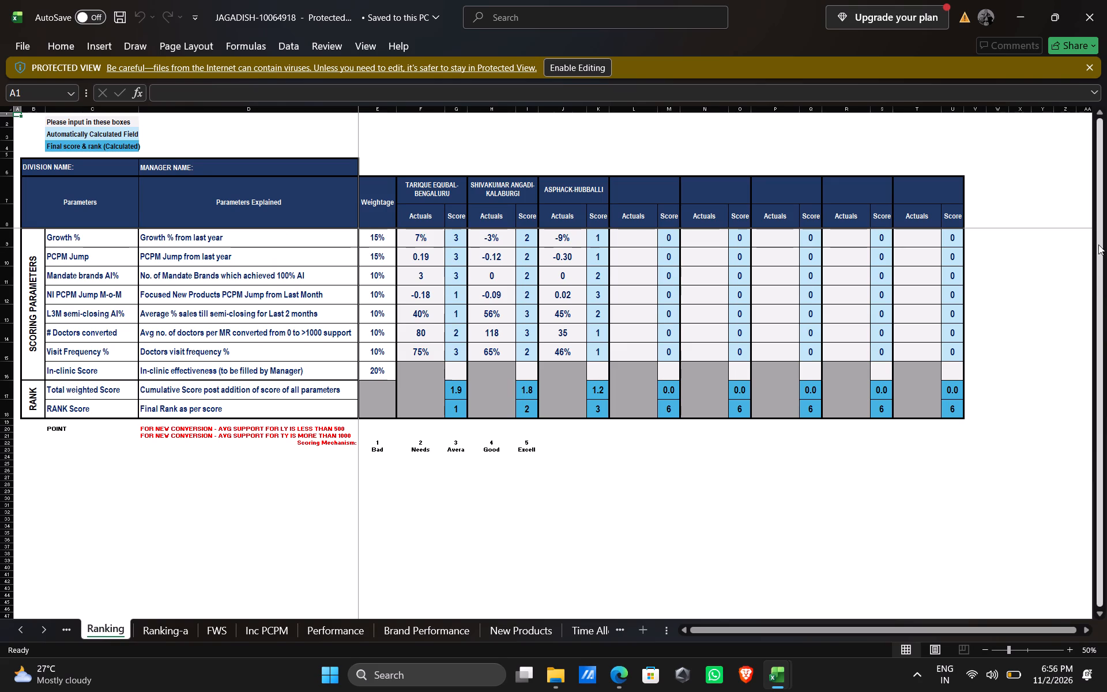
drag(1098, 245, 1099, 241)
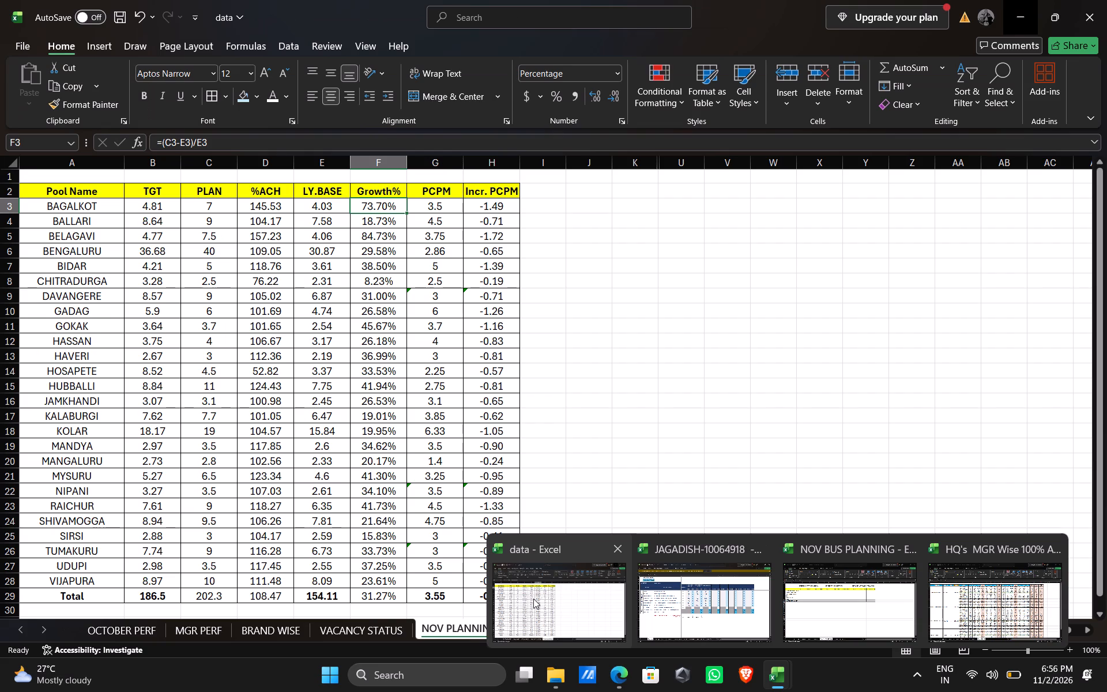
Switch to the data workbook and review its VACANCY STATUS, BRAND WISE, MGR PERF and OCTOBER PERF sheets.
click(533, 599)
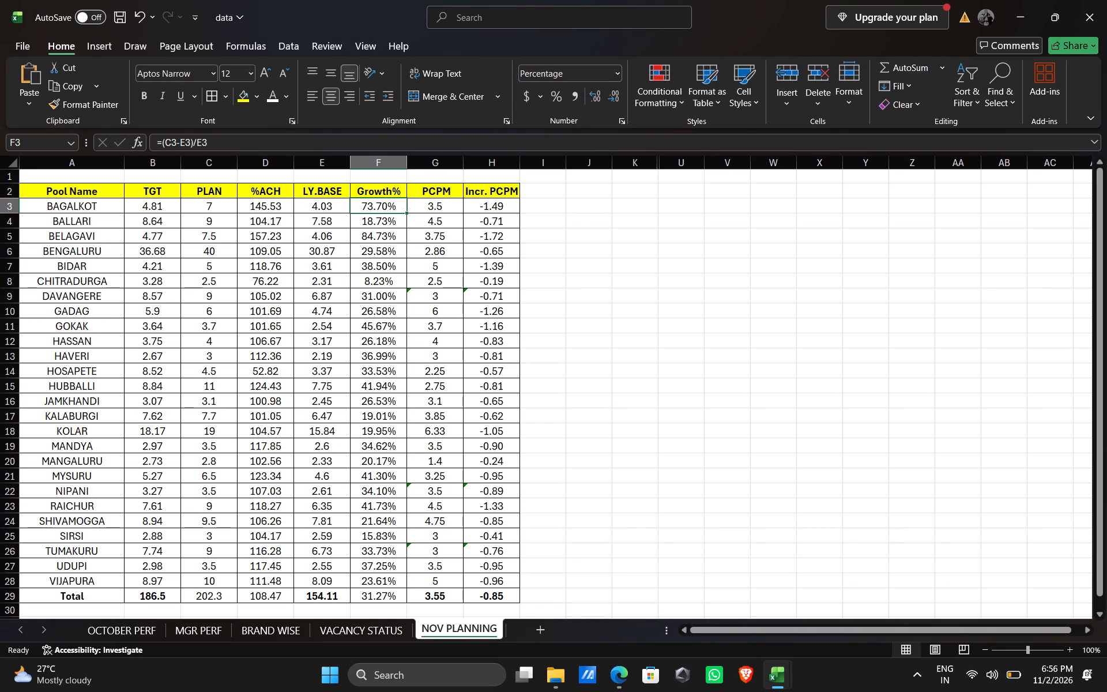
click(382, 630)
click(280, 635)
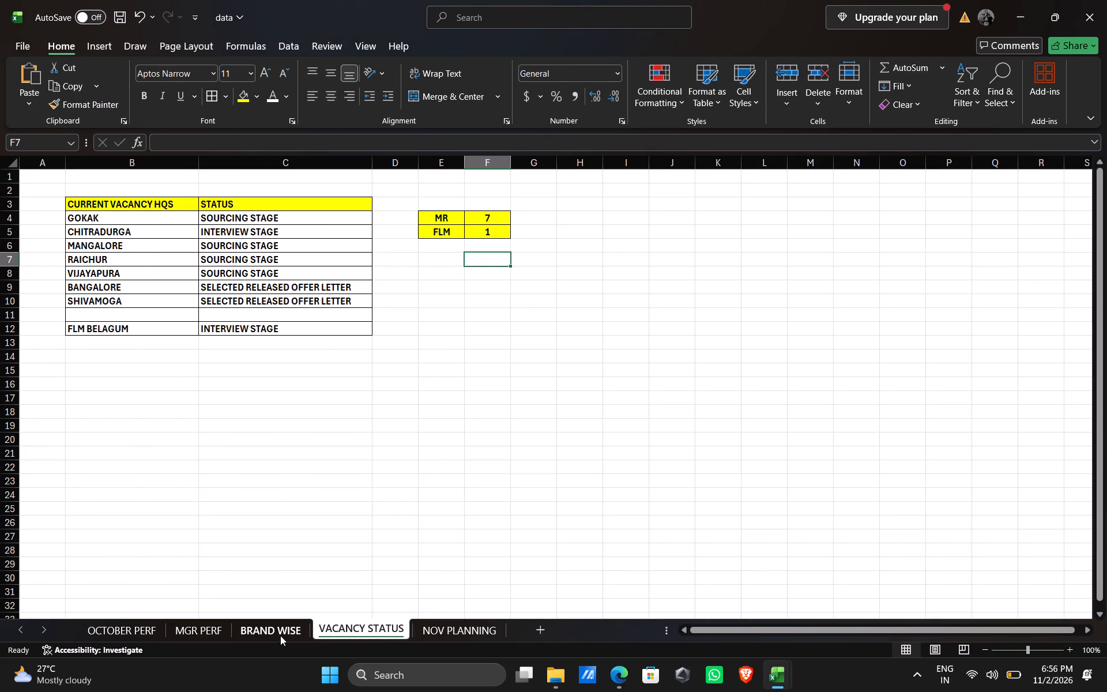
click(210, 636)
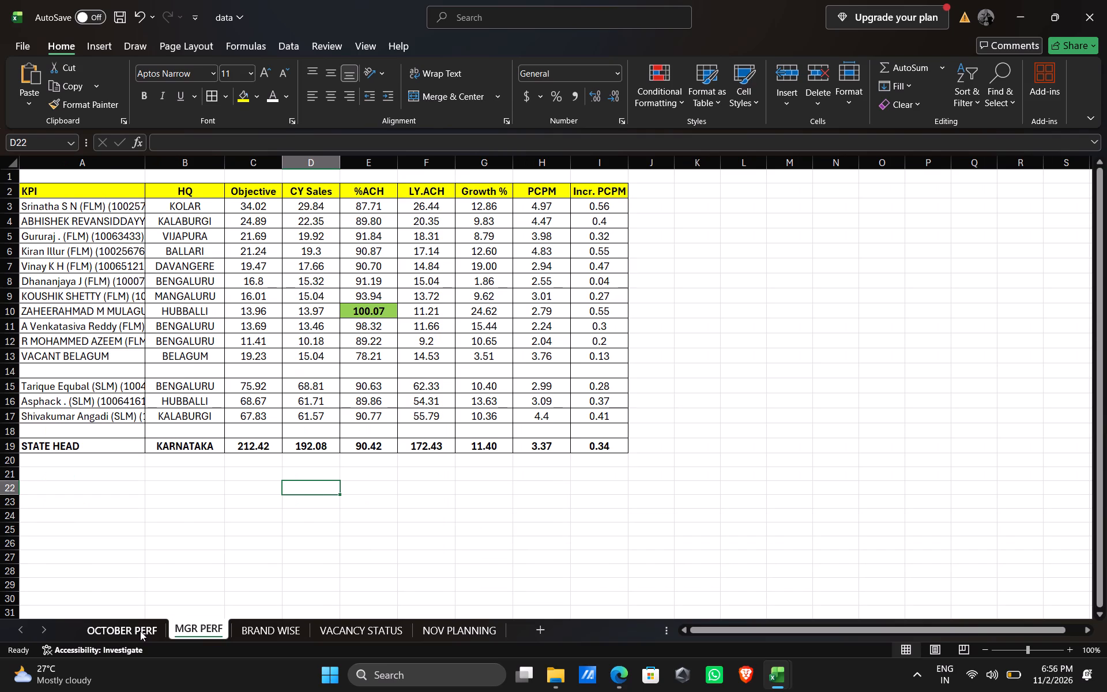
click(140, 631)
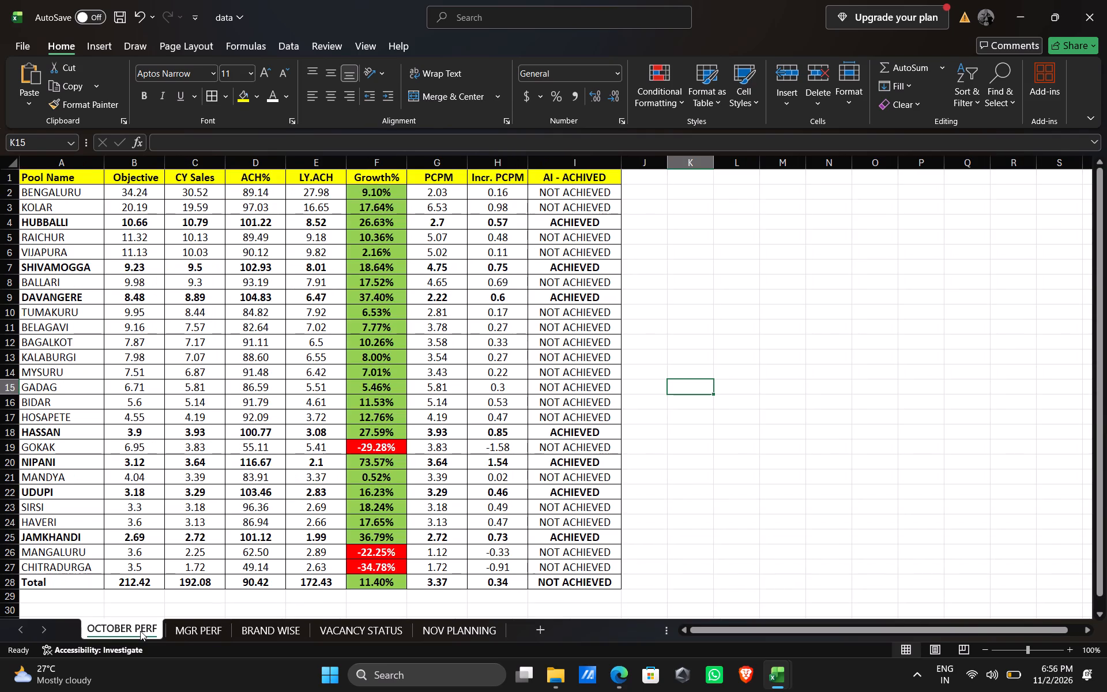
click(182, 630)
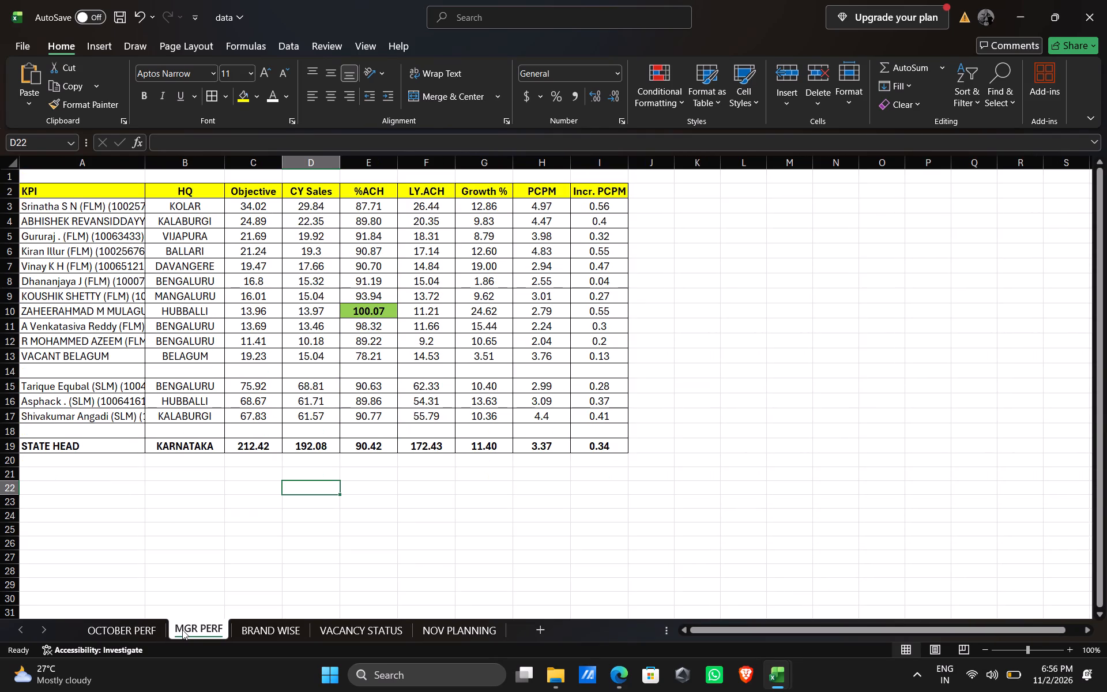
click(145, 628)
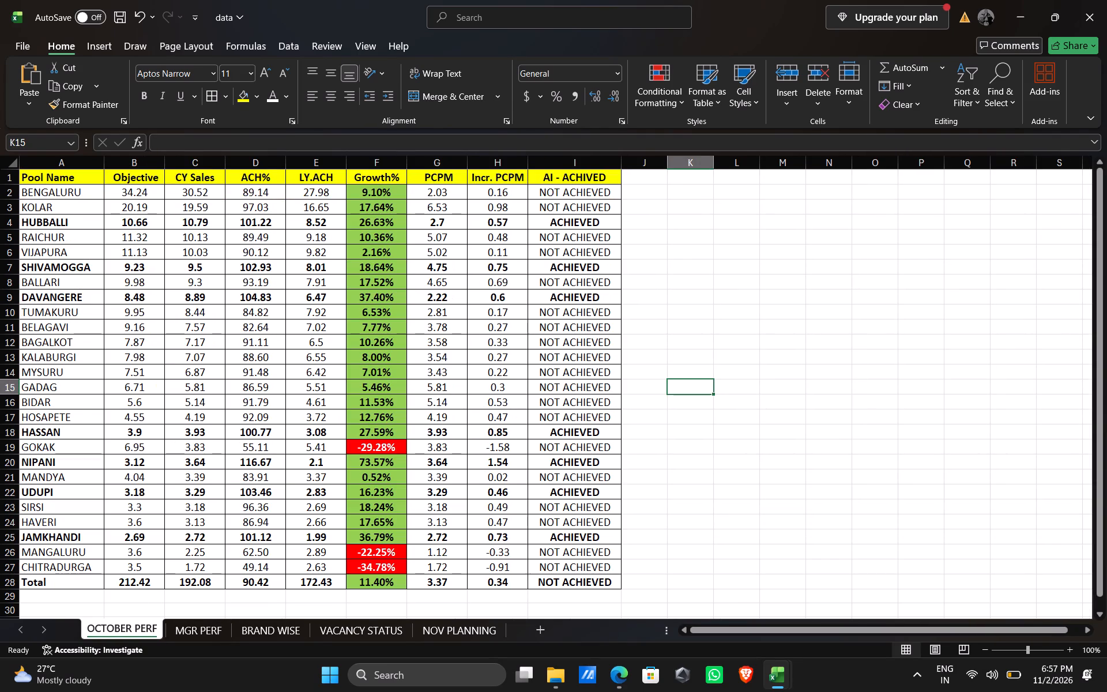
click(796, 353)
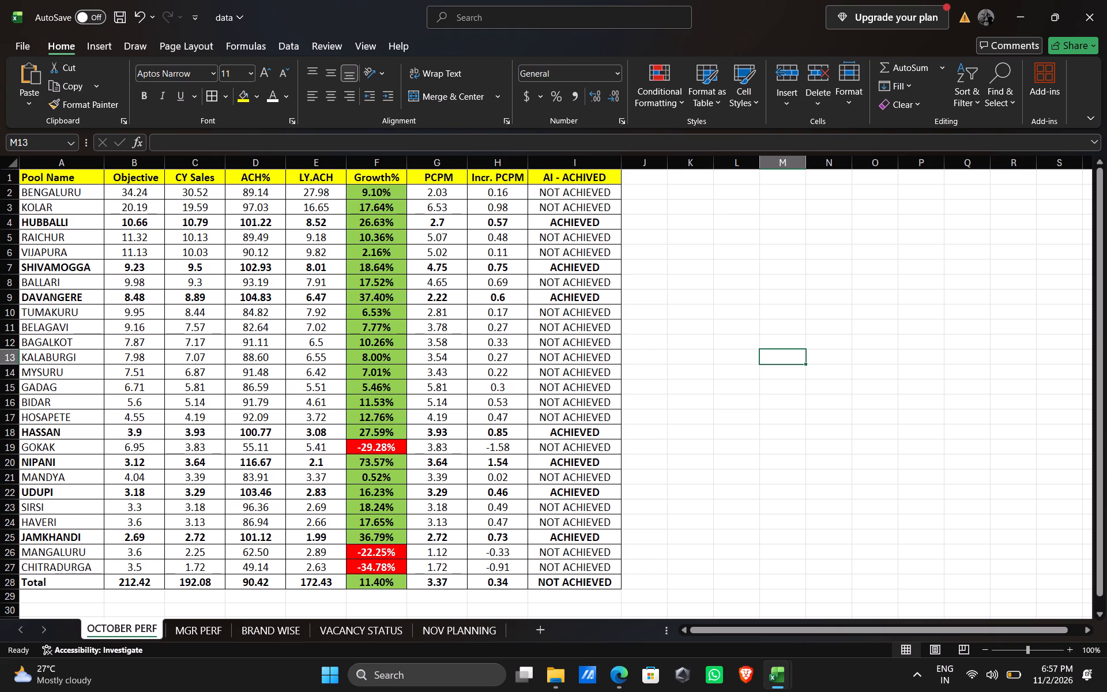
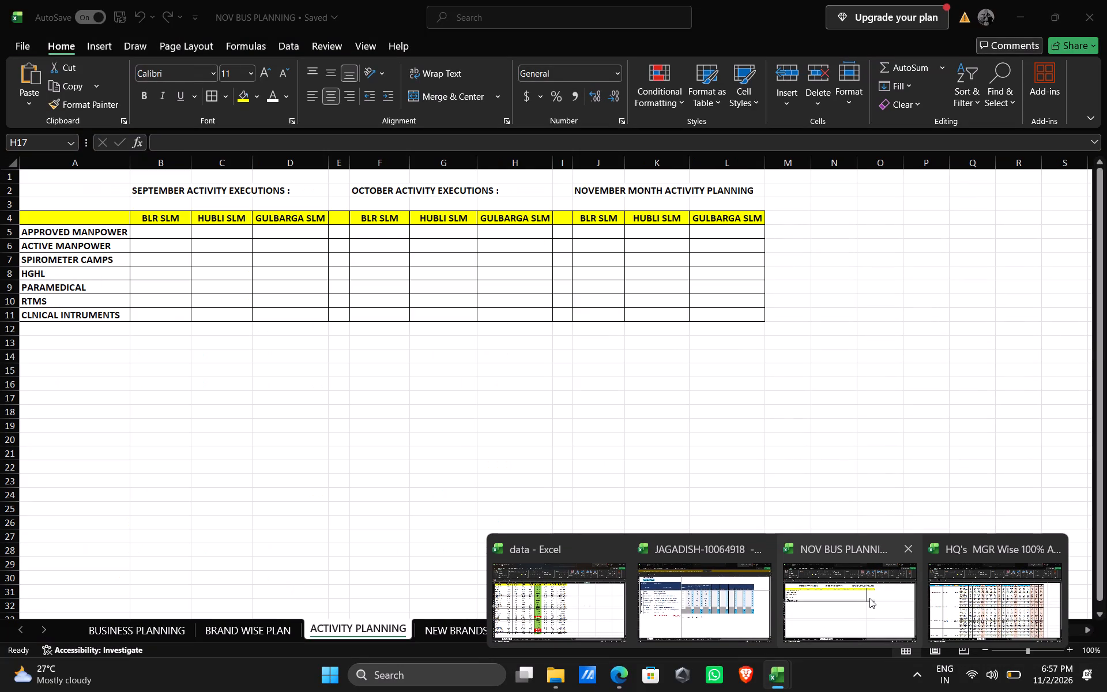
Switch to the NOV BUS PLANNING workbook and review its BUSINESS PLANNING, BRAND WISE PLAN, ACTIVITY PLANNING and NEW BRANDS PCPM sheets.
click(869, 598)
click(144, 630)
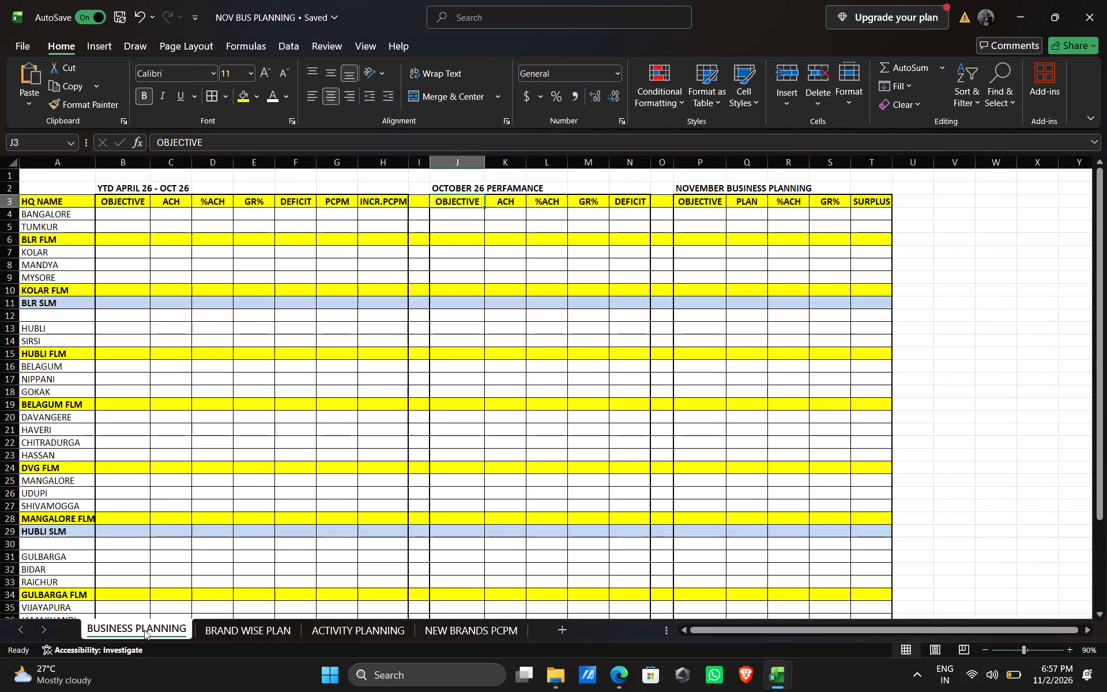
click(236, 630)
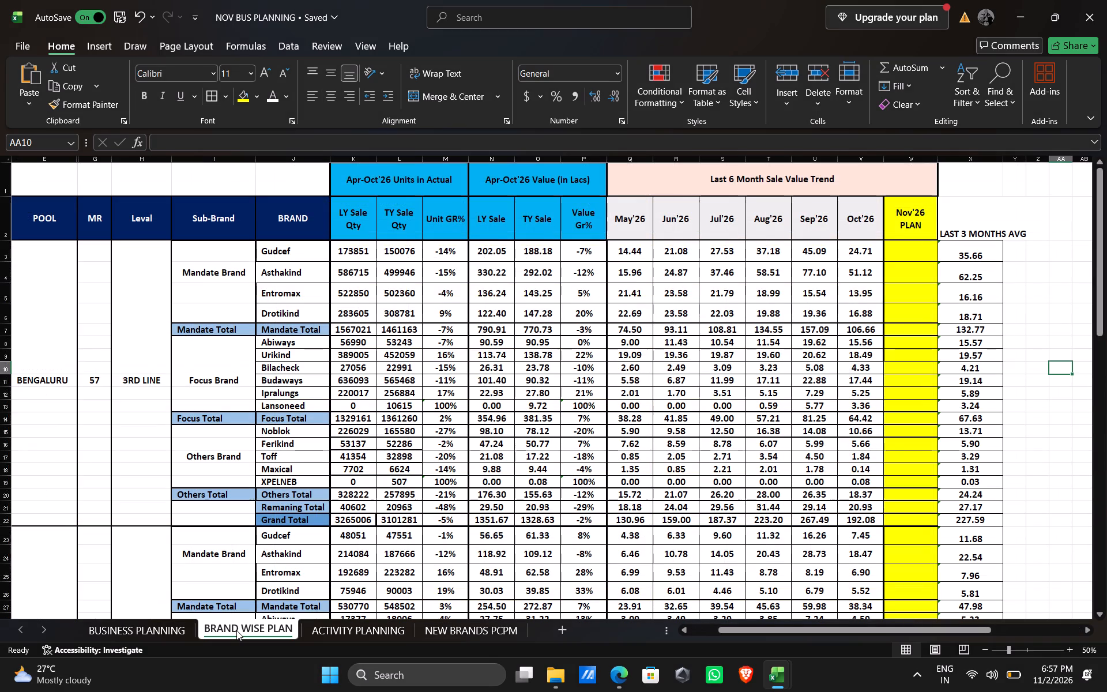
click(318, 629)
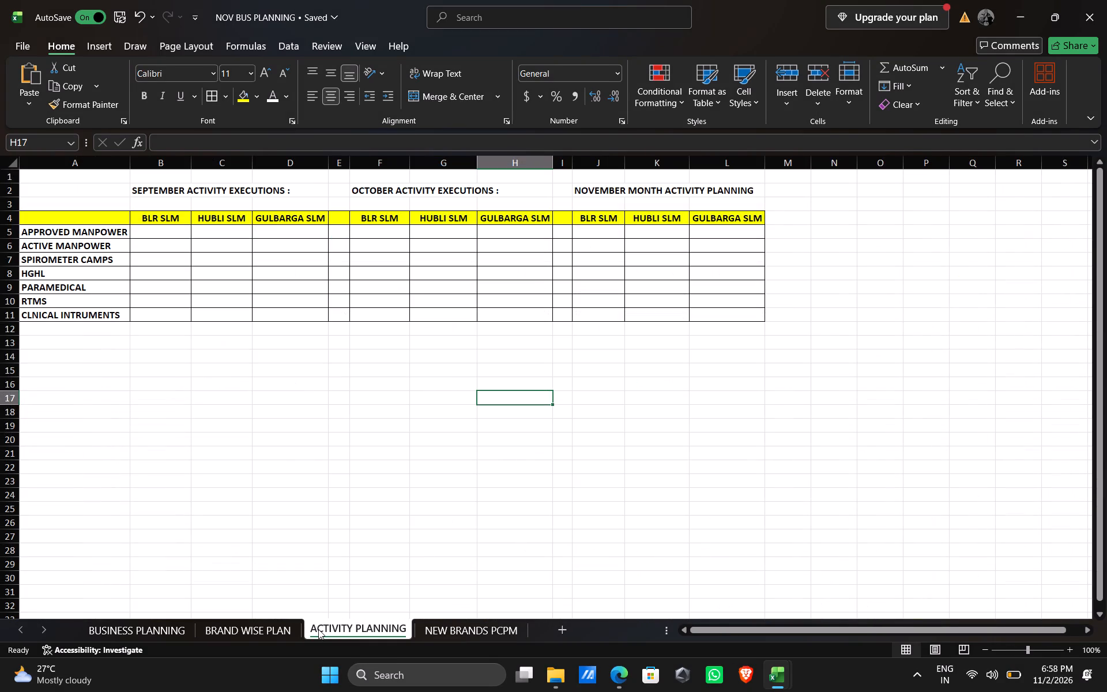
click(436, 633)
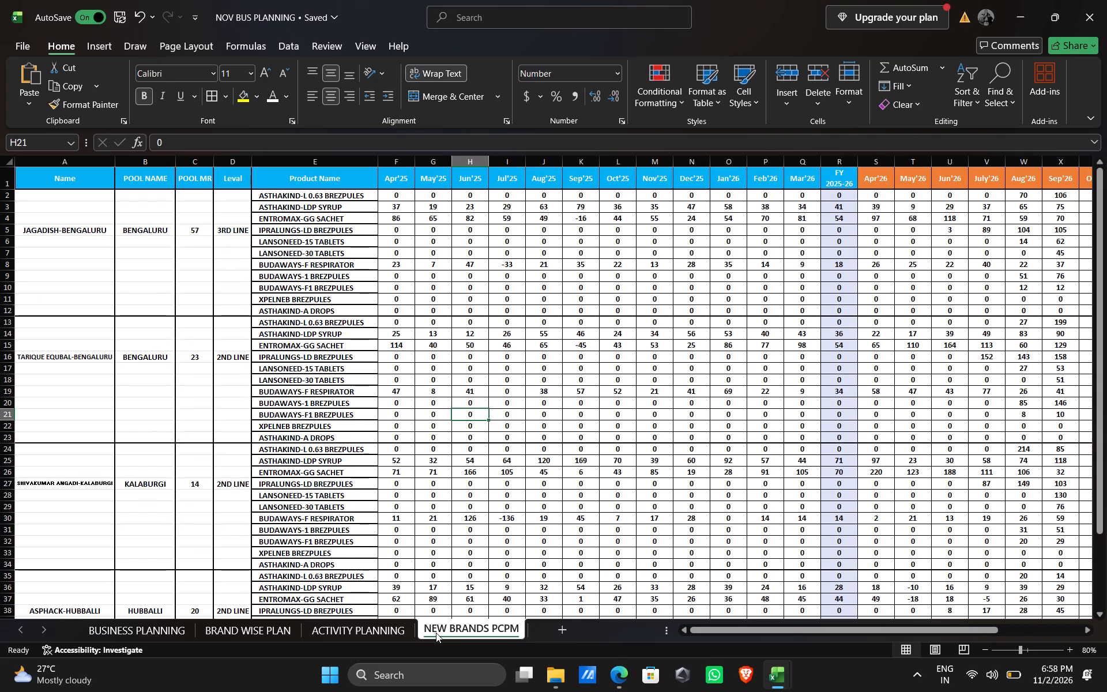
click(381, 626)
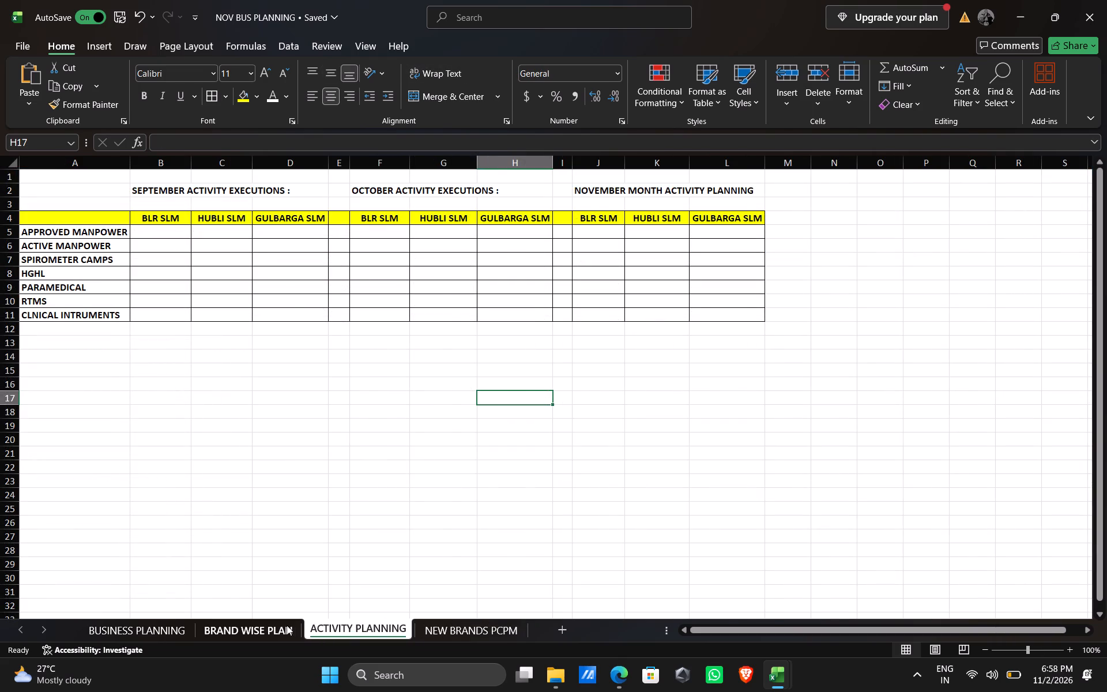
click(287, 625)
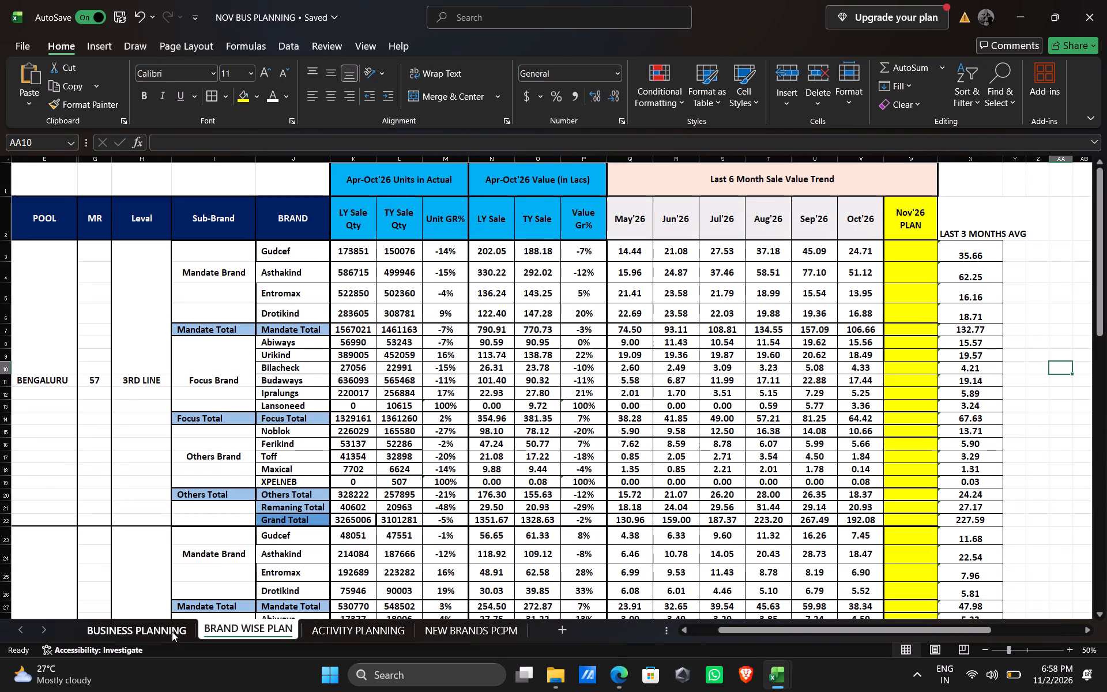
click(172, 631)
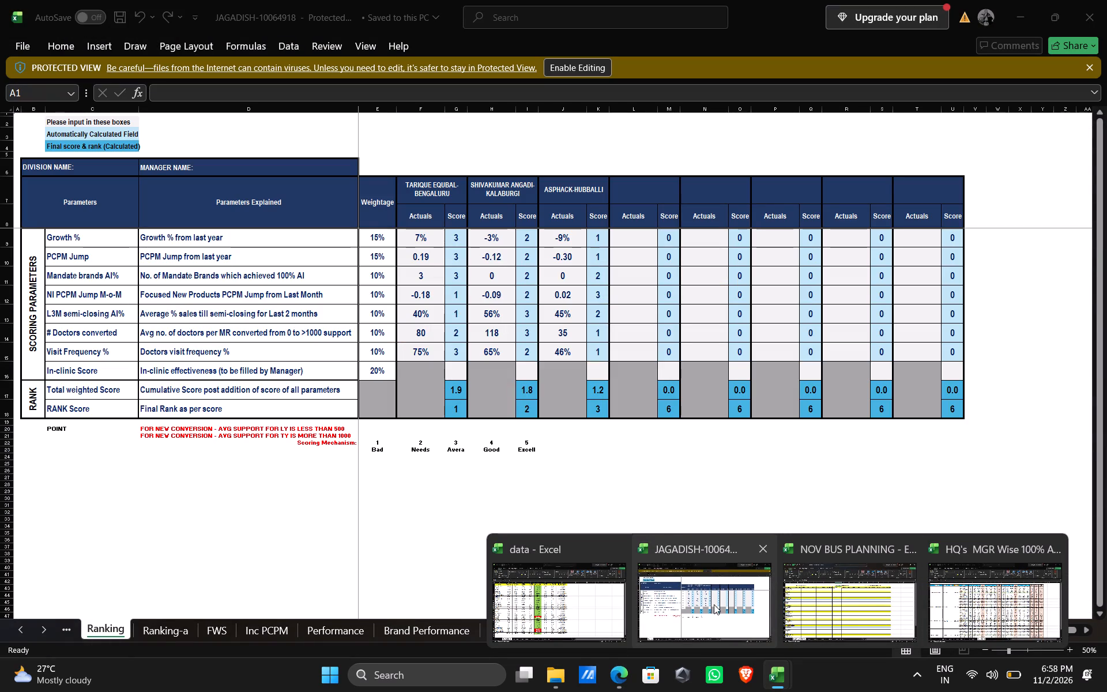
Switch to the protected source workbook and view its Ranking sheet.
click(714, 604)
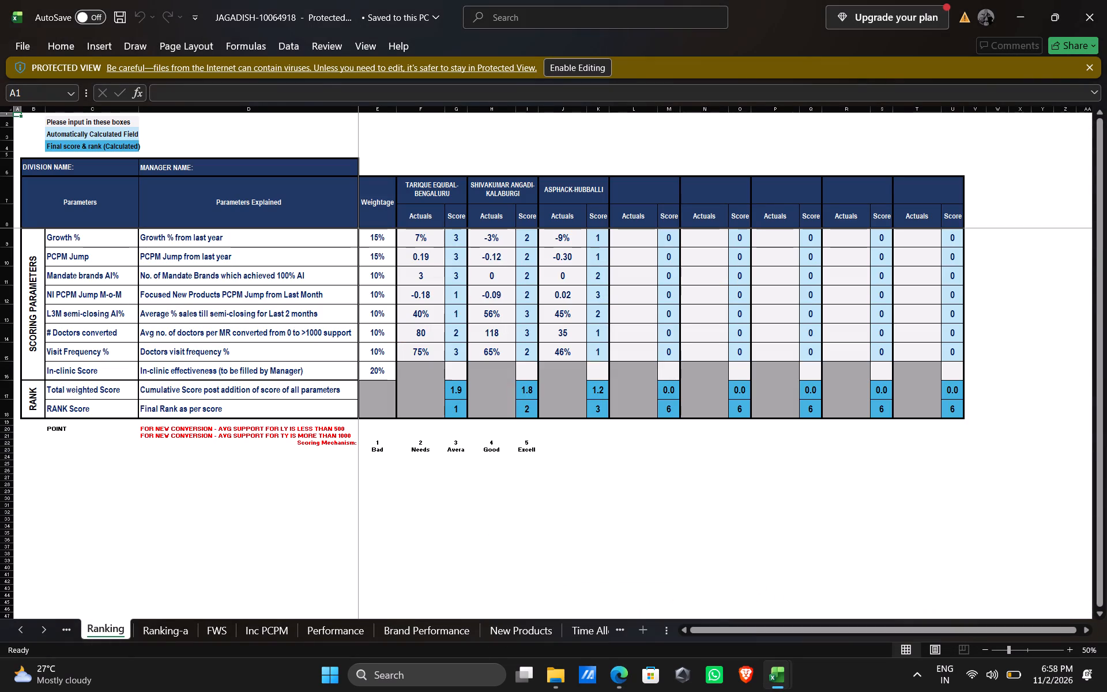
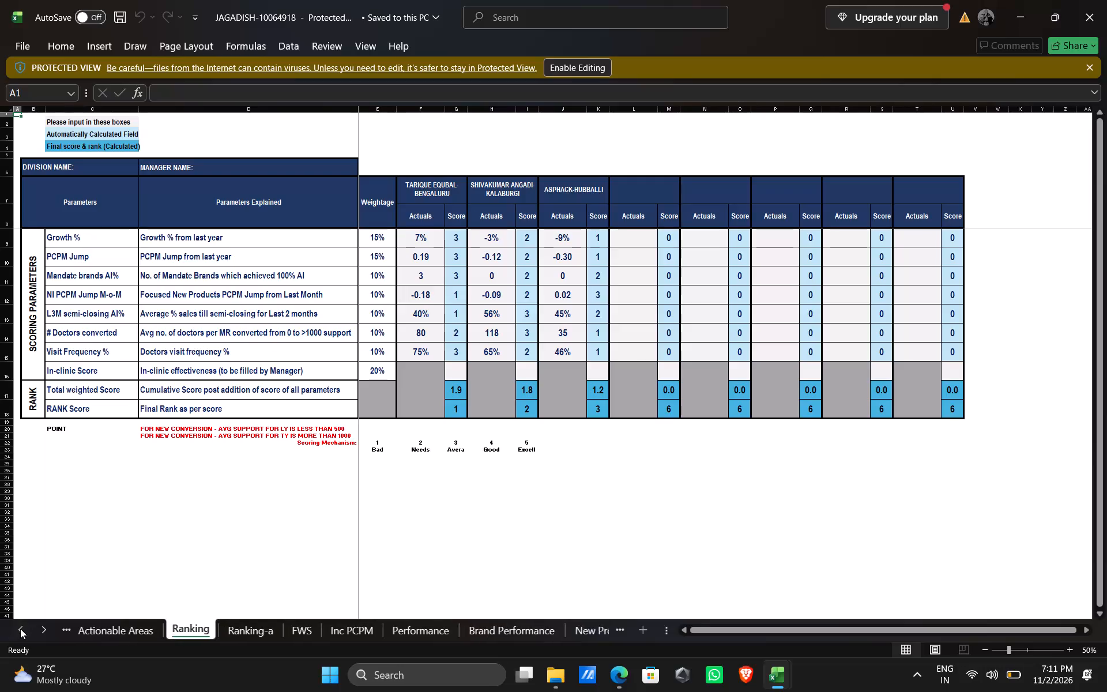
View the Actionable Areas and Ranking-a sheets of the protected workbook, and return to the Ranking sheet.
click(124, 629)
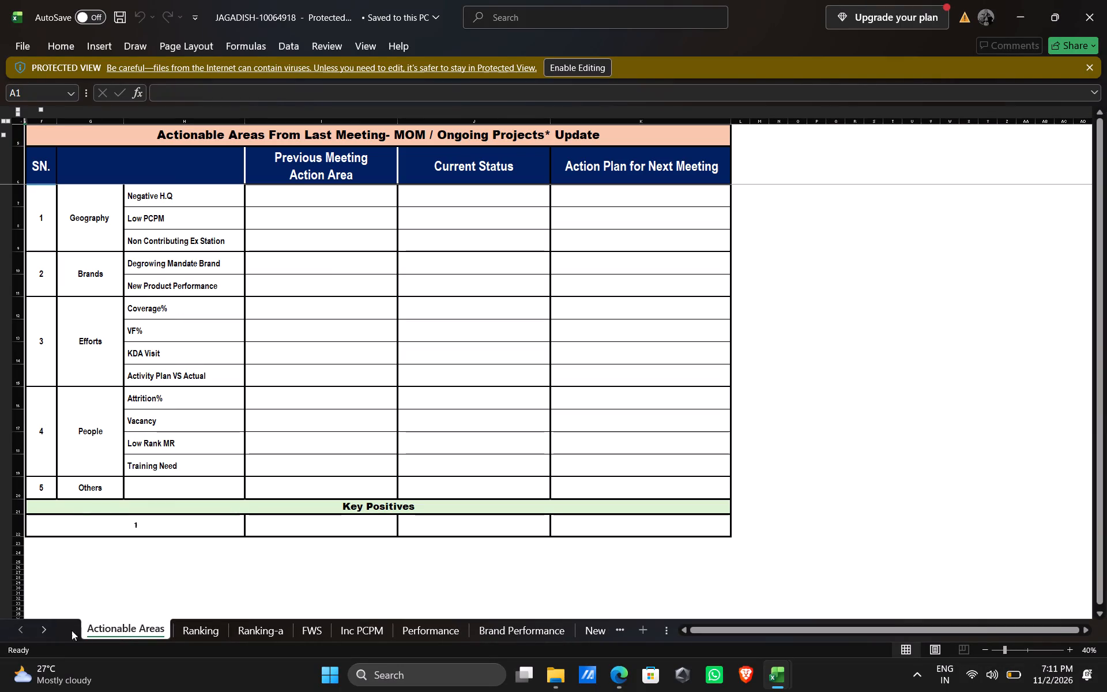
click(192, 635)
click(272, 629)
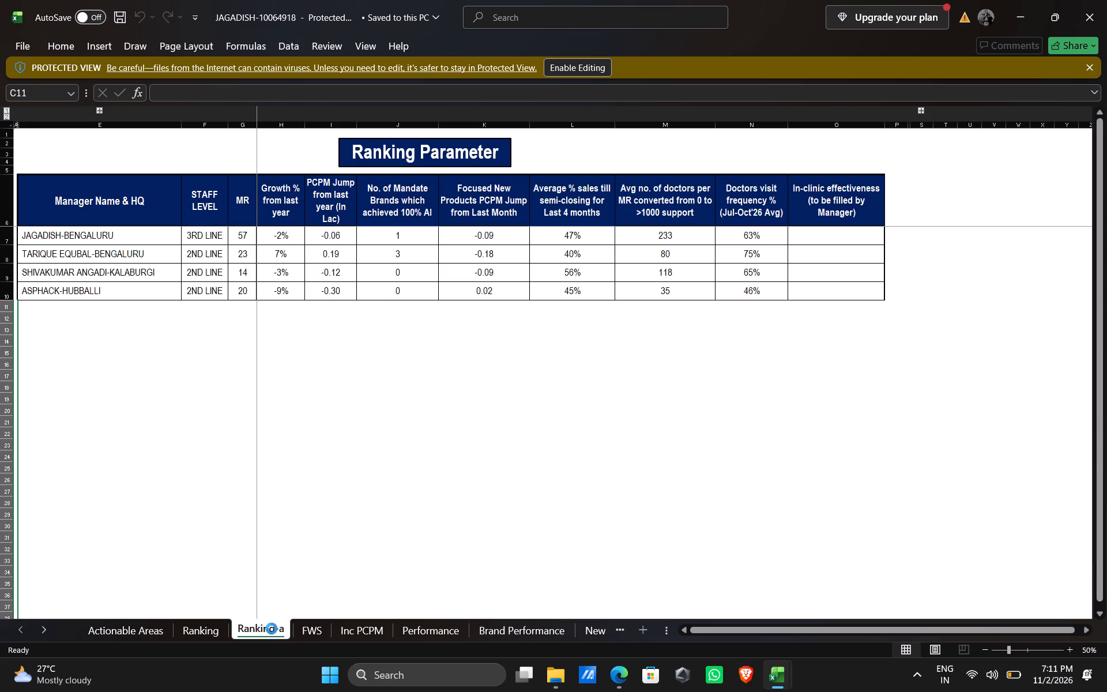
click(197, 630)
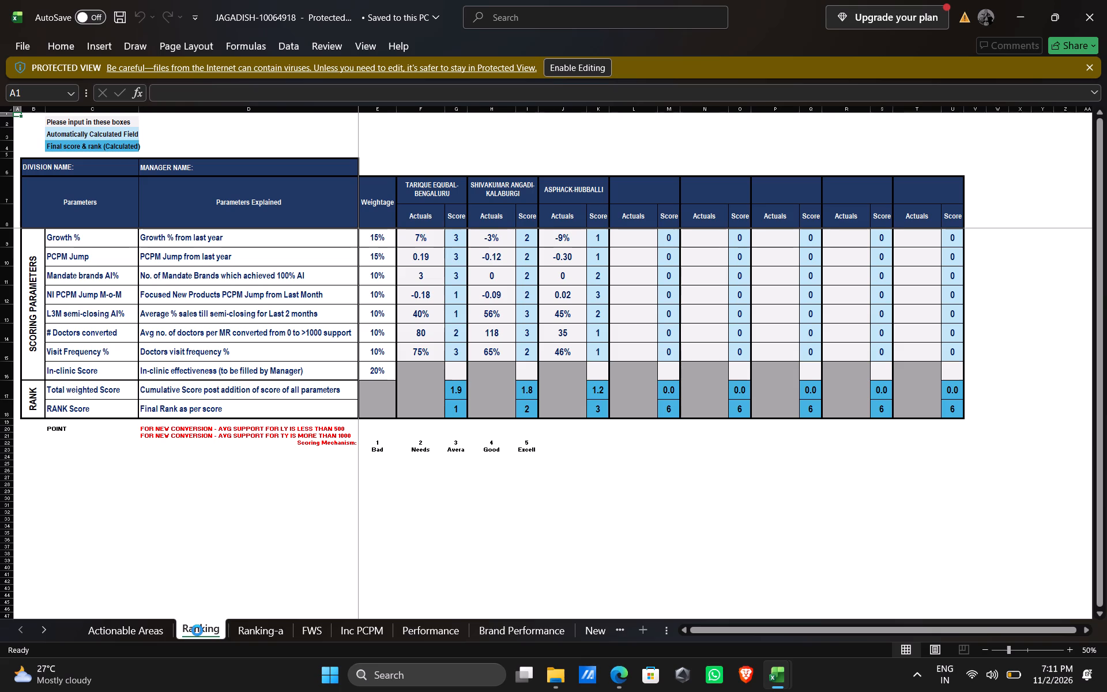
Copy the entire Ranking sheet and paste it into a new sheet after SLM PERFM in the HQ's MGR Wise workbook.
click(44, 164)
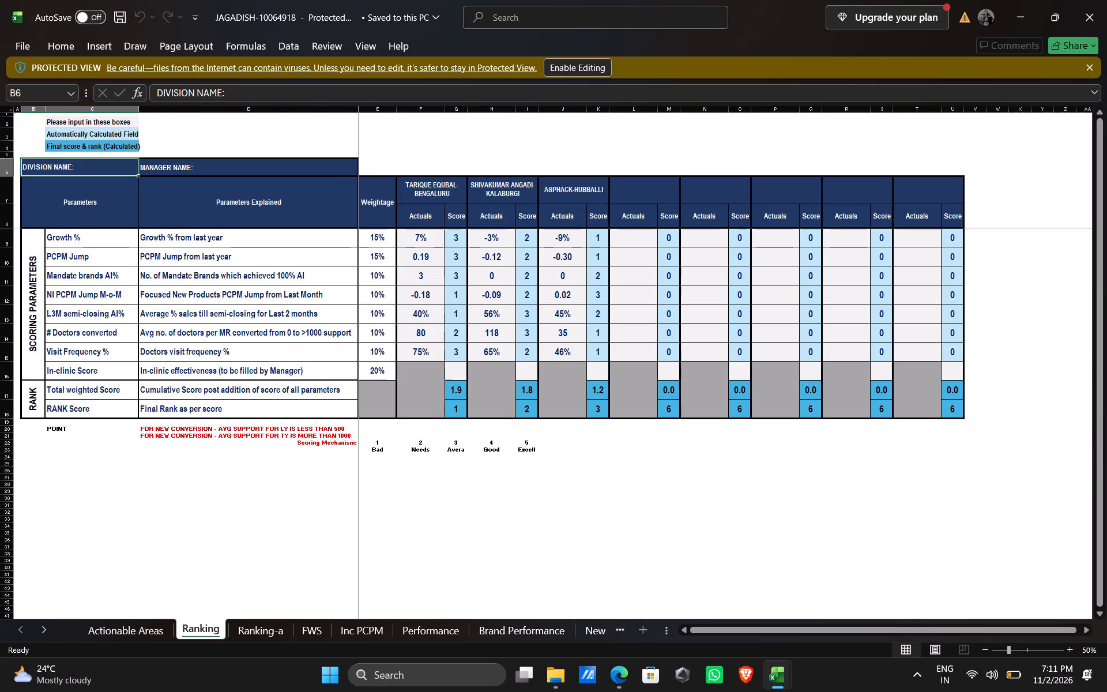
key(ctrl+a)
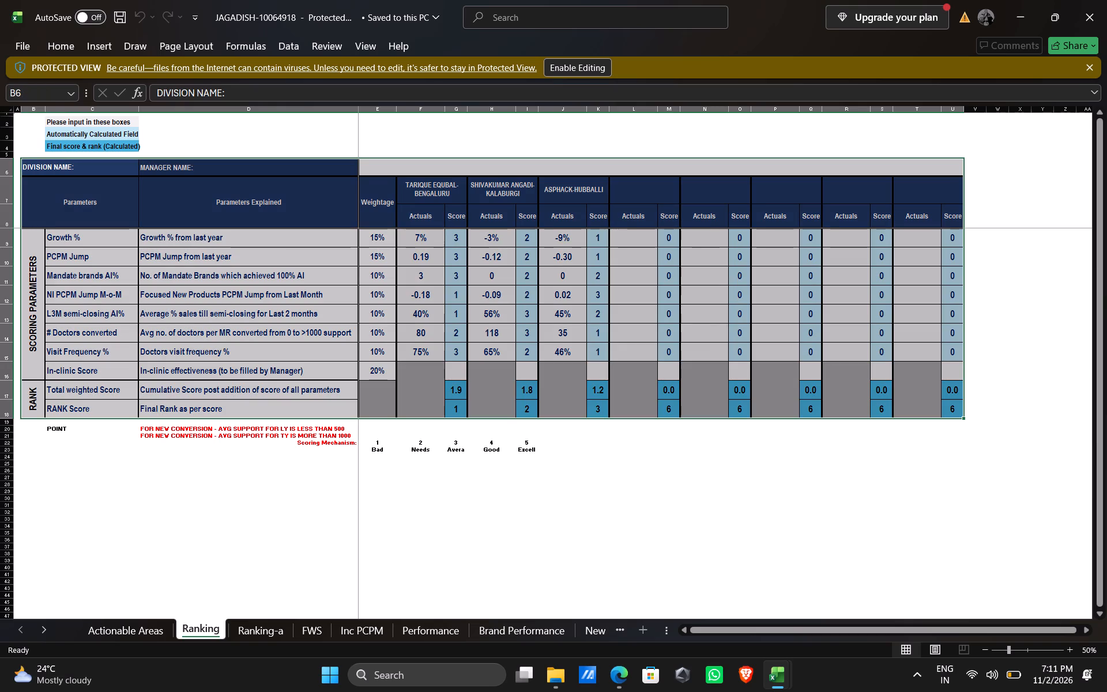
key(ctrl+a)
key(ctrl+c)
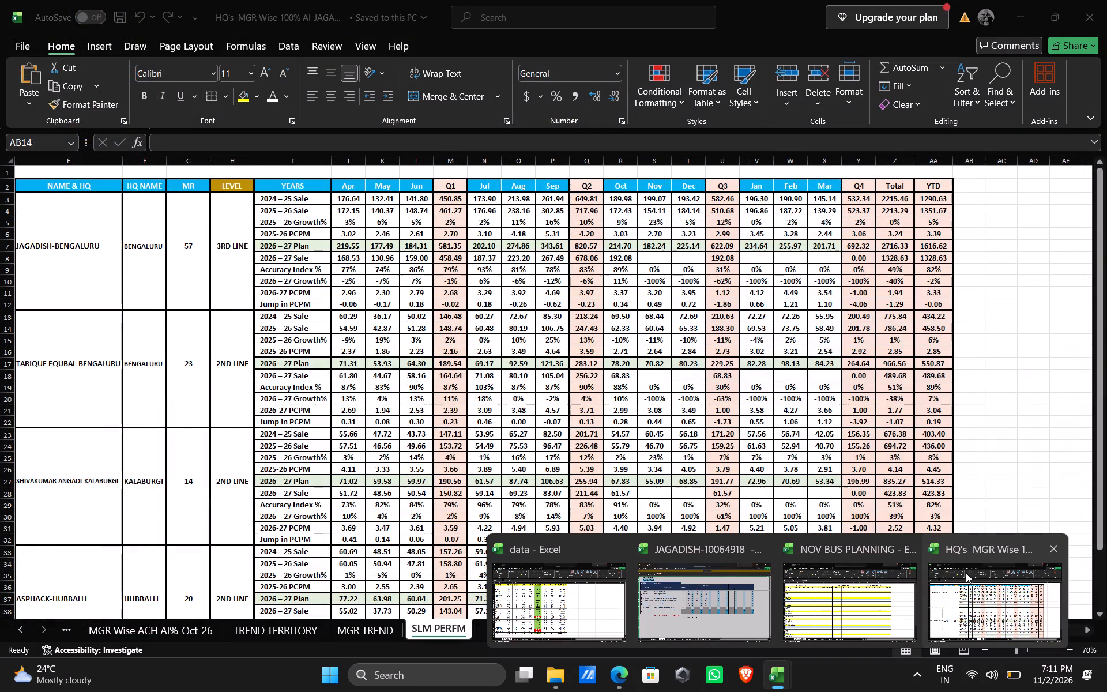
click(966, 573)
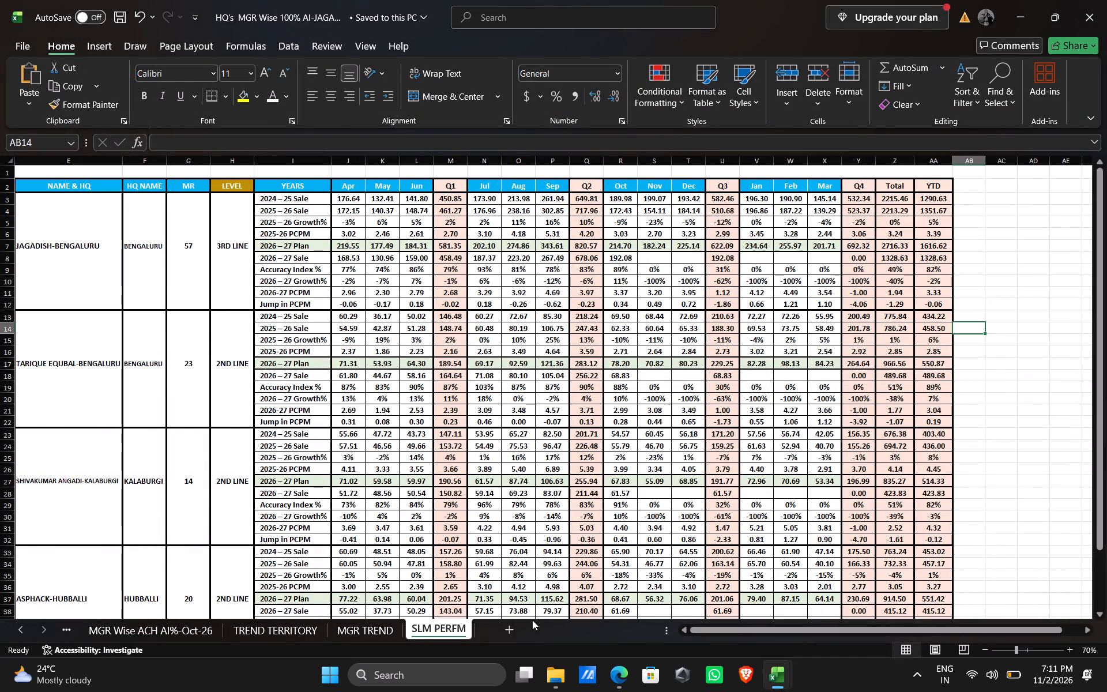
click(510, 631)
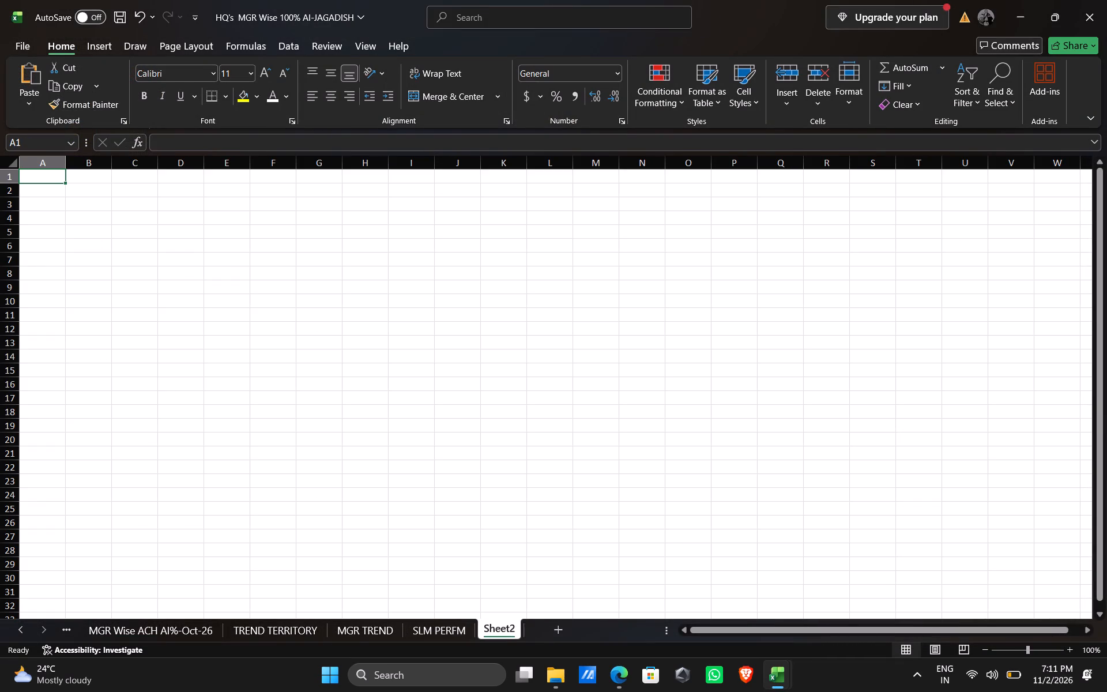
key(ctrl+v)
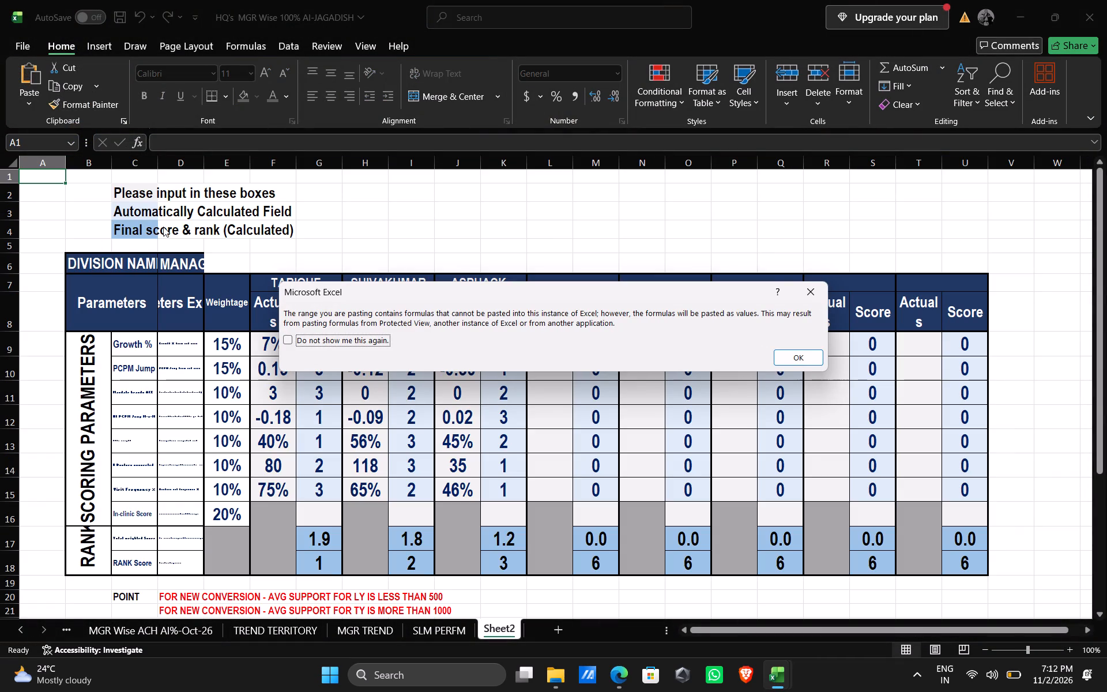
click(46, 156)
click(46, 156)
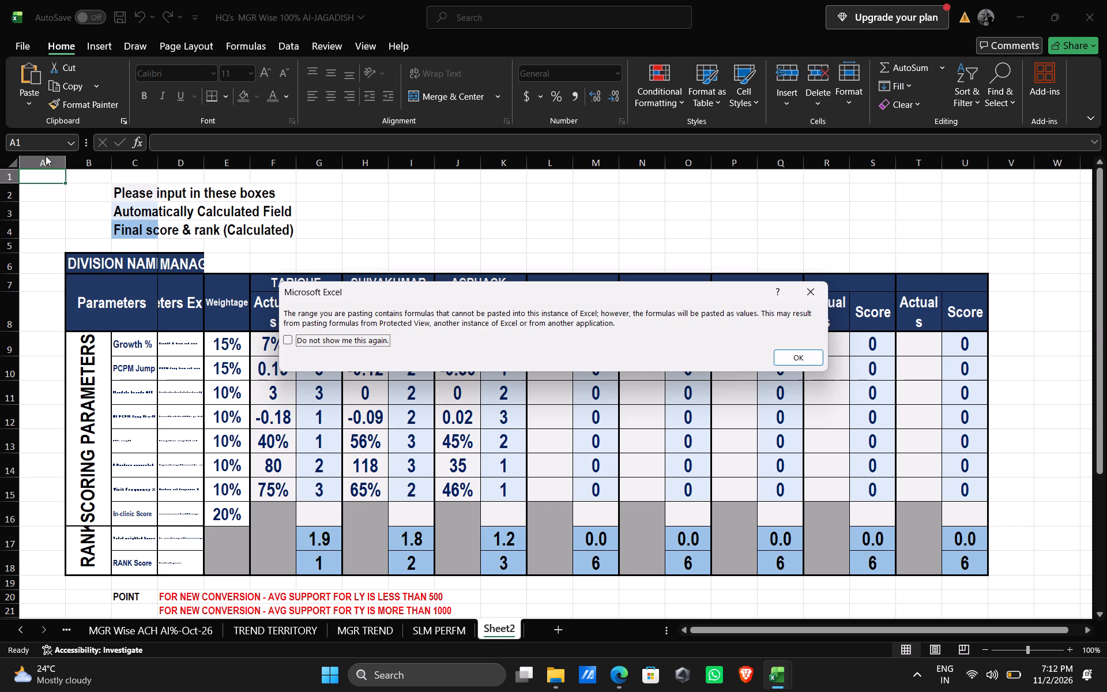
click(42, 161)
click(792, 355)
Delete the empty column A before the pasted ranking table.
click(49, 164)
right_click(49, 164)
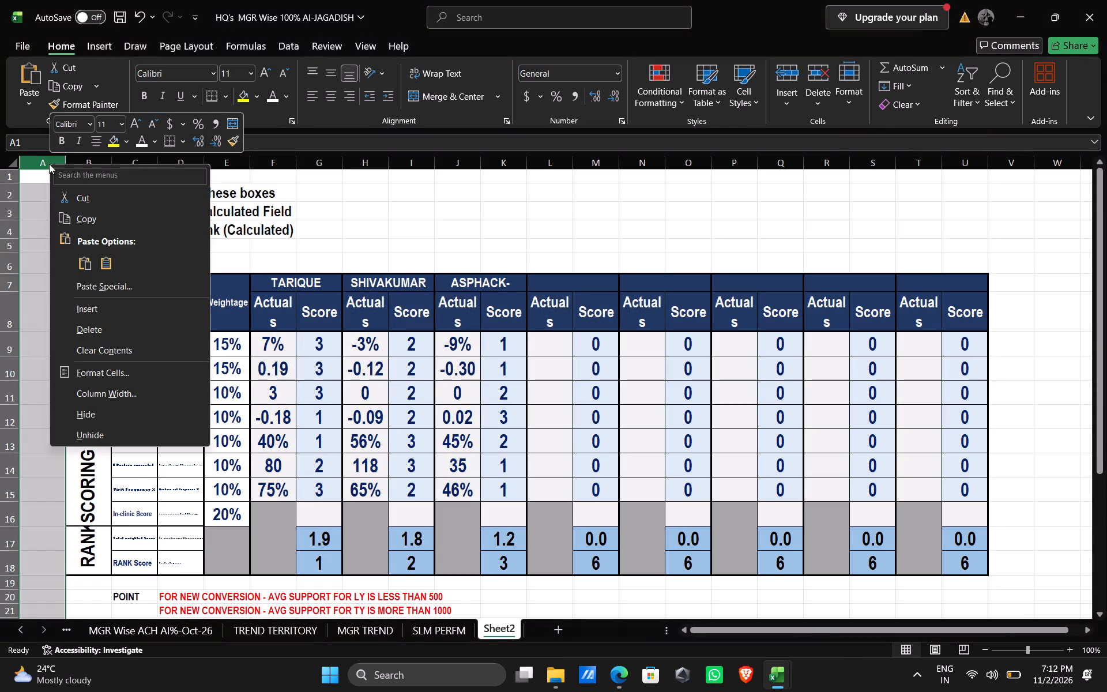
click(81, 328)
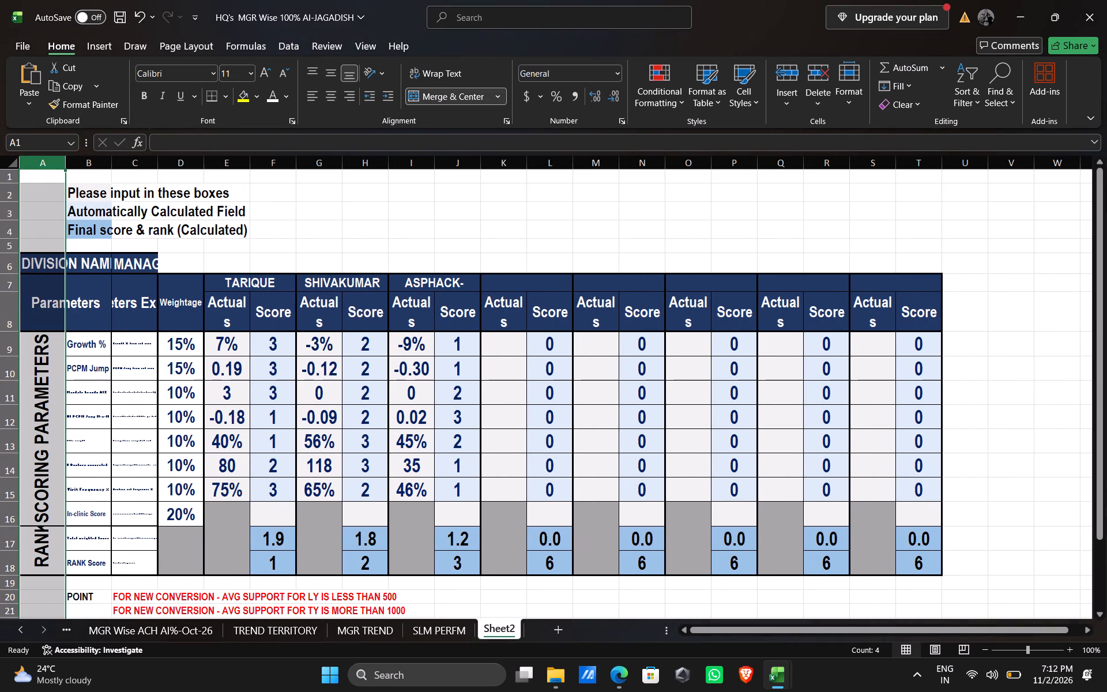
Widen columns B and C, extending column B further so the parameter labels fit at full size.
drag(82, 166, 117, 167)
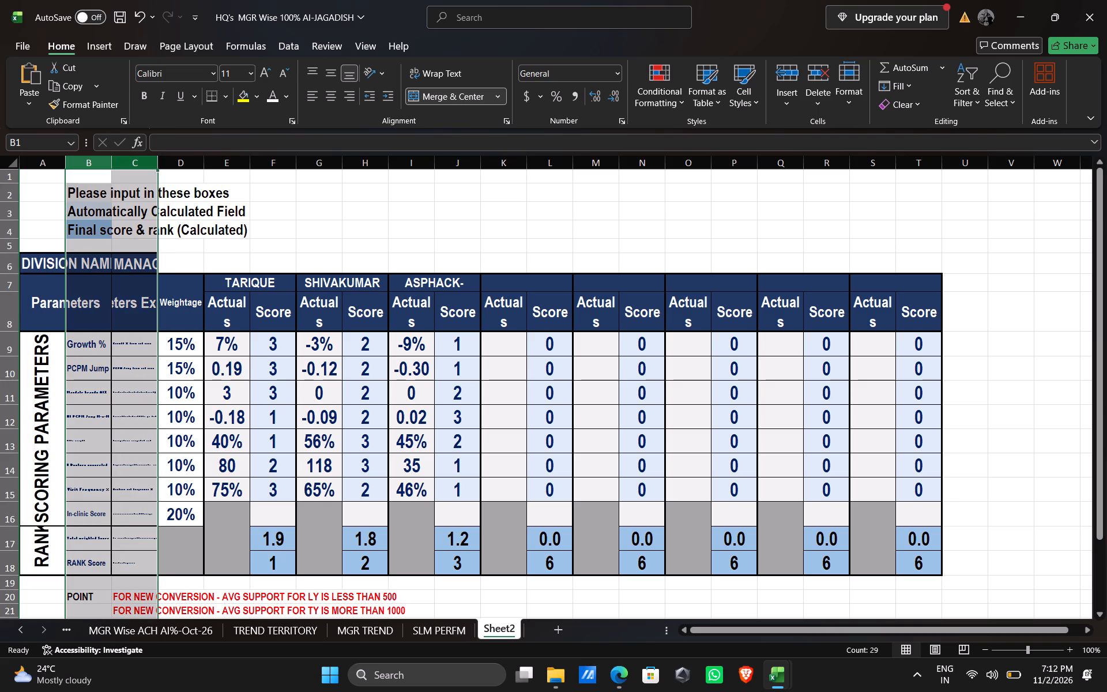
drag(154, 160, 179, 160)
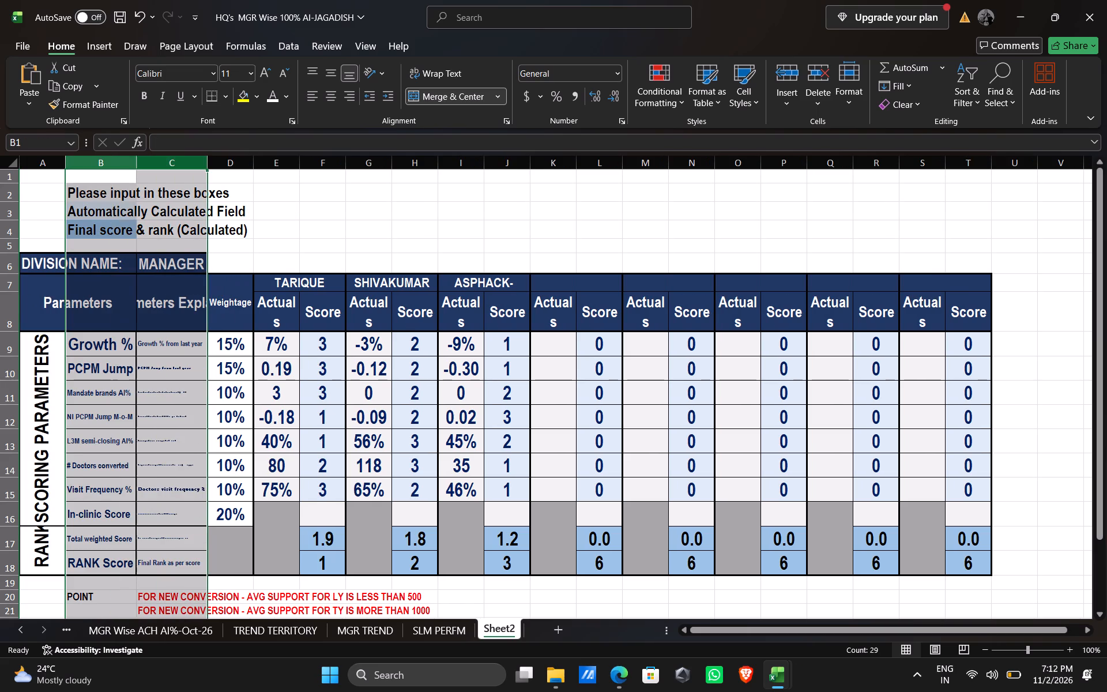
click(129, 163)
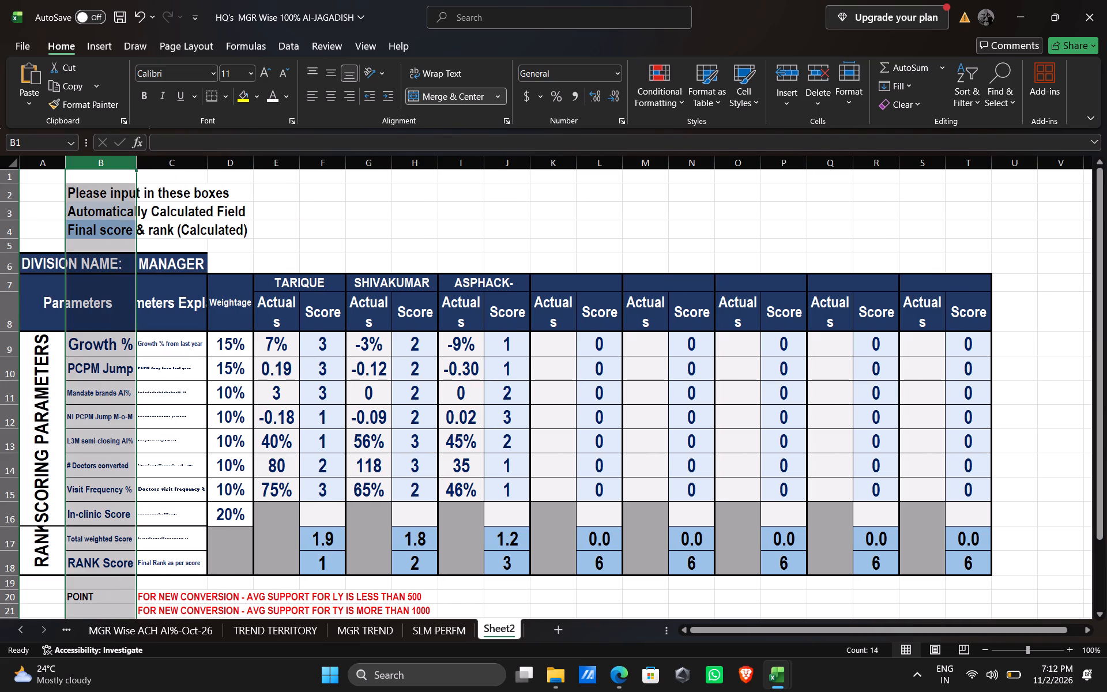
drag(134, 160, 204, 159)
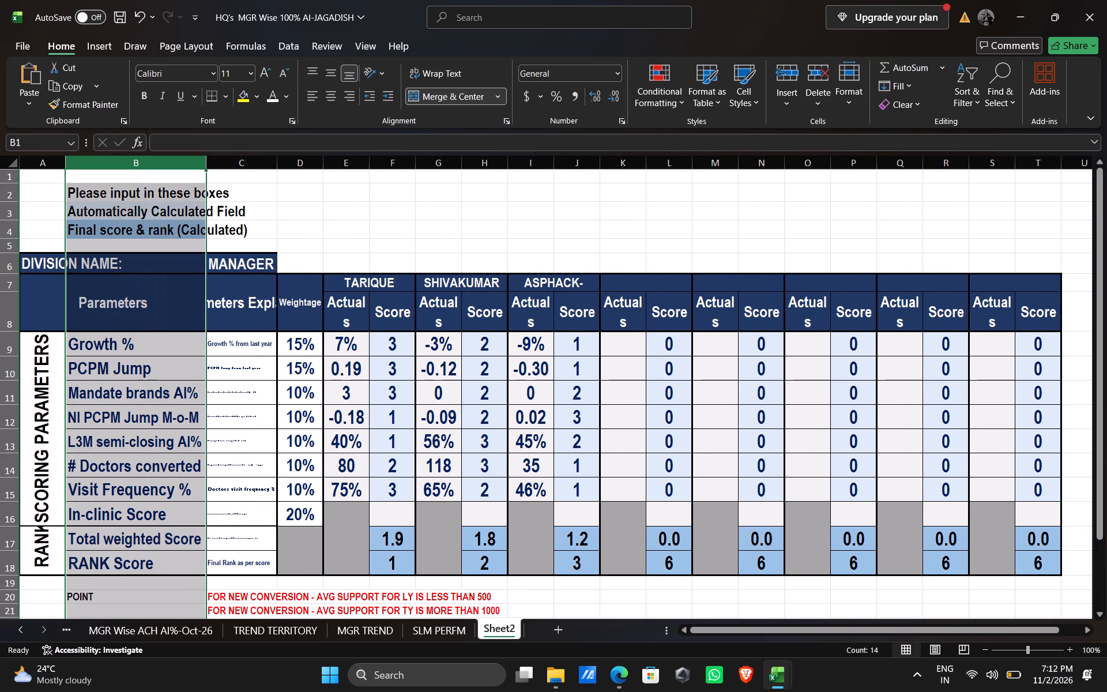
drag(204, 159, 252, 160)
drag(252, 160, 278, 160)
Widen the Parameters Explained column so its descriptions fit on one line.
click(326, 159)
drag(351, 163, 403, 157)
drag(403, 157, 447, 158)
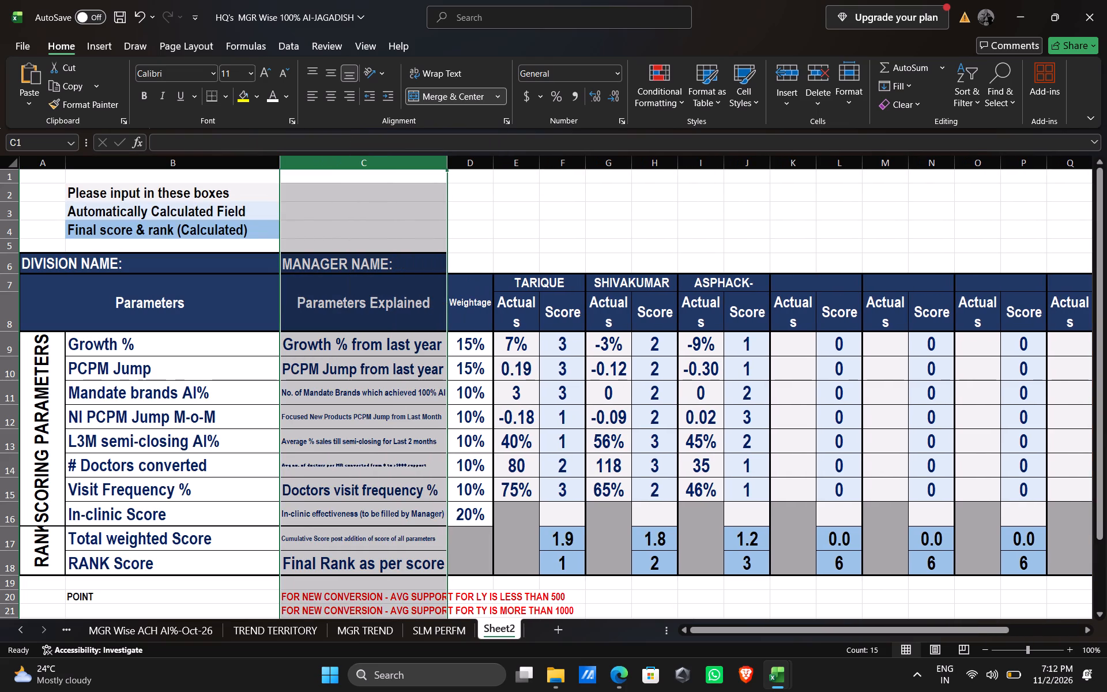
drag(447, 158, 497, 159)
drag(497, 159, 526, 159)
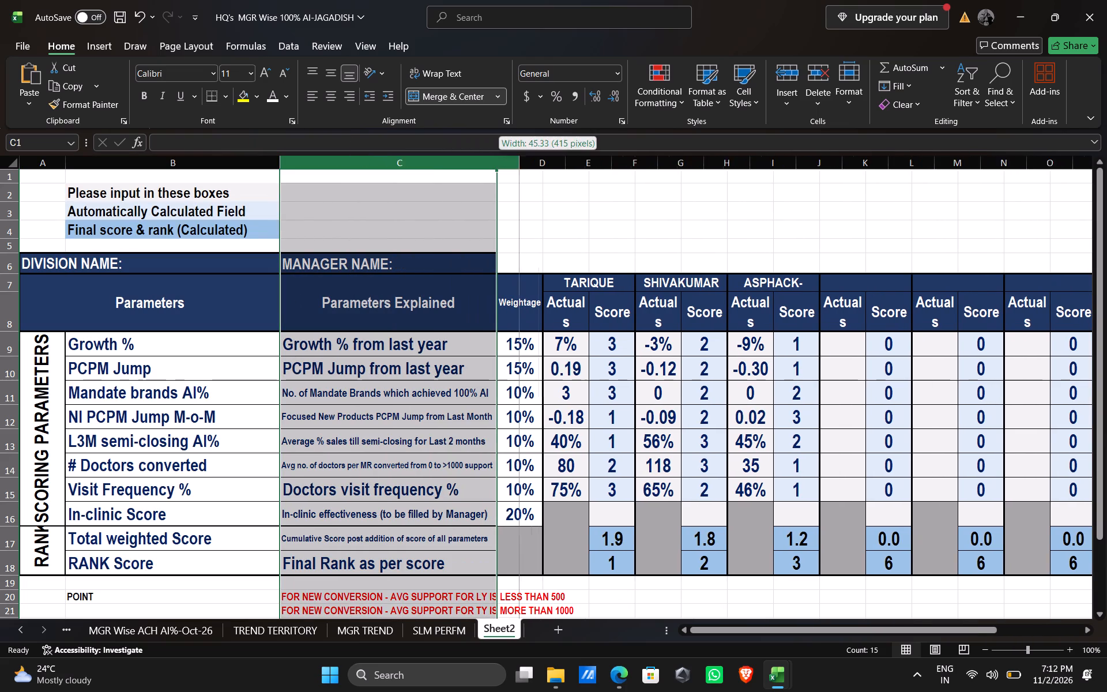
drag(526, 159, 548, 159)
drag(548, 159, 585, 162)
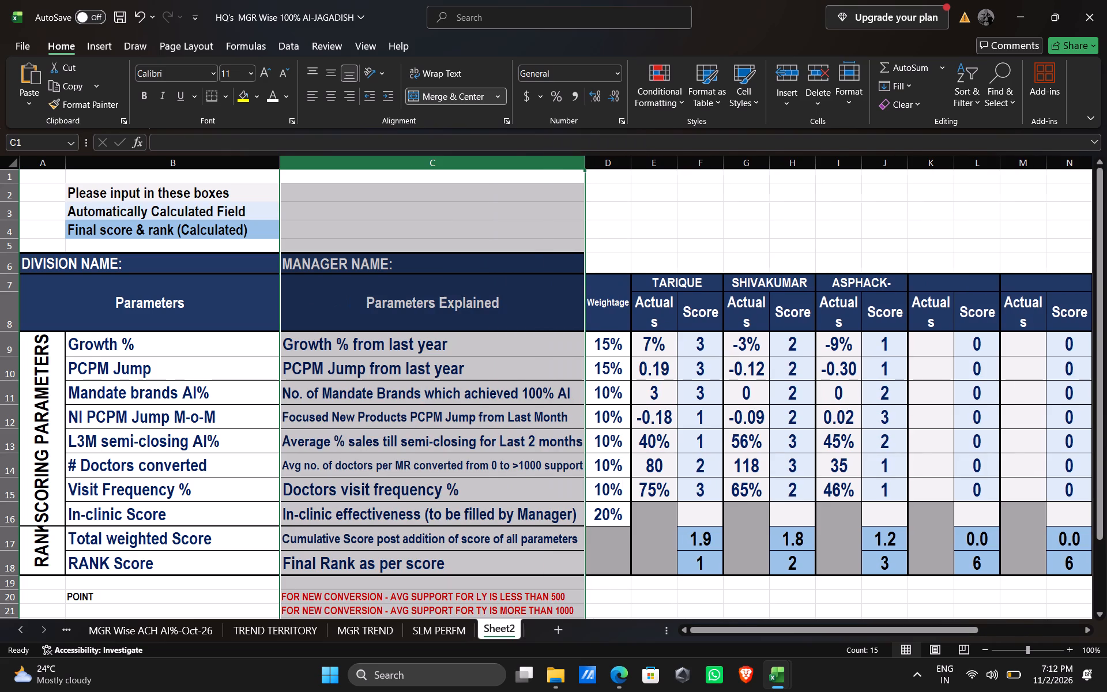
drag(585, 162, 622, 162)
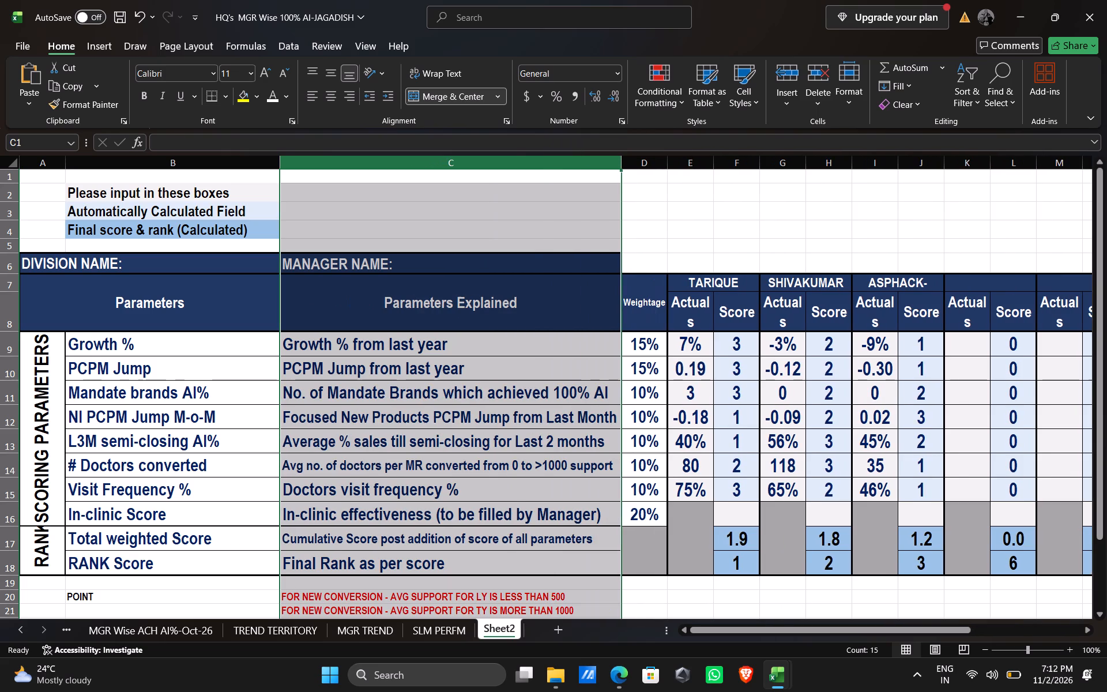
drag(622, 162, 614, 162)
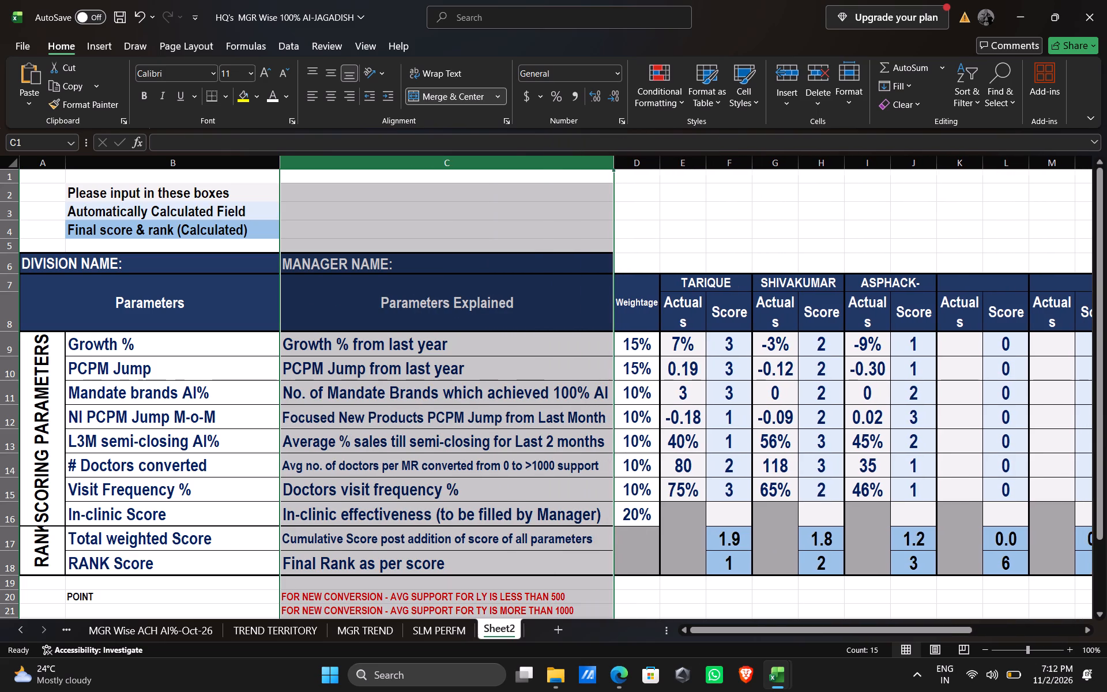
Narrow the Parameters column B to fit its labels closely.
drag(280, 163, 246, 160)
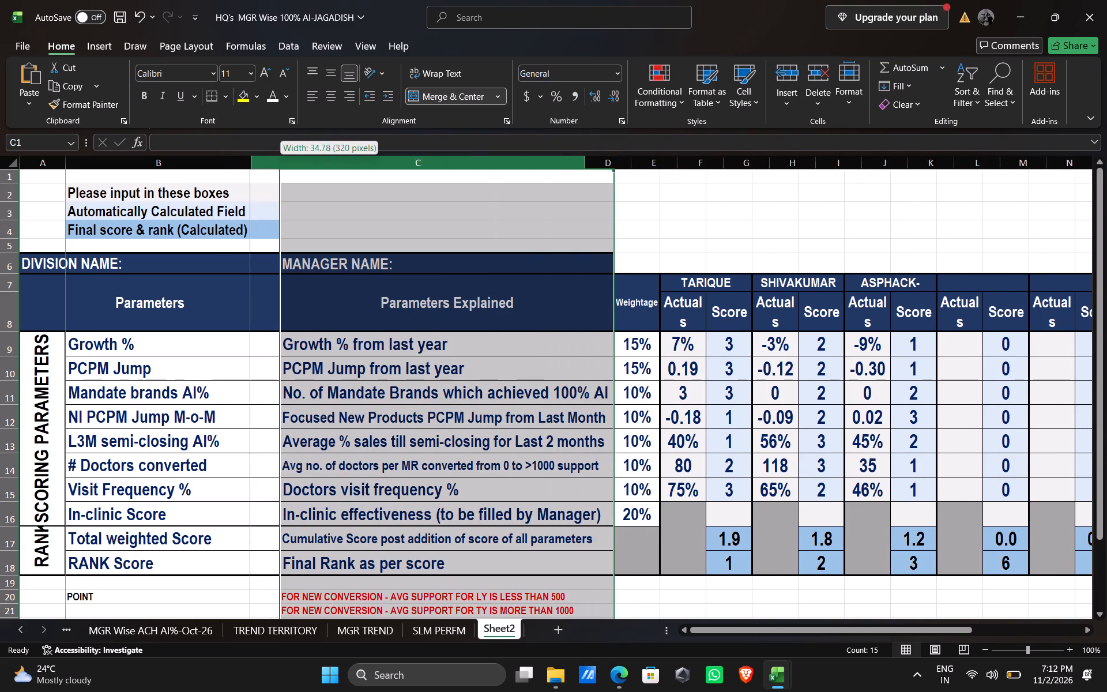
drag(246, 160, 224, 153)
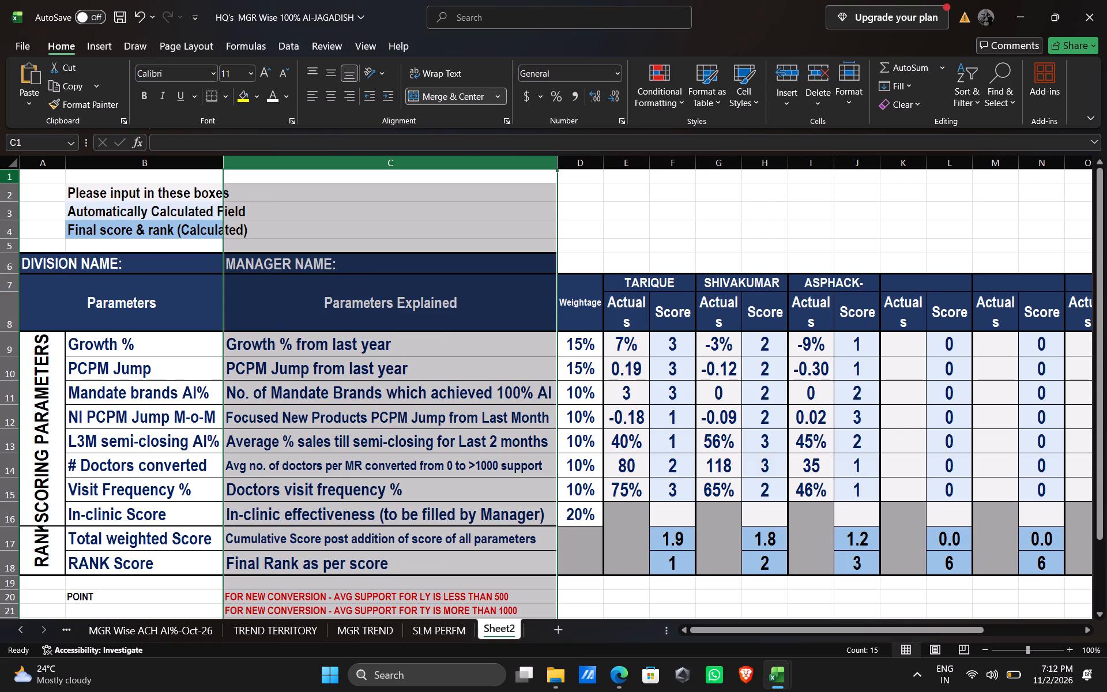
Delete rows 1 to 4 containing the input and calculated-field colour legend above the ranking table.
drag(7, 176, 3, 231)
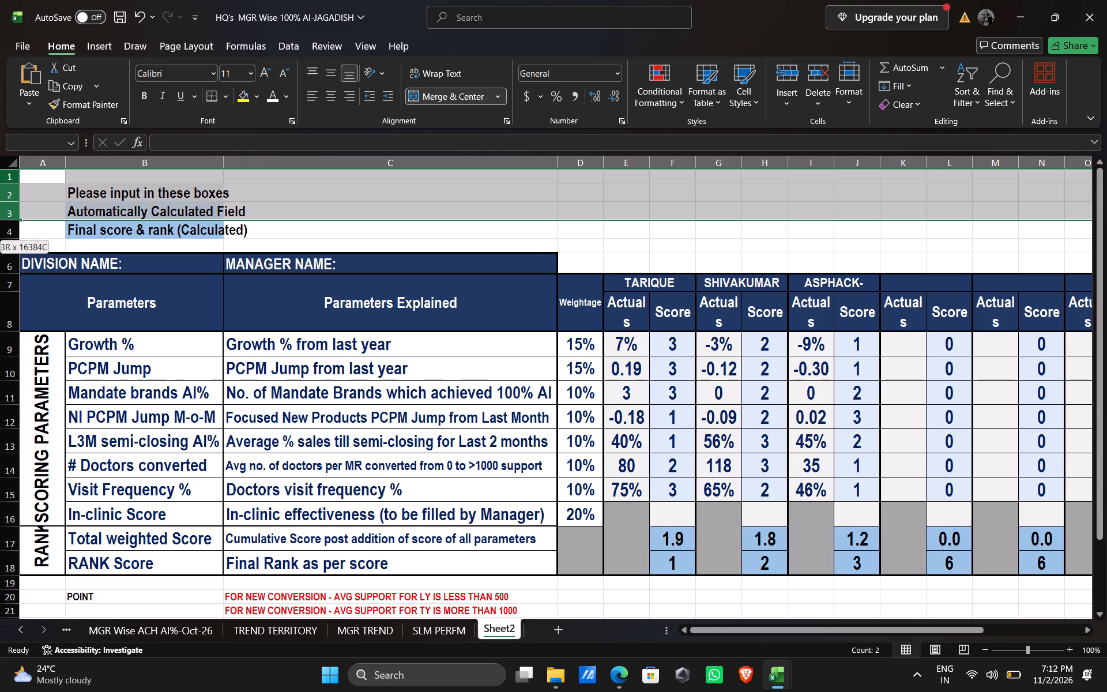
drag(3, 231, 2, 227)
right_click(2, 227)
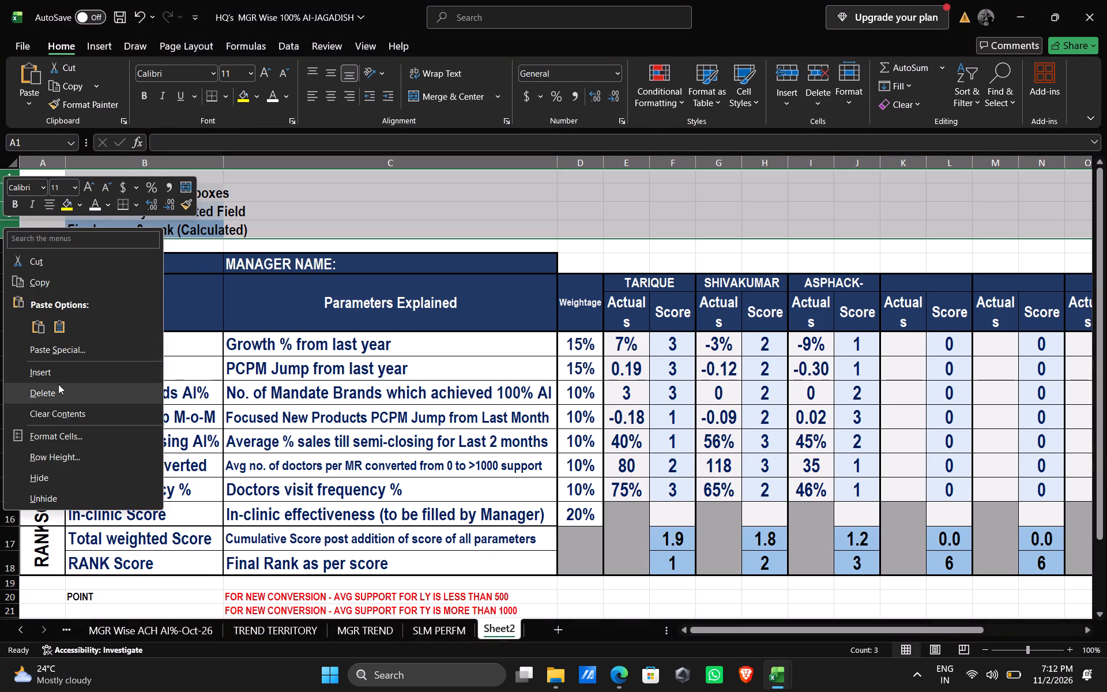
click(57, 392)
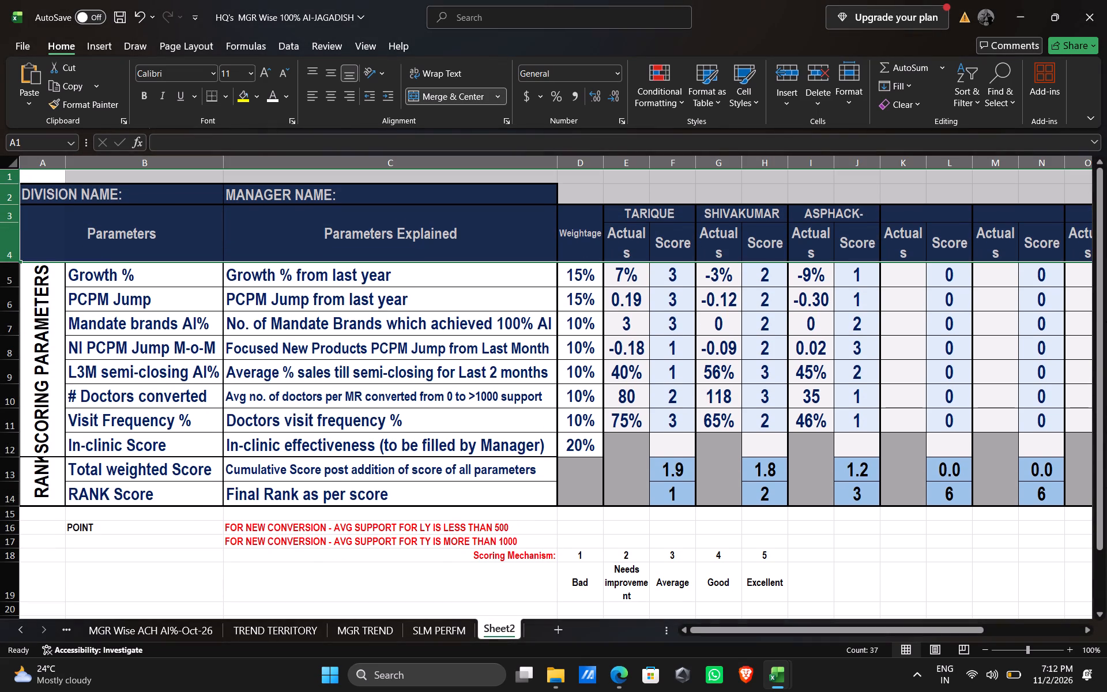
Widen the Parameters column B slightly.
click(988, 648)
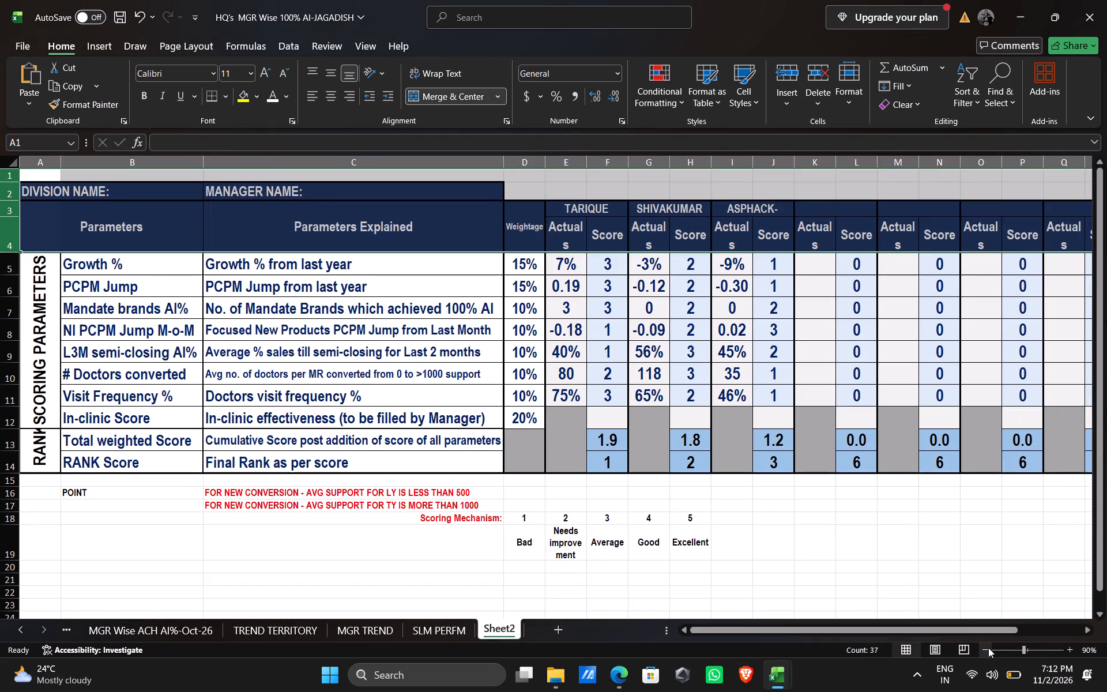
click(988, 648)
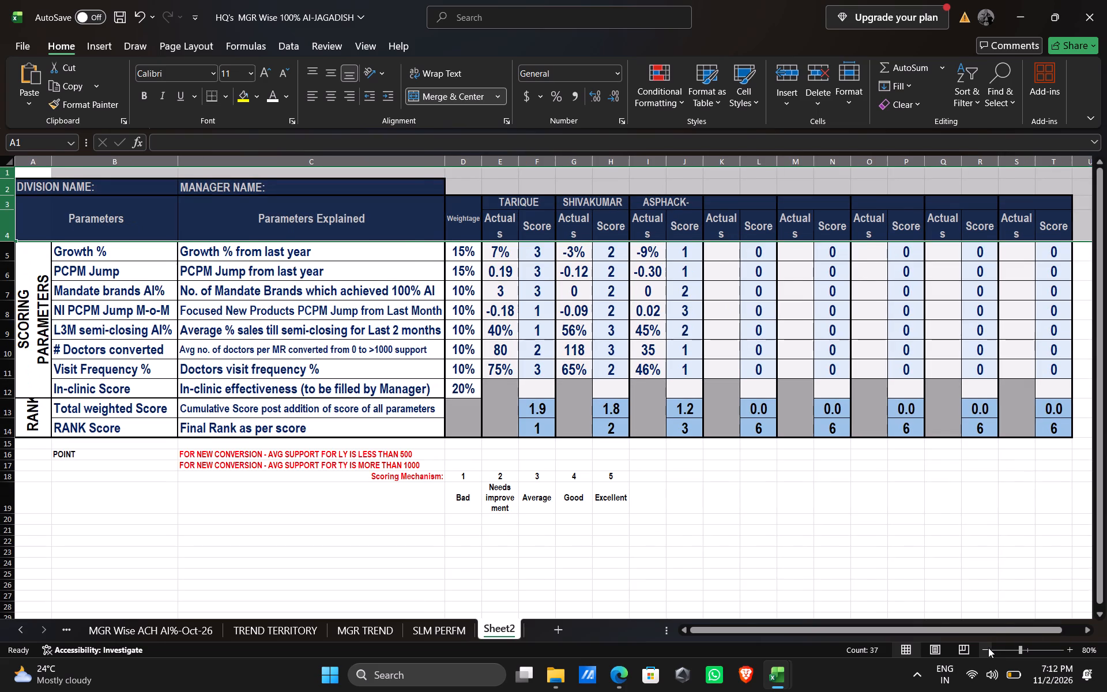
click(988, 648)
click(988, 648)
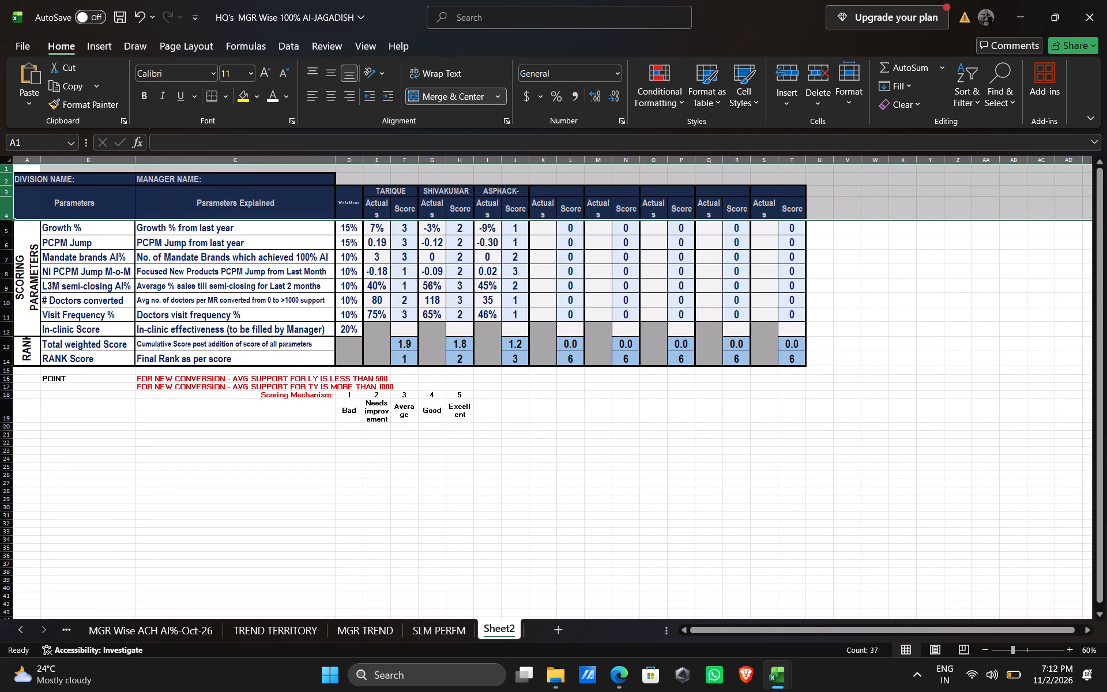
drag(137, 162, 148, 163)
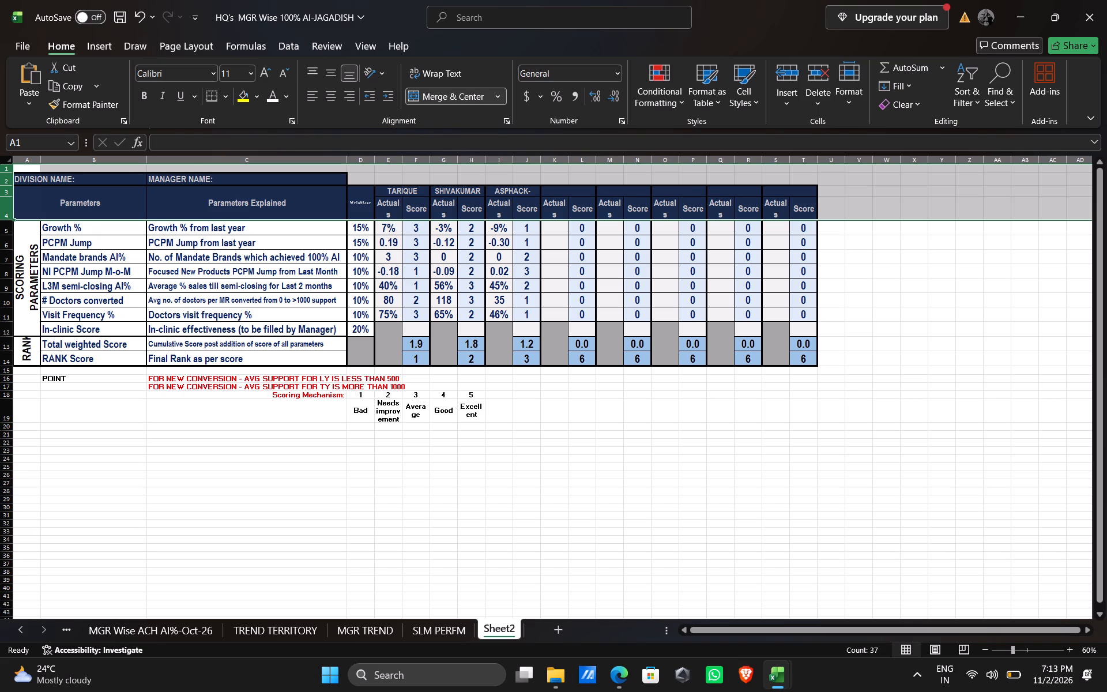
Widen columns D to J equally so the Weightage, manager name, Actuals and Score headers have more room.
drag(359, 159, 533, 163)
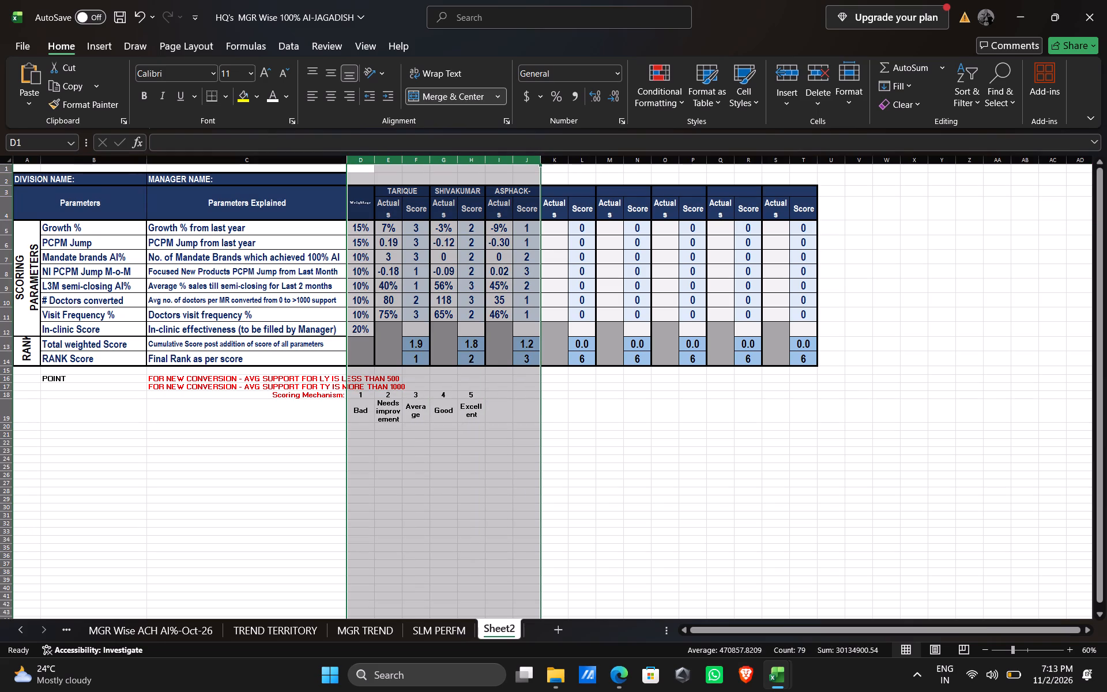
drag(540, 158, 549, 158)
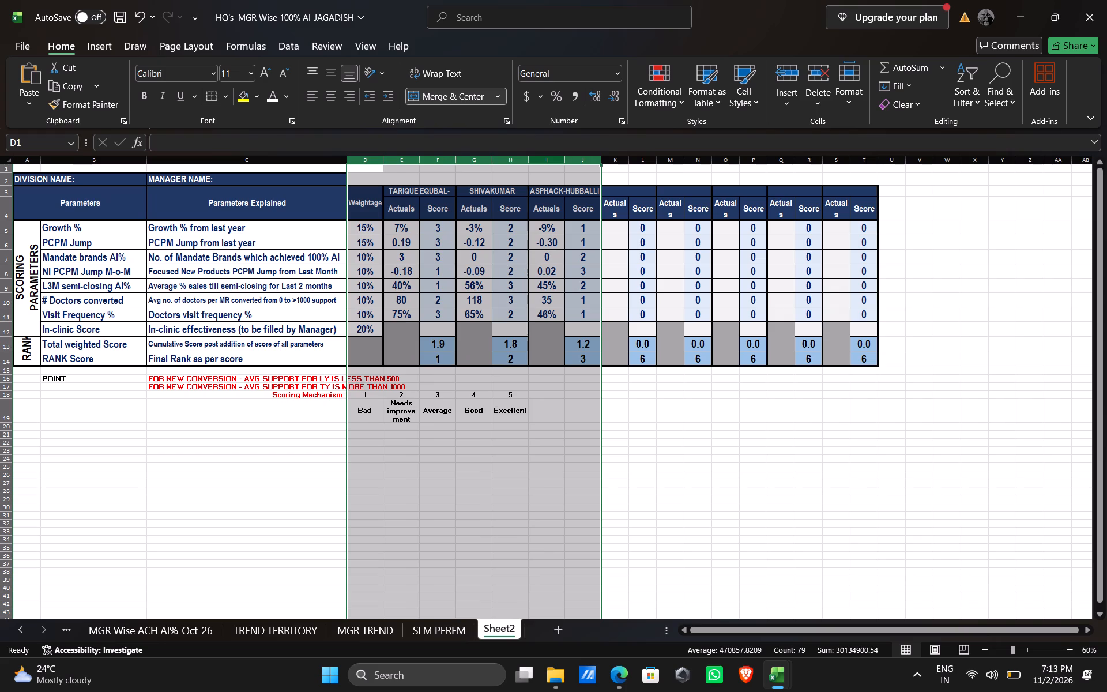
click(549, 158)
drag(370, 159, 488, 161)
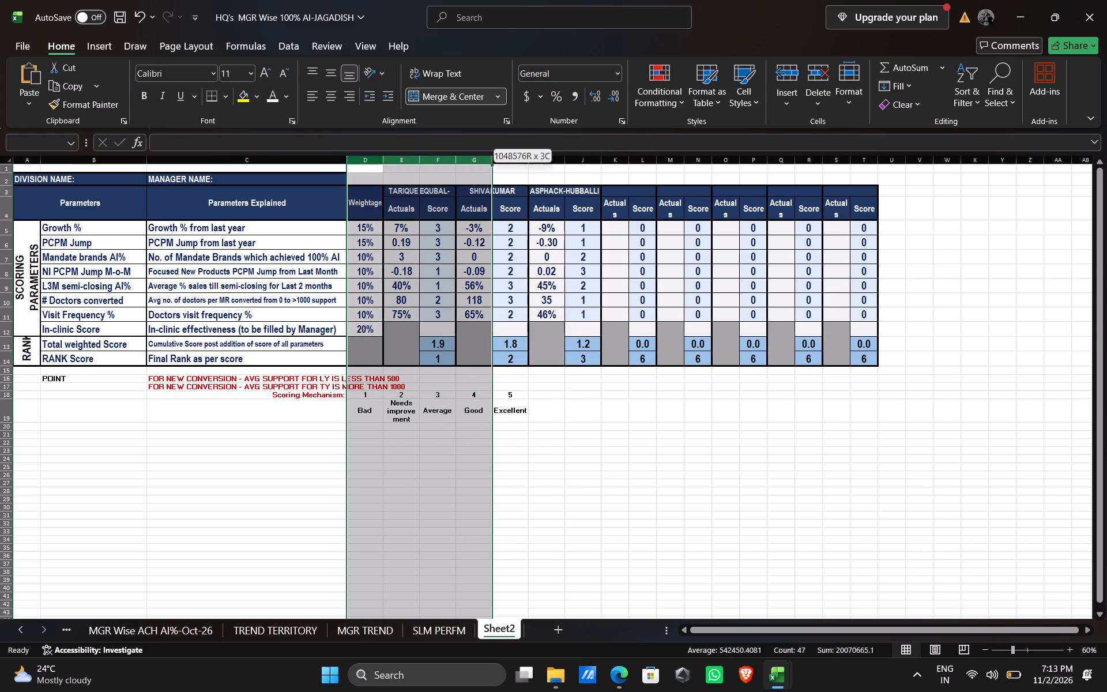
drag(488, 161, 579, 159)
drag(601, 160, 611, 160)
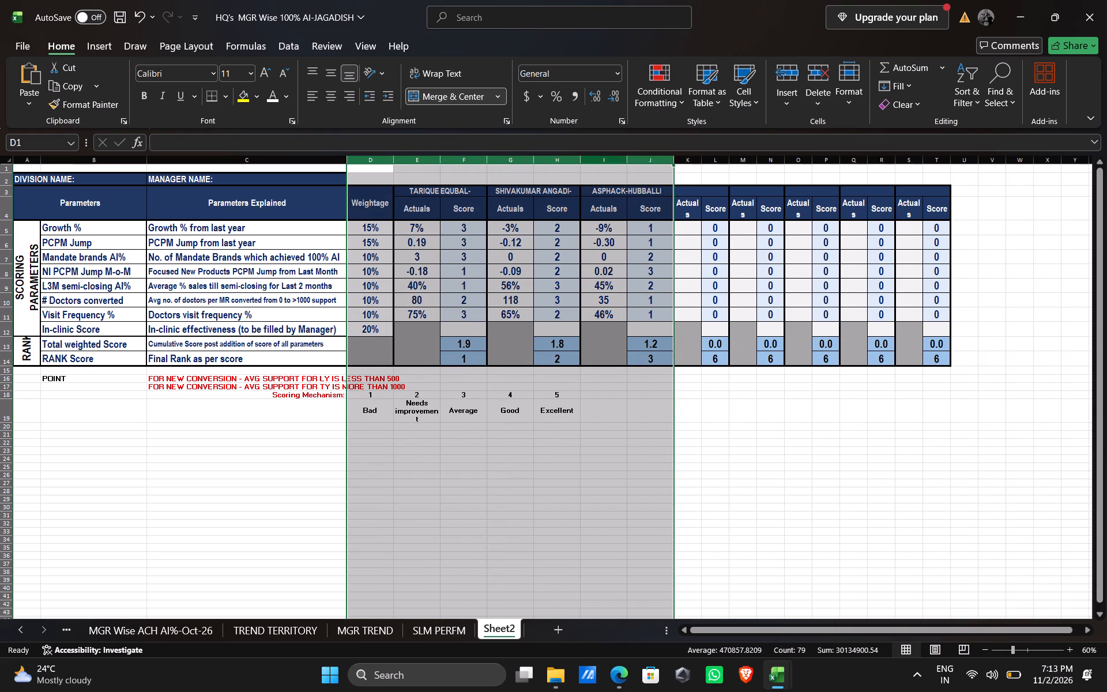
Clear the column selection and save the workbook with the widened ranking table columns.
click(756, 392)
click(817, 392)
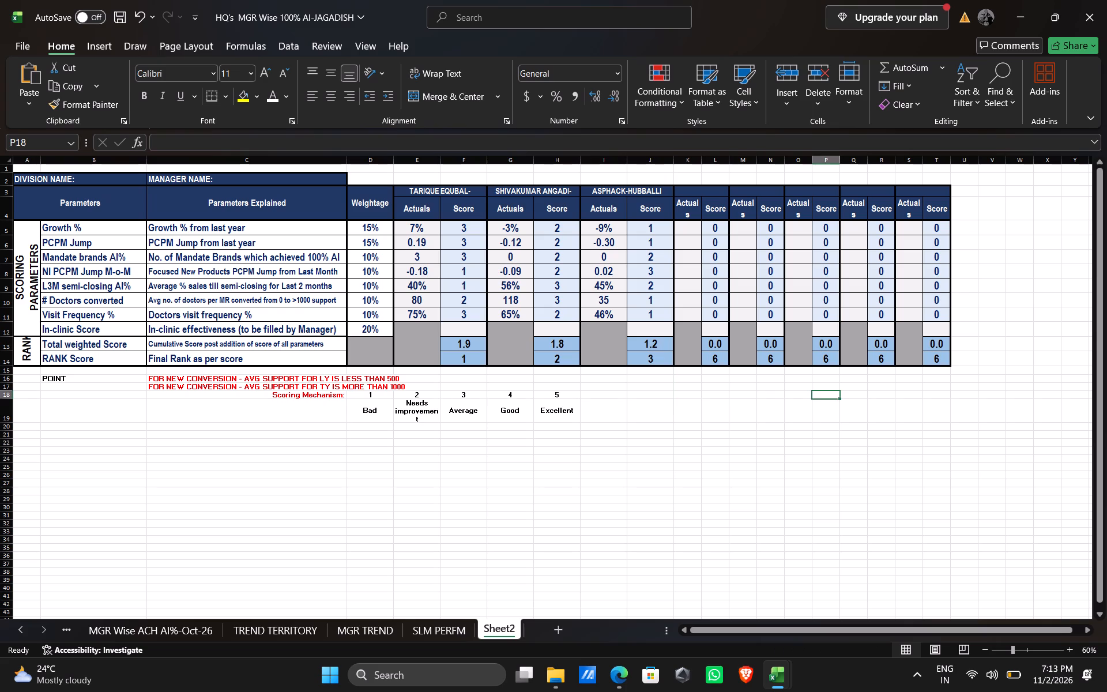
key(ctrl+s)
key(ctrl+s)
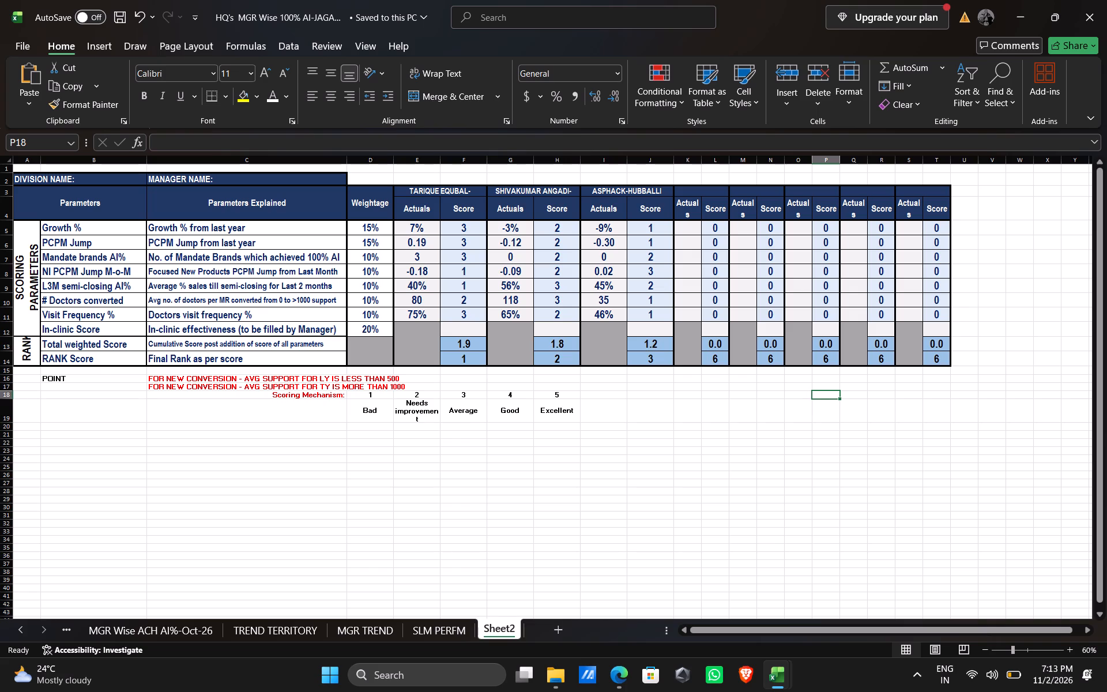
Widen column E slightly so the "Needs improvement" label in the scoring mechanism fits without breaking a word.
drag(441, 164, 445, 164)
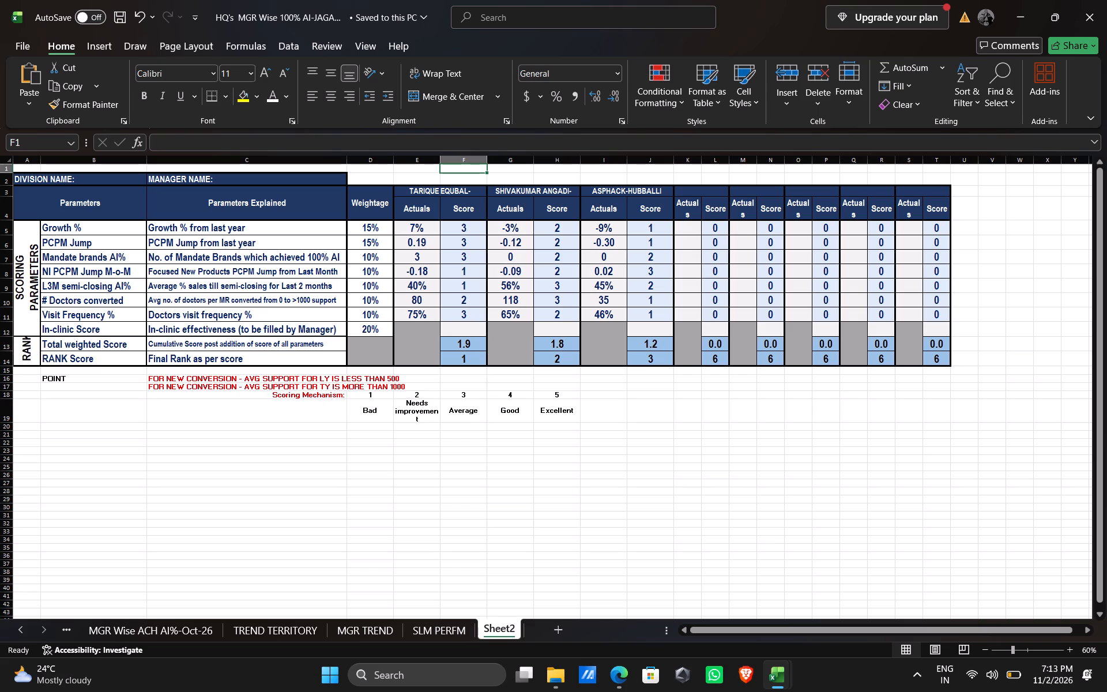
drag(445, 164, 453, 164)
drag(441, 161, 449, 160)
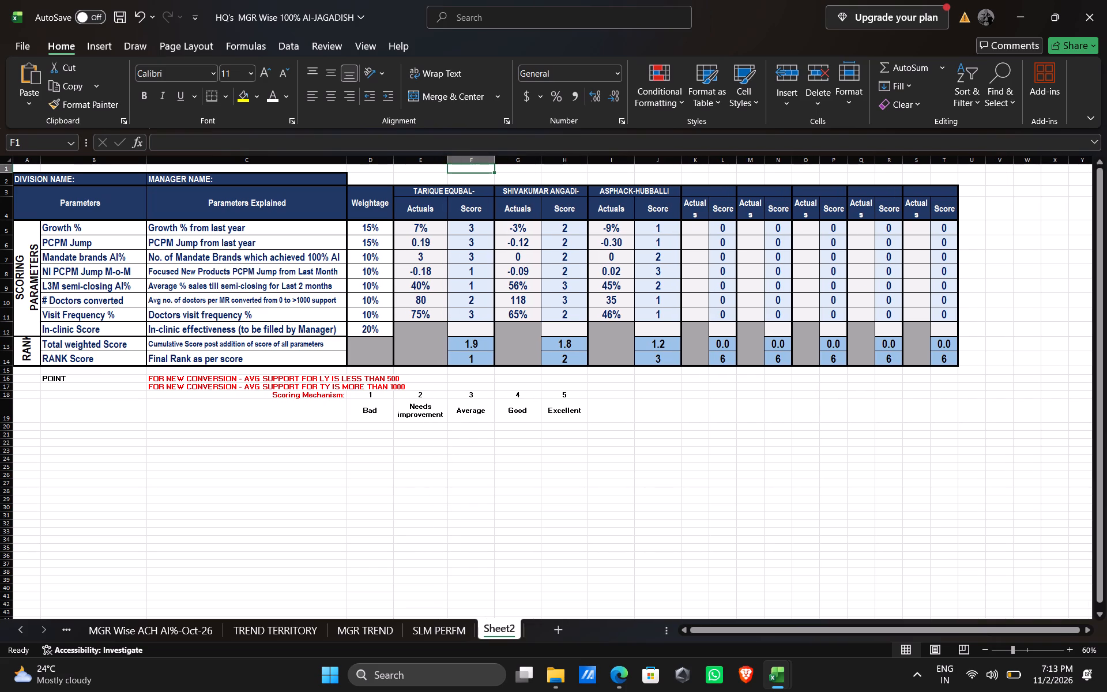
Rename Sheet2 as SLM RANKING and save the workbook.
right_click(500, 626)
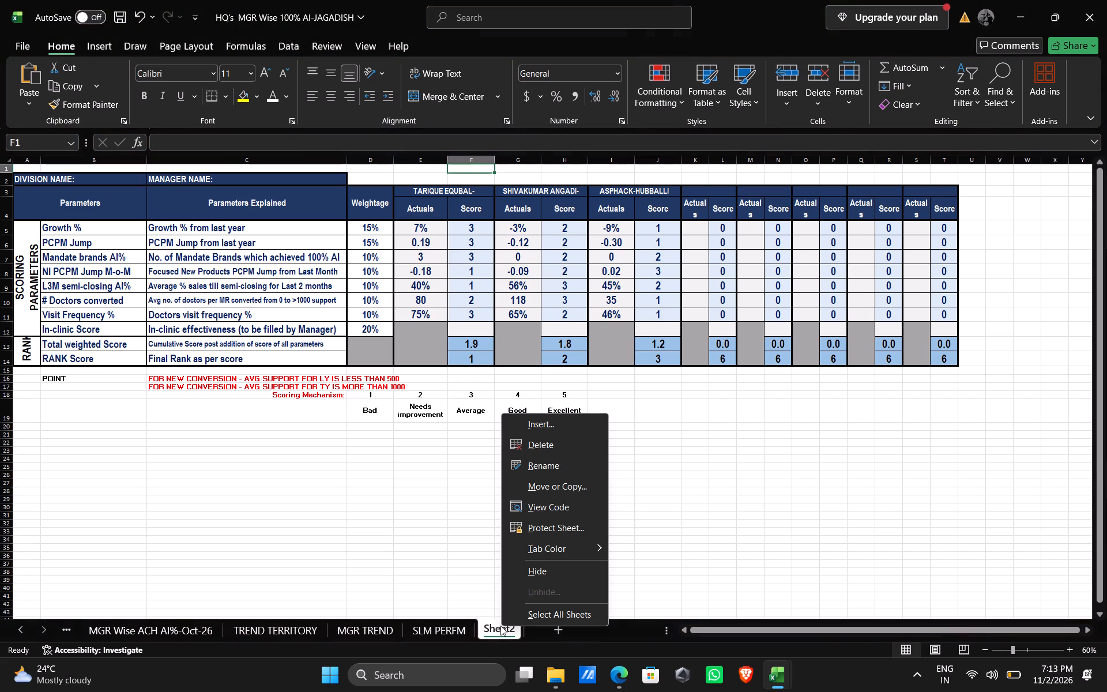
click(543, 465)
text(SLM)
key(space)
text(RANKIN)
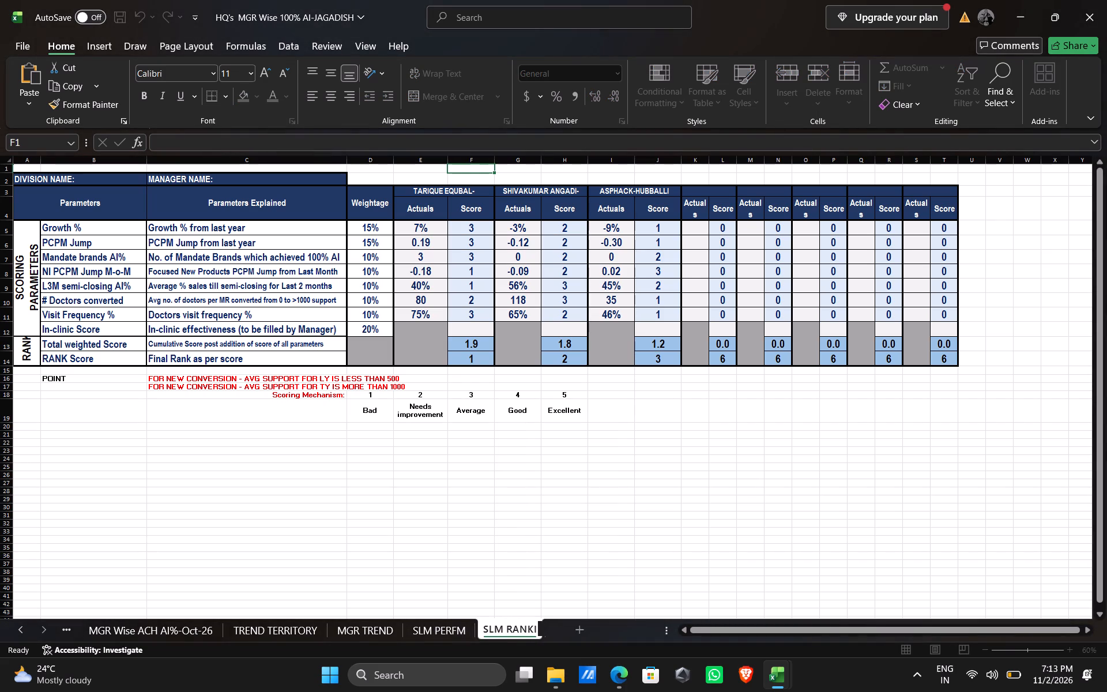
key(g)
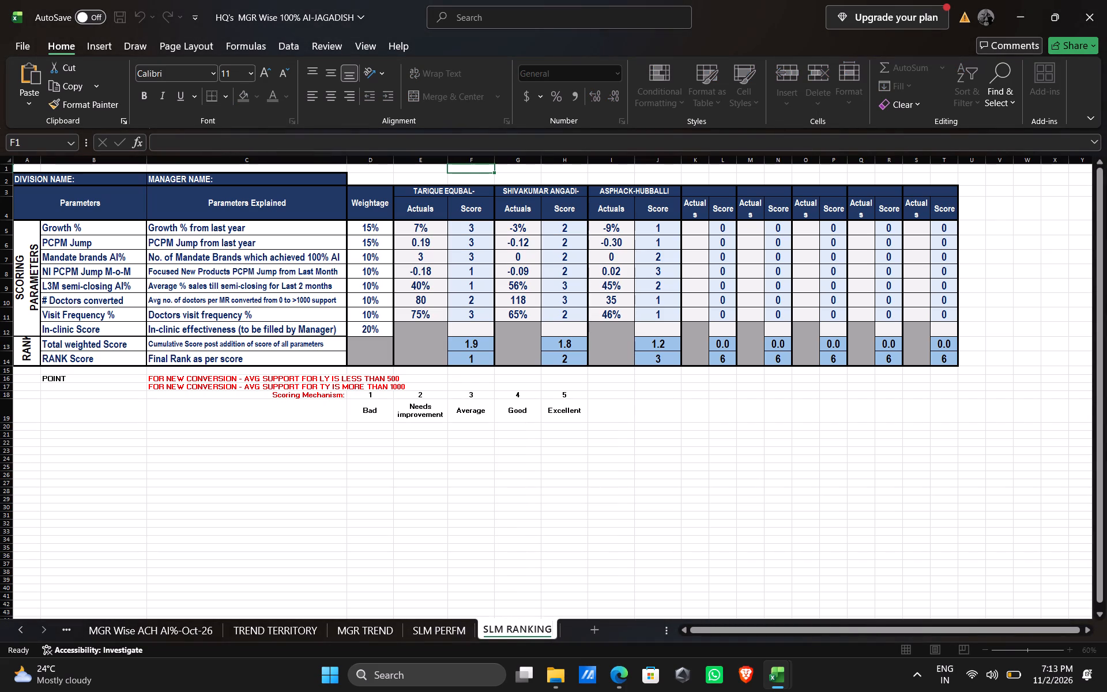
click(625, 486)
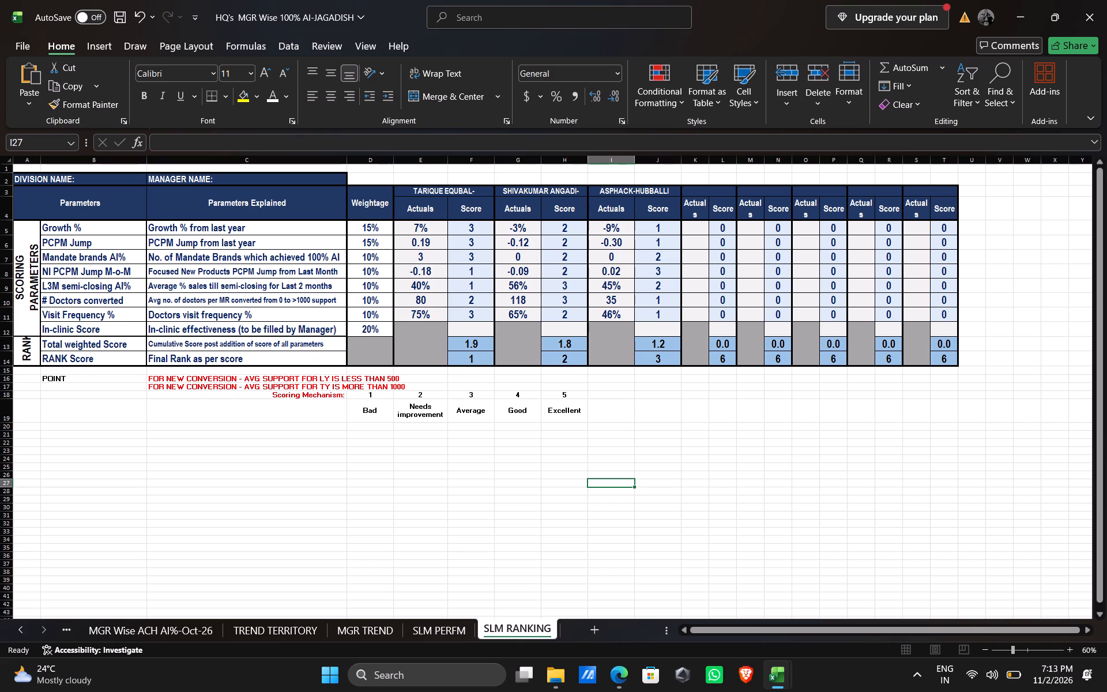
key(ctrl+s)
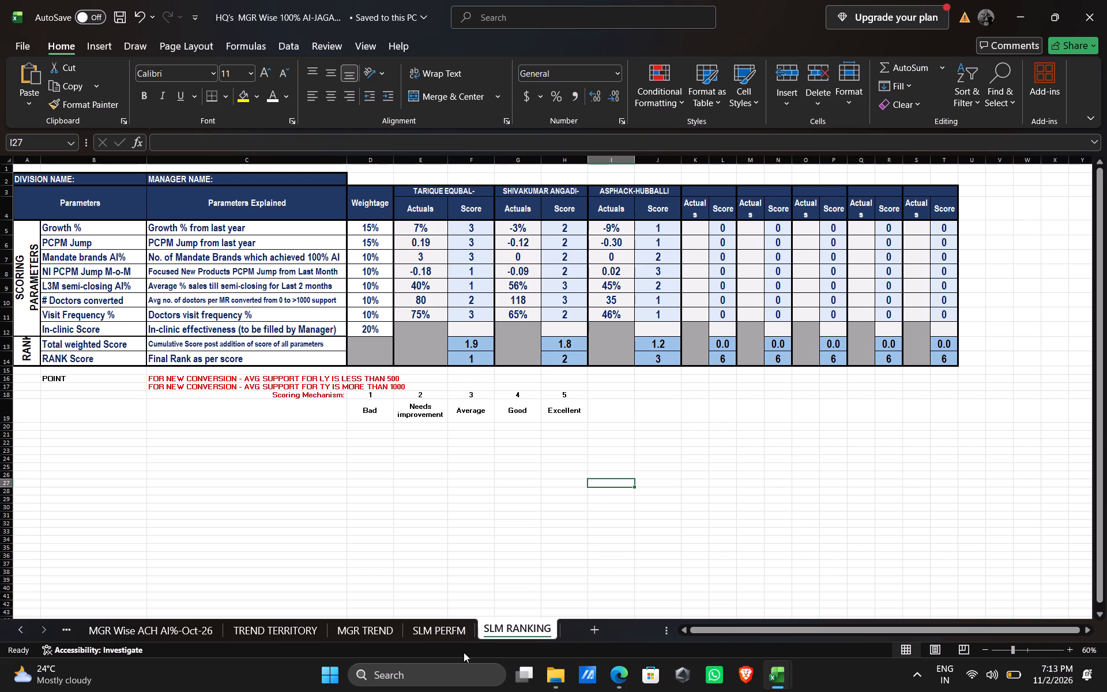
Review the SLM PERFM, MGR TREND, TREND TERRITORY and MGR Wise ACH AI%-Oct-26 sheets, and look over the earlier sheet tabs.
click(454, 634)
click(373, 623)
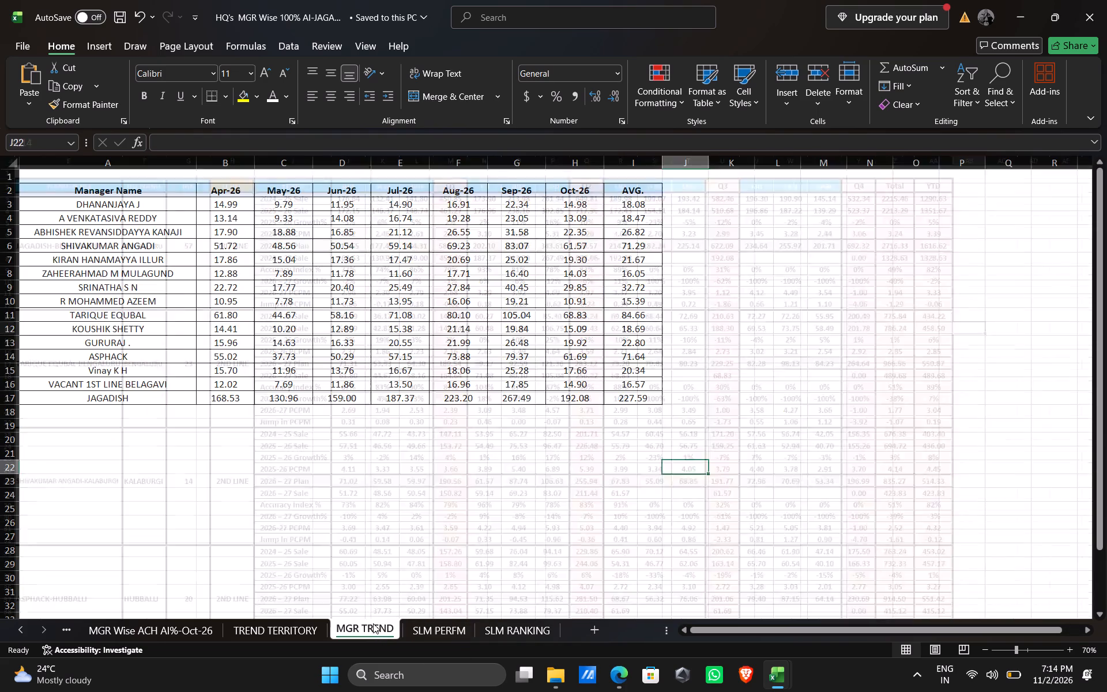
click(284, 630)
click(177, 633)
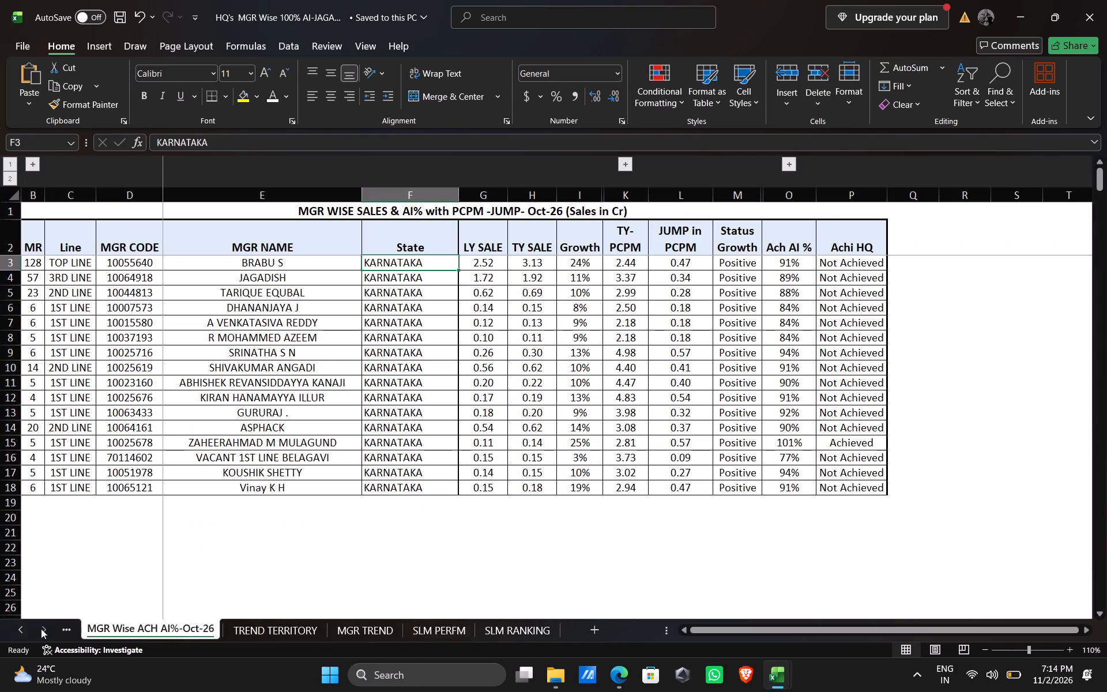
triple_click(25, 629)
triple_click(25, 629)
click(25, 629)
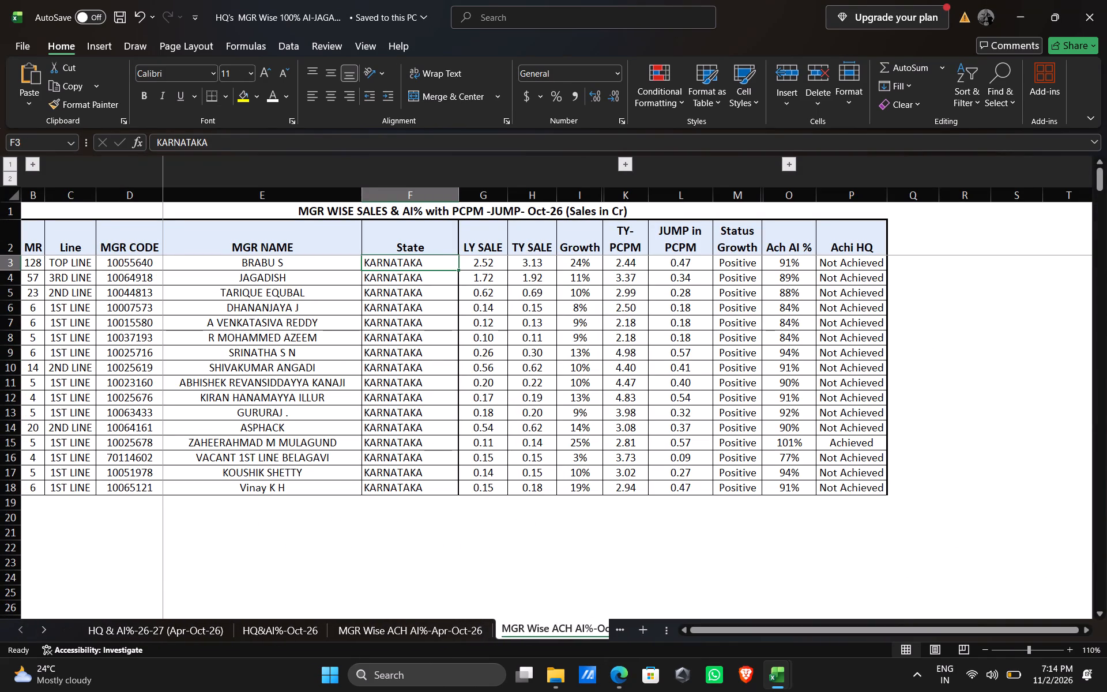
click(359, 577)
Switch to the protected-view source workbook containing the original Ranking sheet and close it.
click(617, 679)
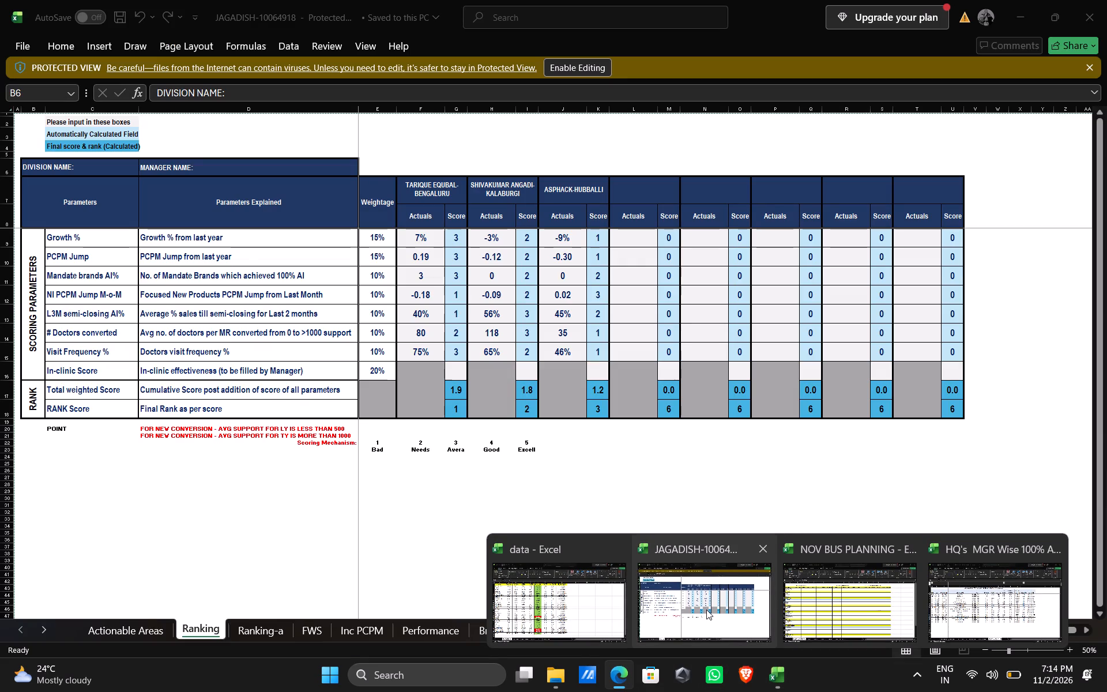
click(706, 610)
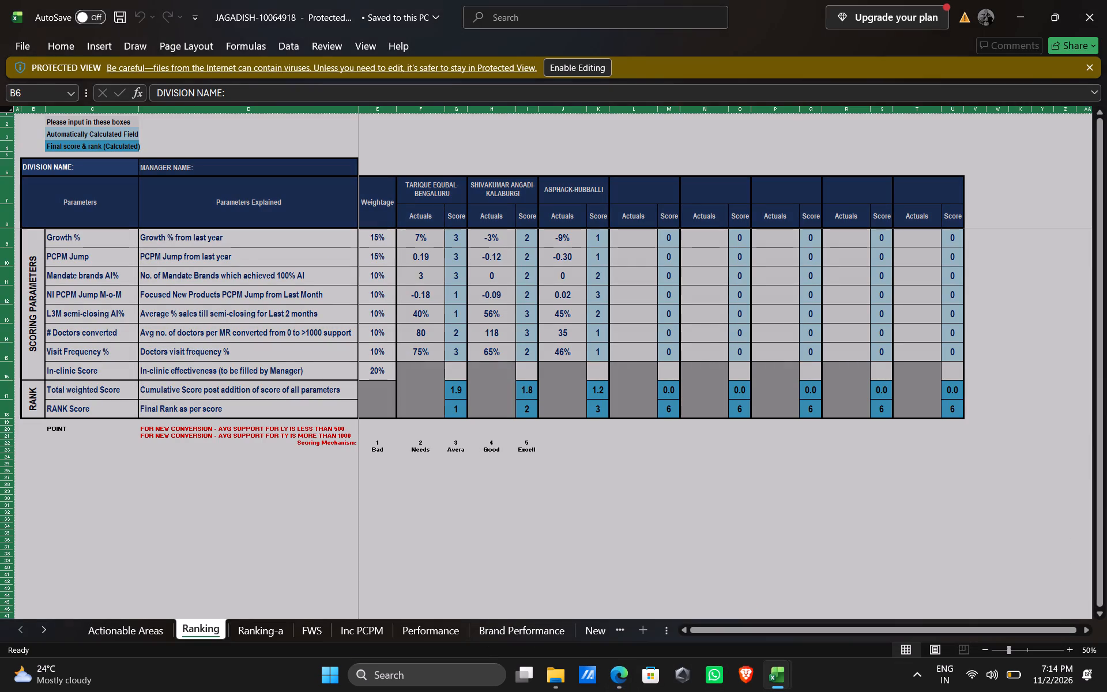
click(1086, 14)
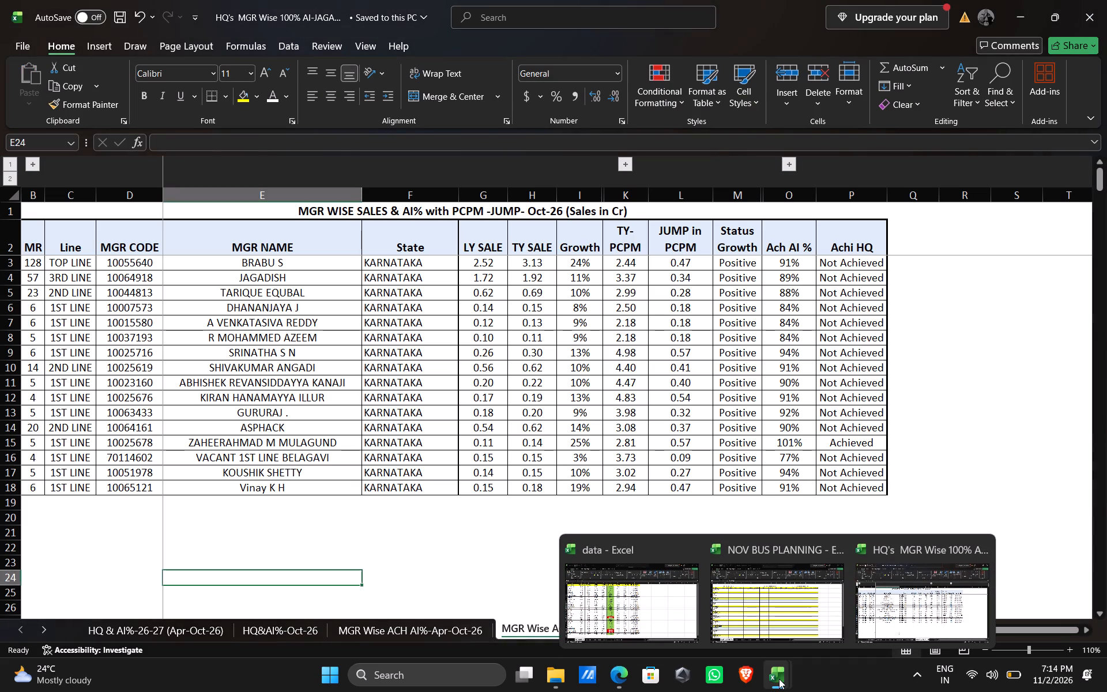
Save the HQ's MGR Wise 100% AI workbook on its MGR Wise ACH AI%-Oct-26 sheet and close it.
click(485, 566)
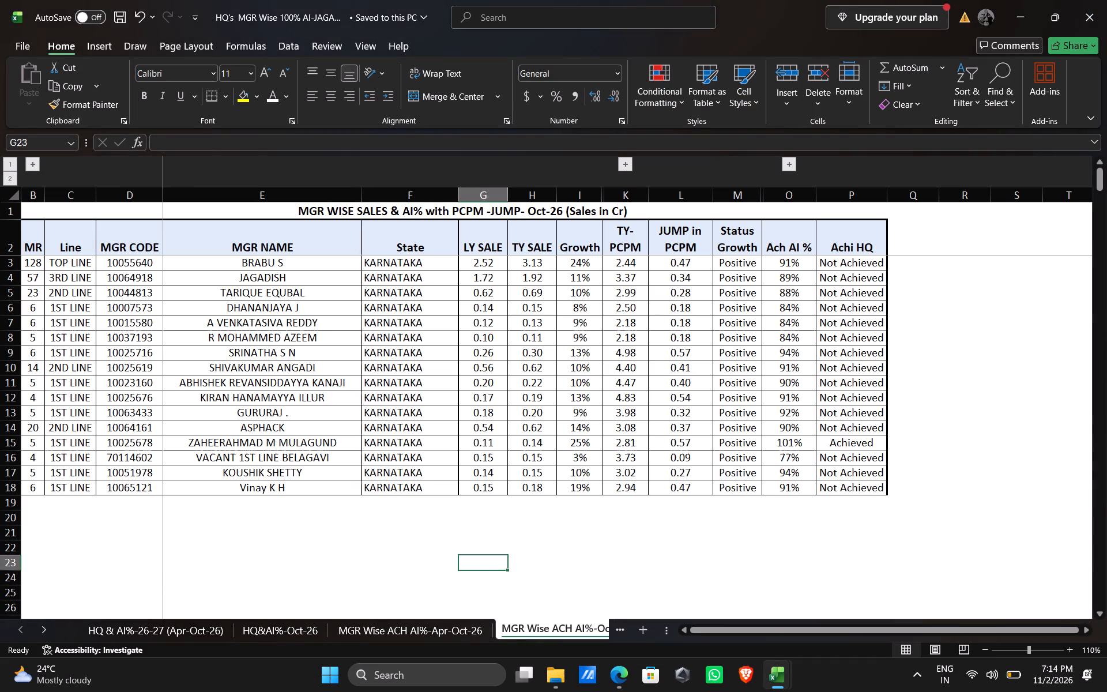
triple_click(46, 627)
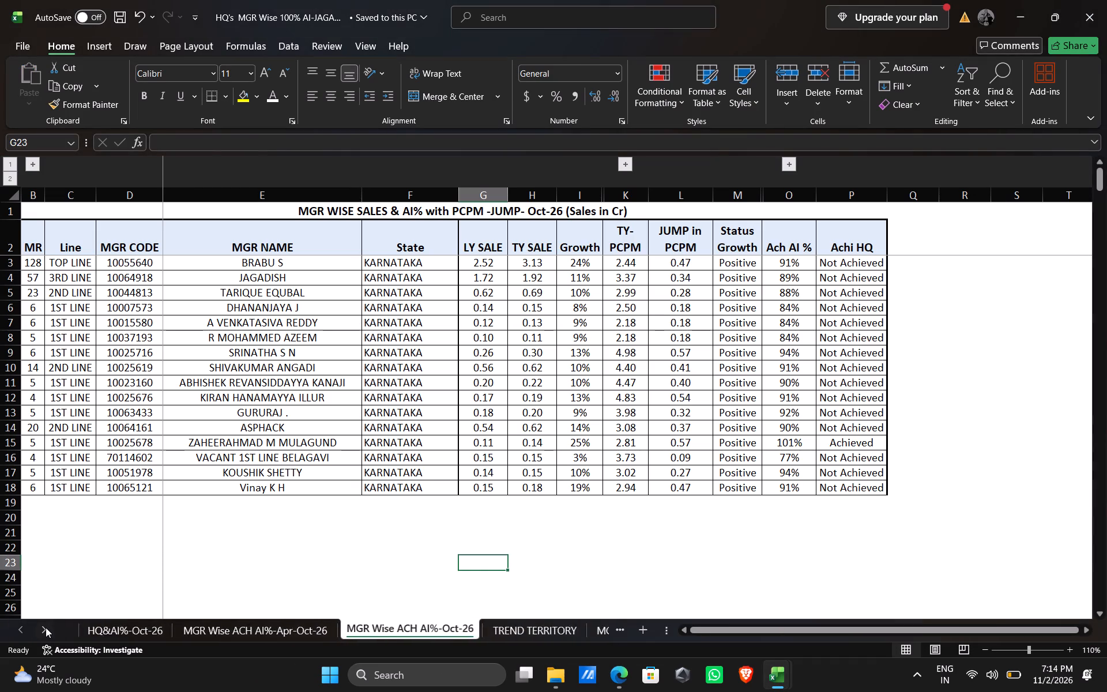
double_click(46, 627)
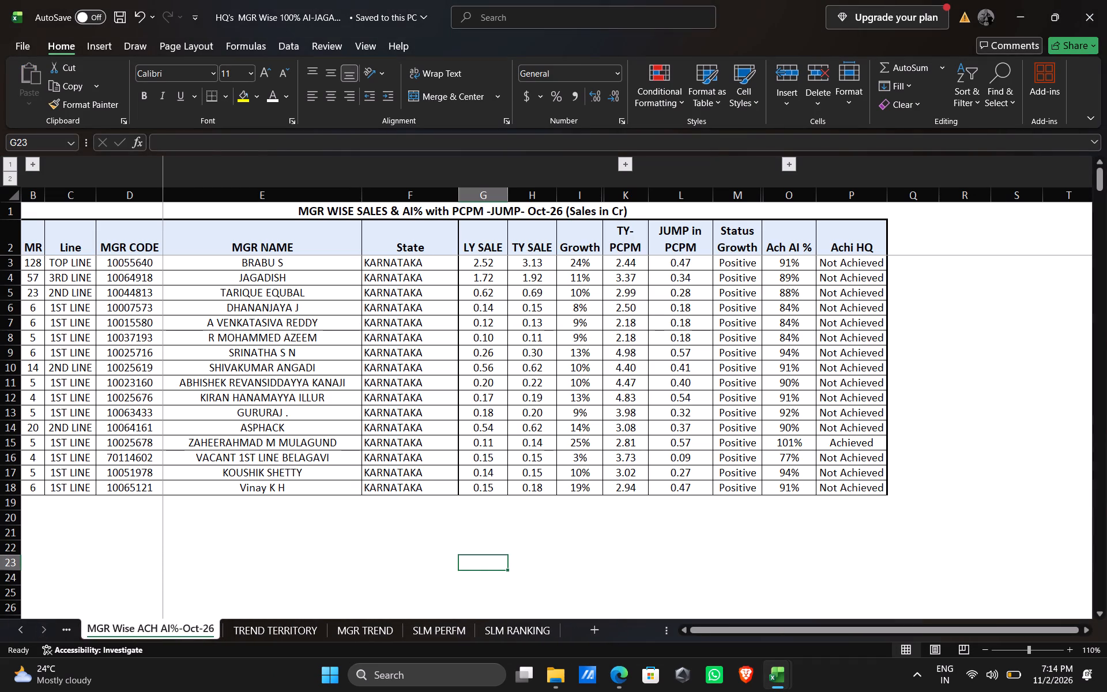
click(732, 526)
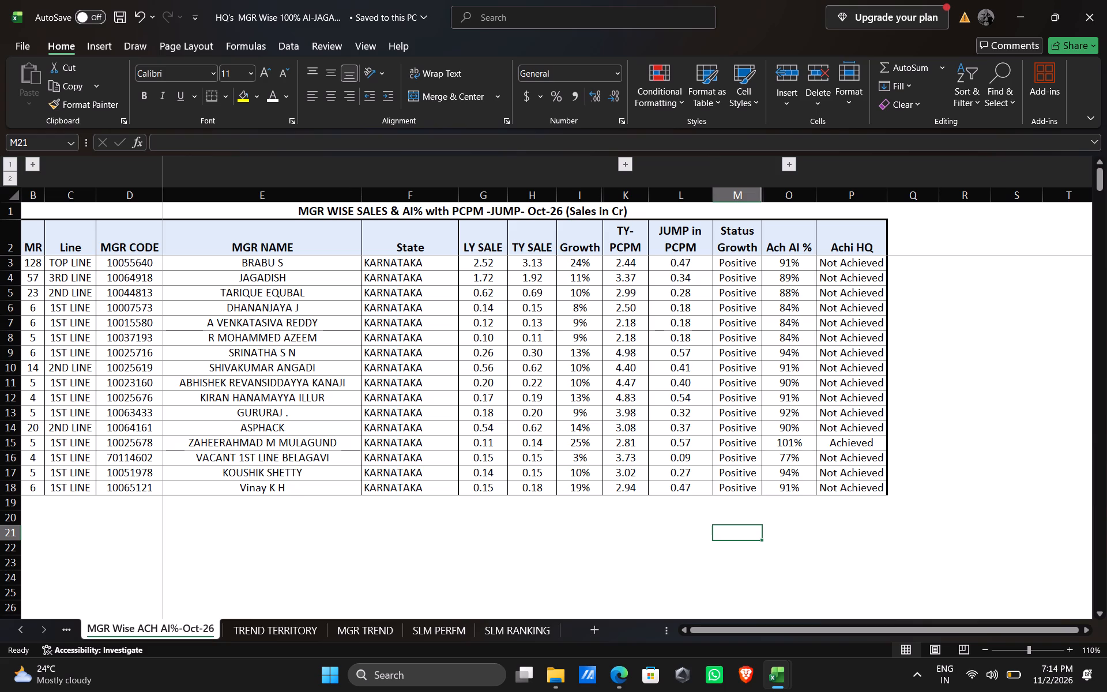
key(ctrl+s)
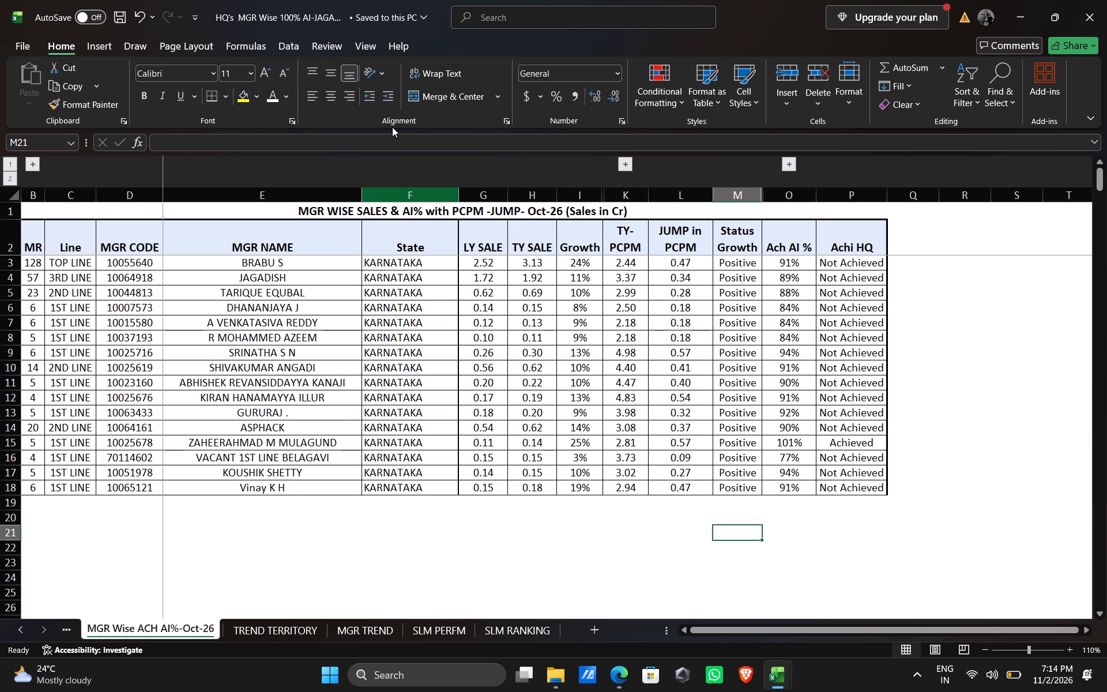
click(328, 17)
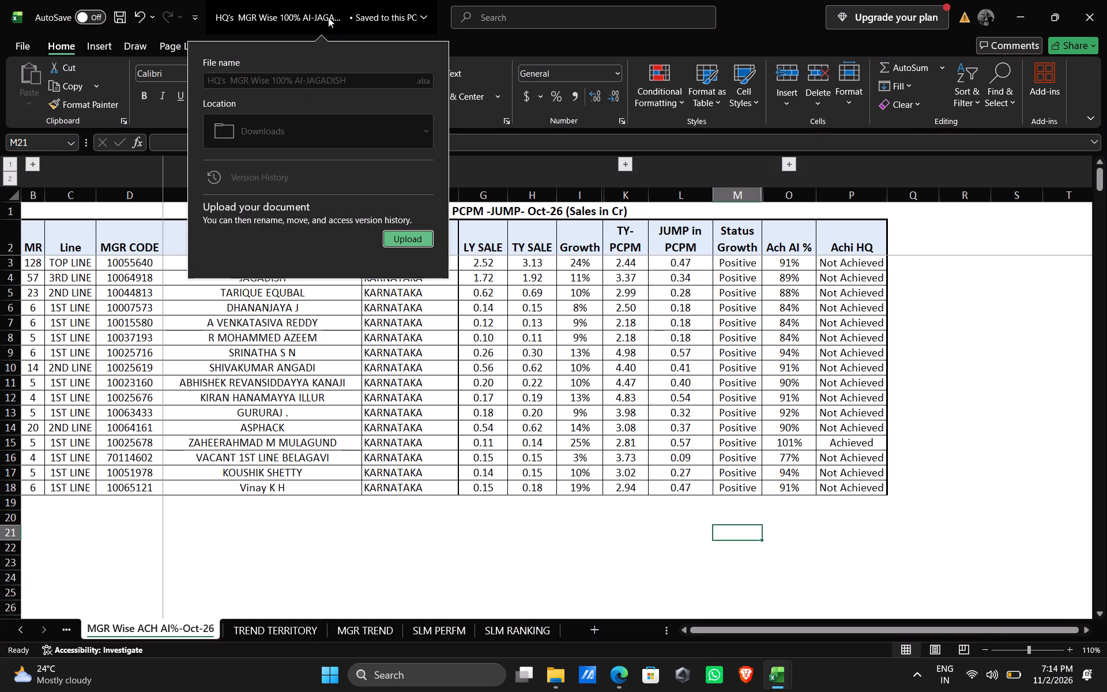
click(973, 252)
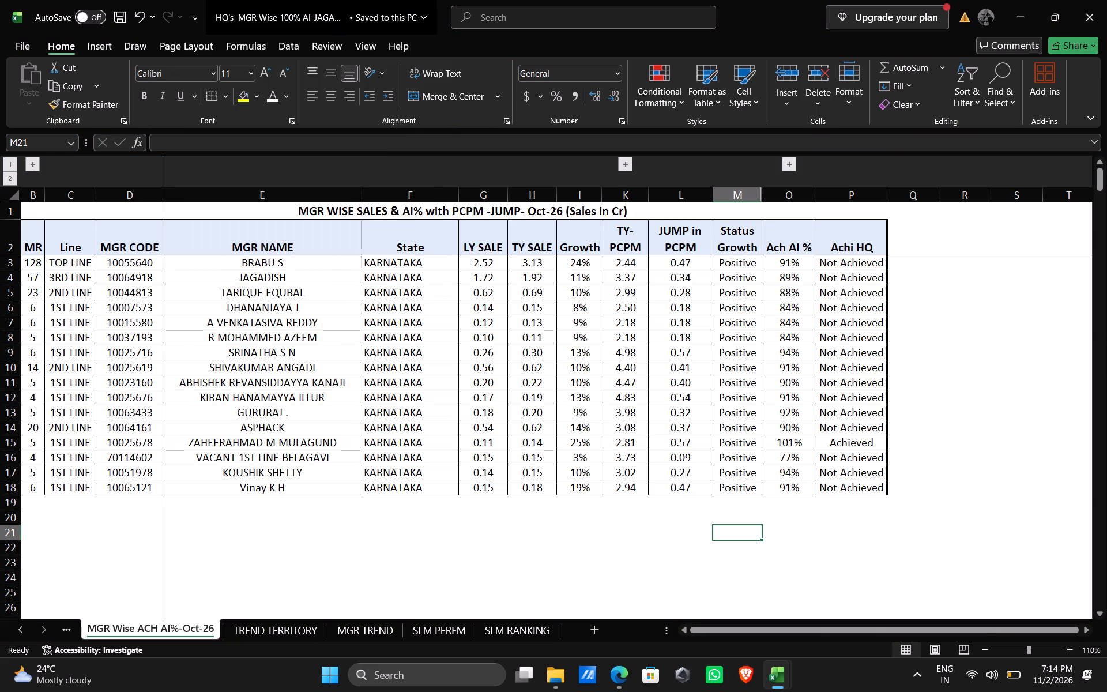
click(1095, 14)
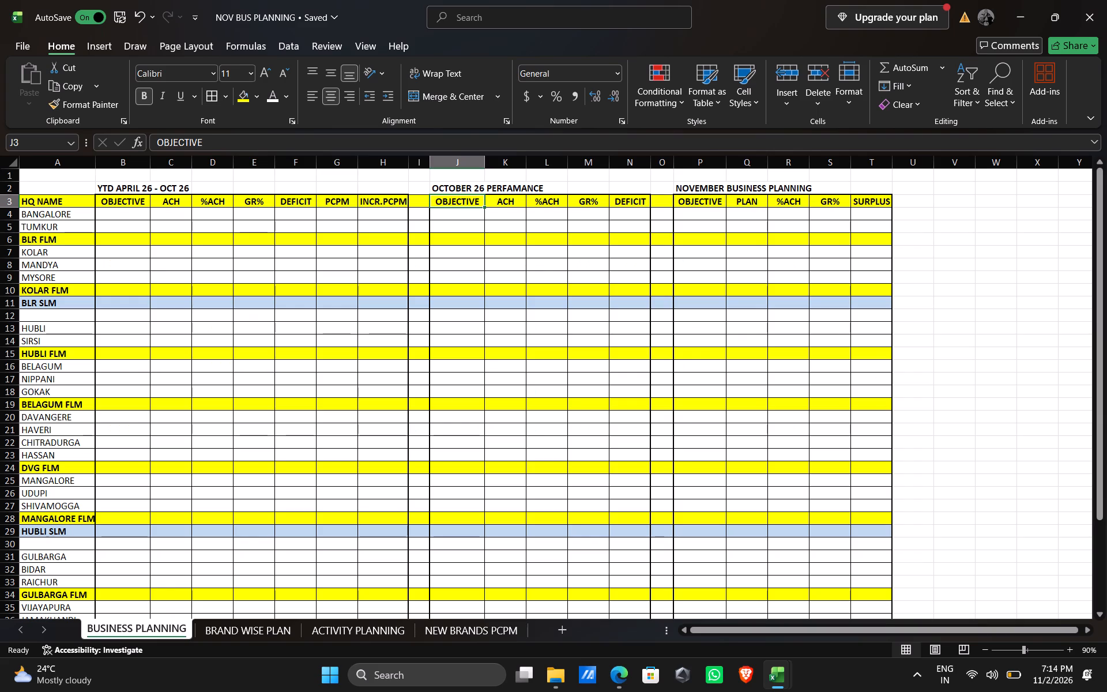
Close the NOV BUS PLANNING workbook and the data workbook, saving the changes to data in the Downloads folder.
click(1087, 19)
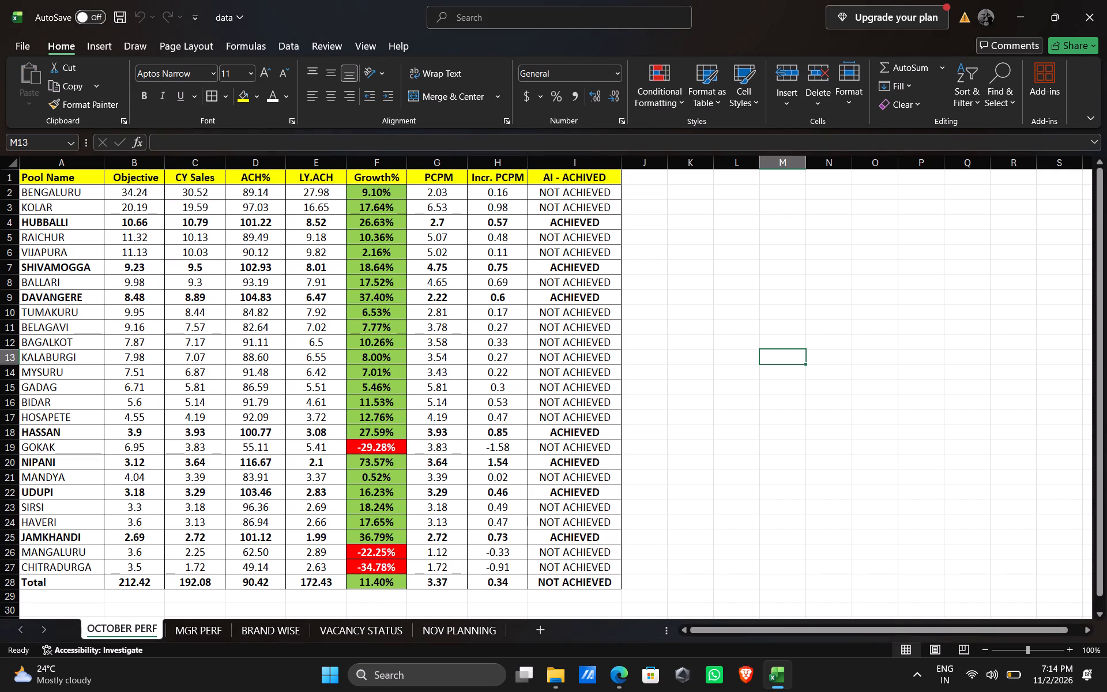
click(1089, 16)
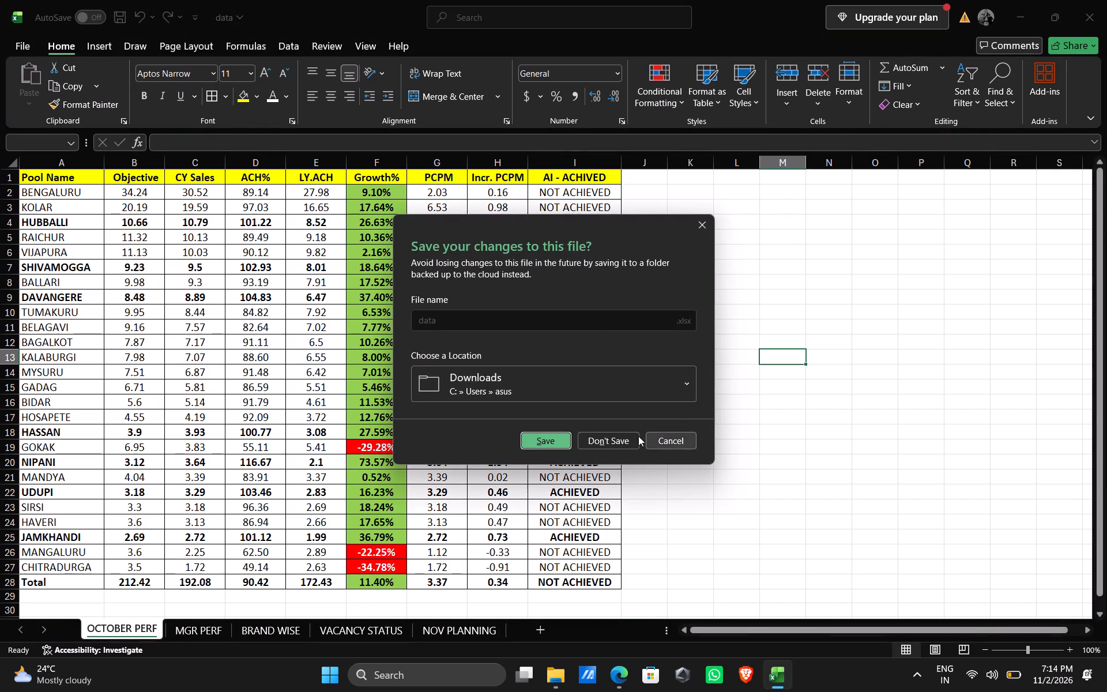
click(560, 441)
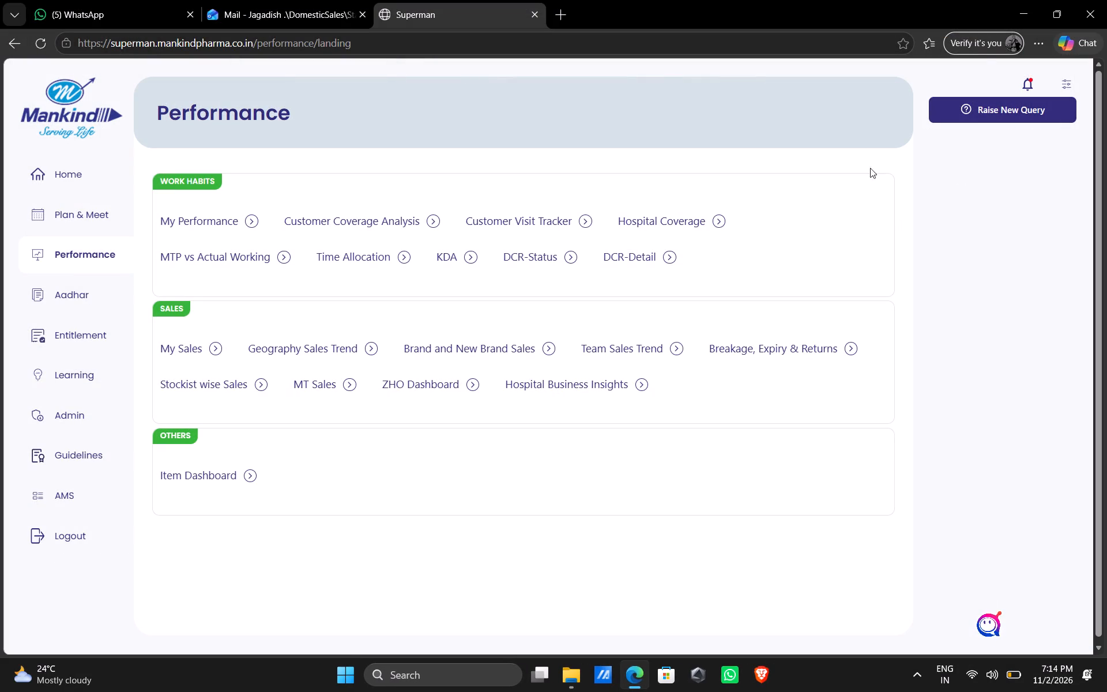
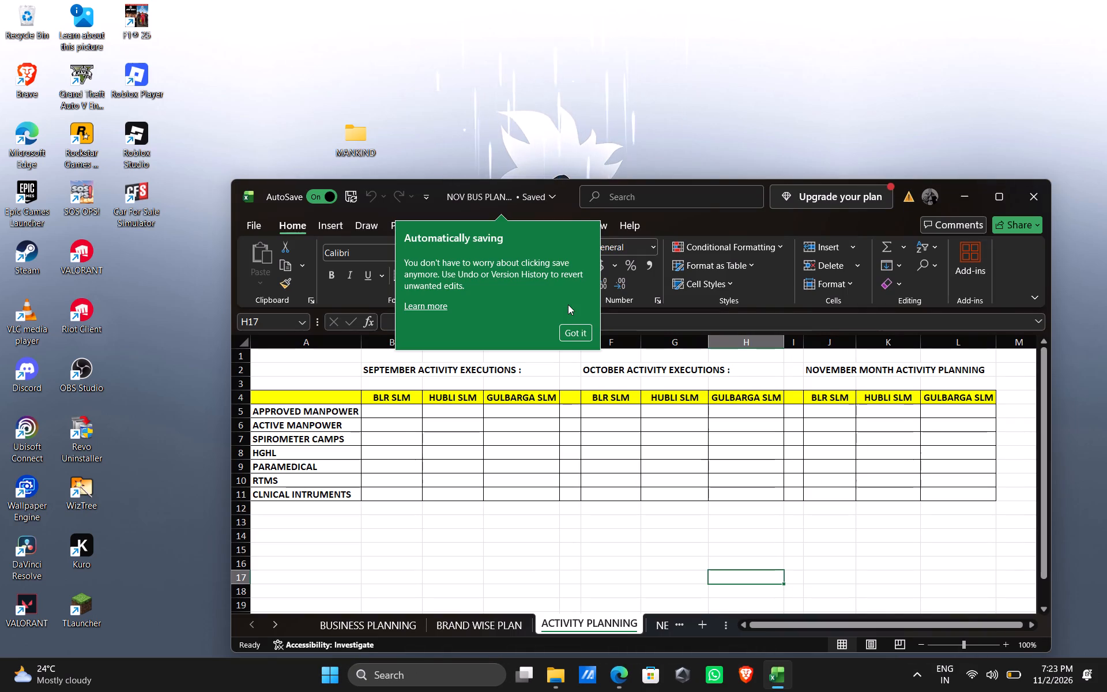
Dismiss the autosave notice, show the BUSINESS PLANNING sheet and maximize the workbook window.
click(570, 333)
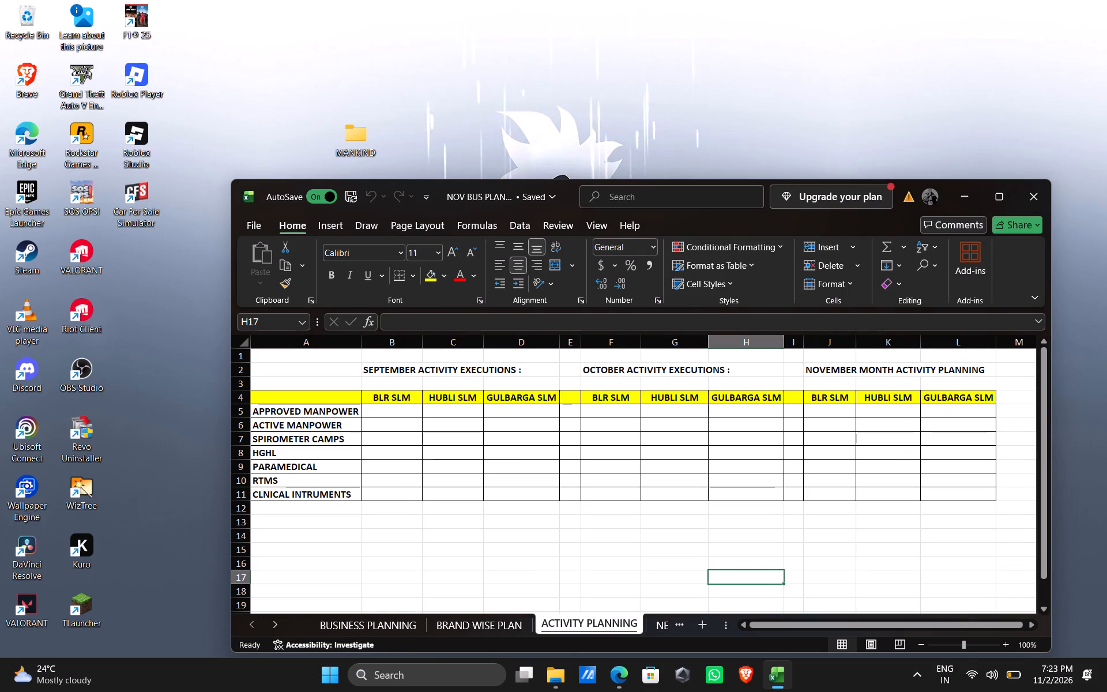
click(339, 626)
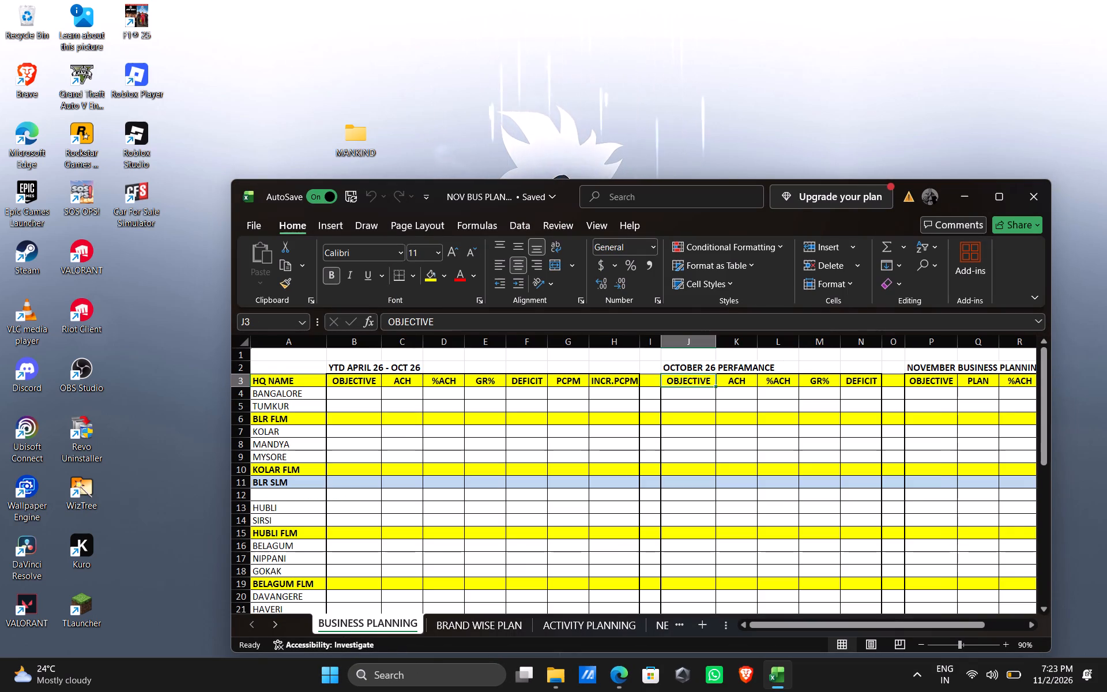
click(999, 196)
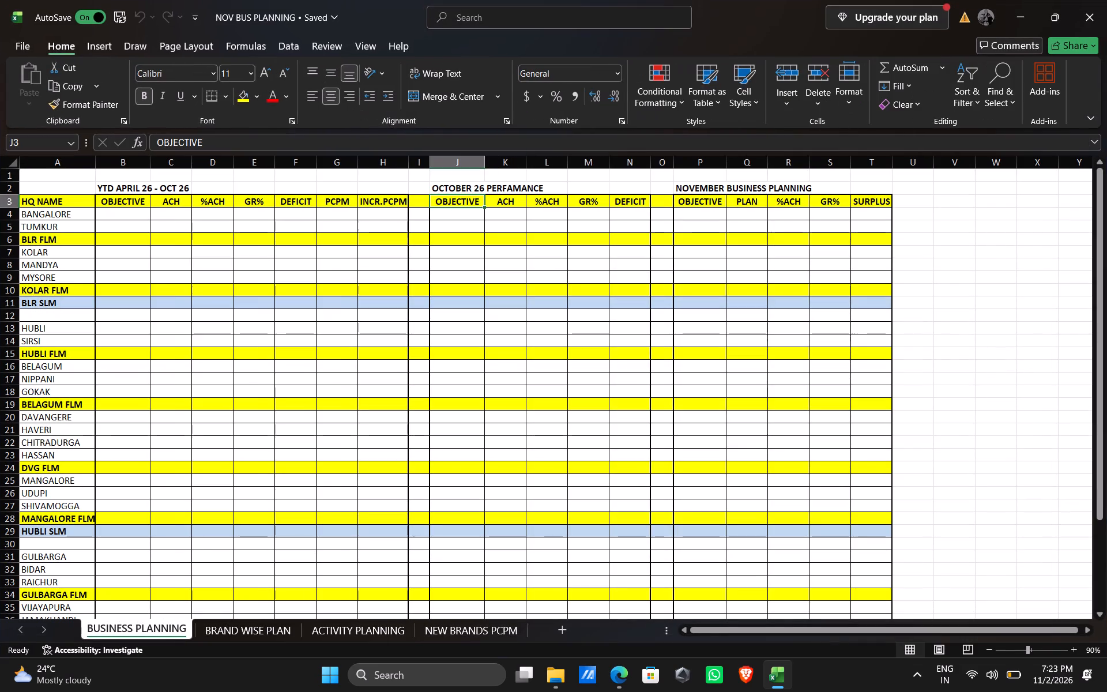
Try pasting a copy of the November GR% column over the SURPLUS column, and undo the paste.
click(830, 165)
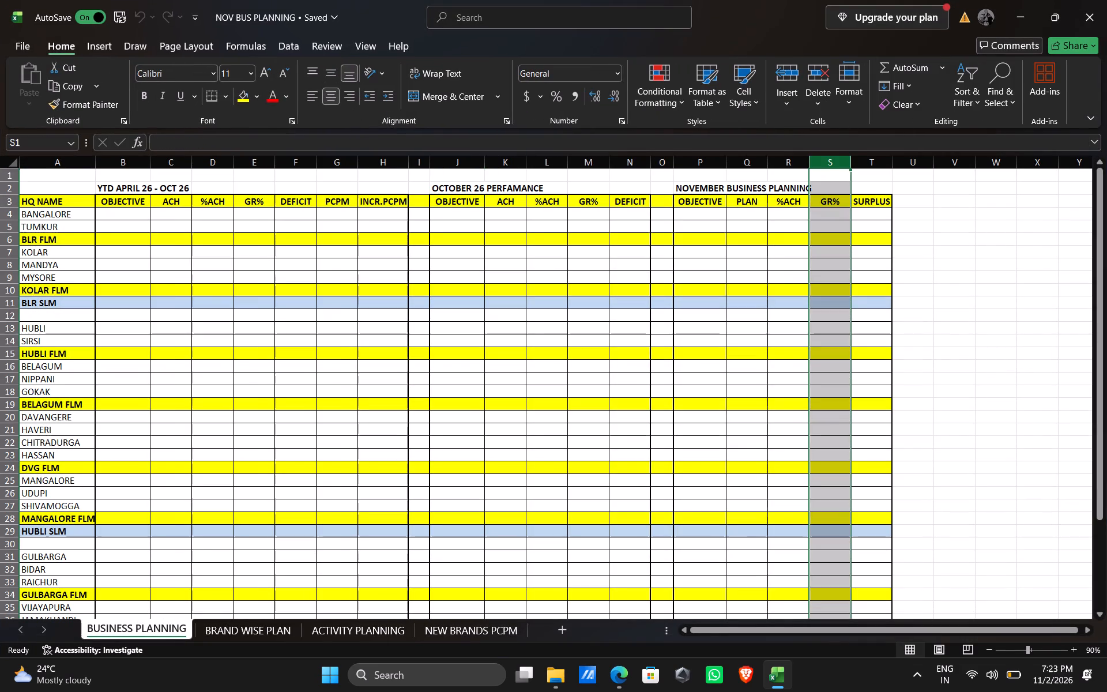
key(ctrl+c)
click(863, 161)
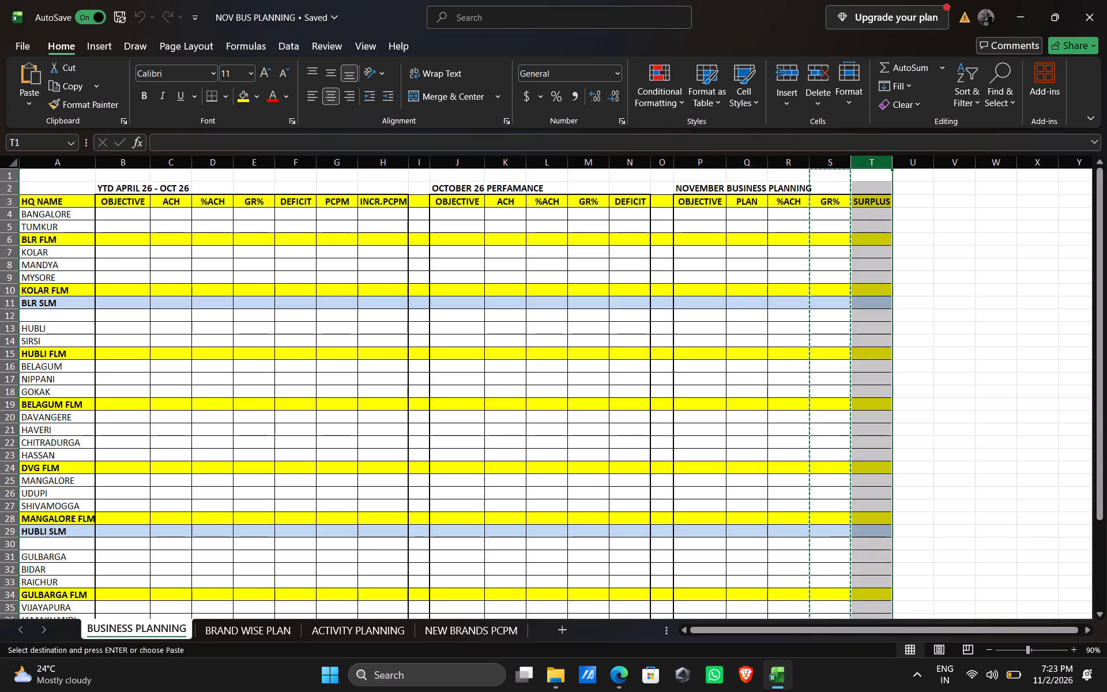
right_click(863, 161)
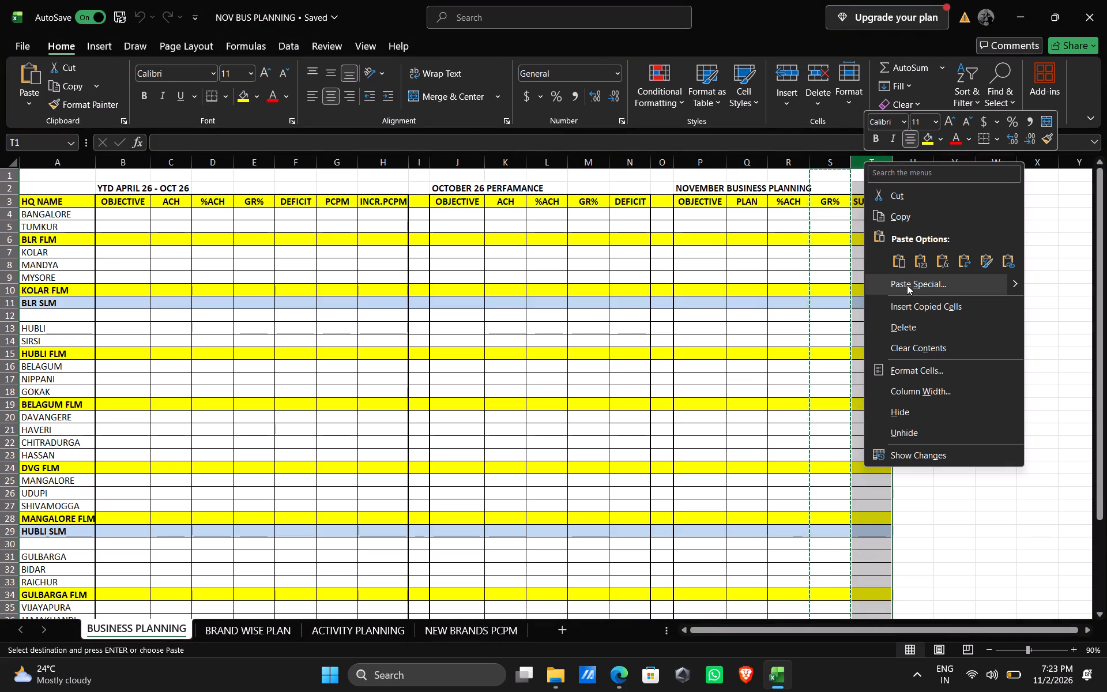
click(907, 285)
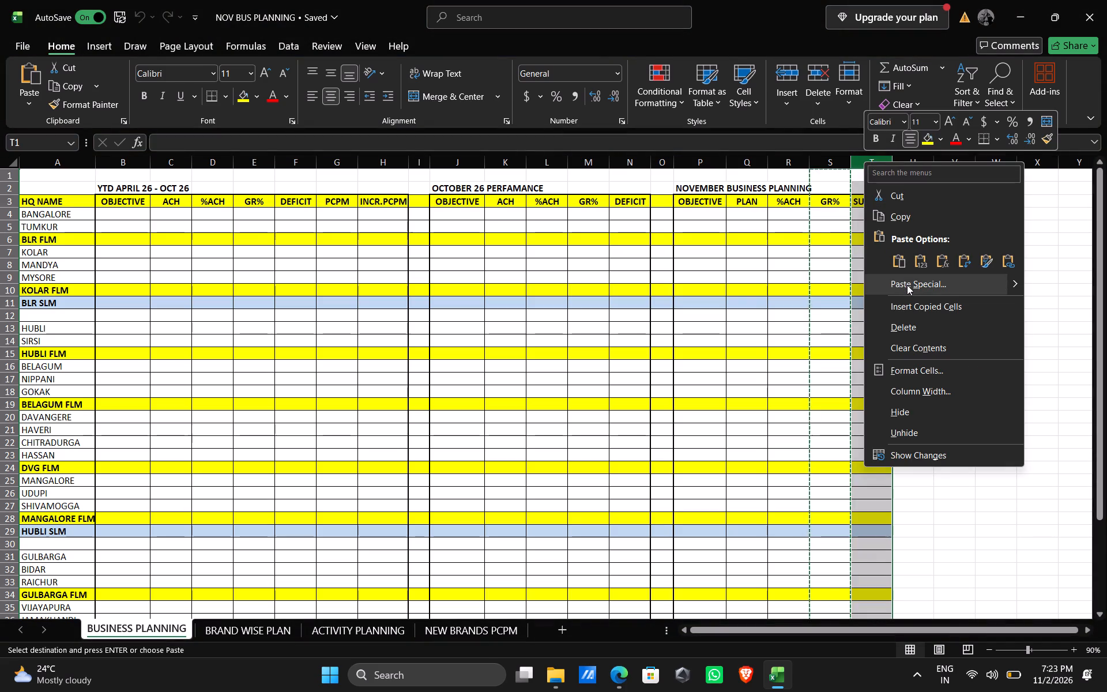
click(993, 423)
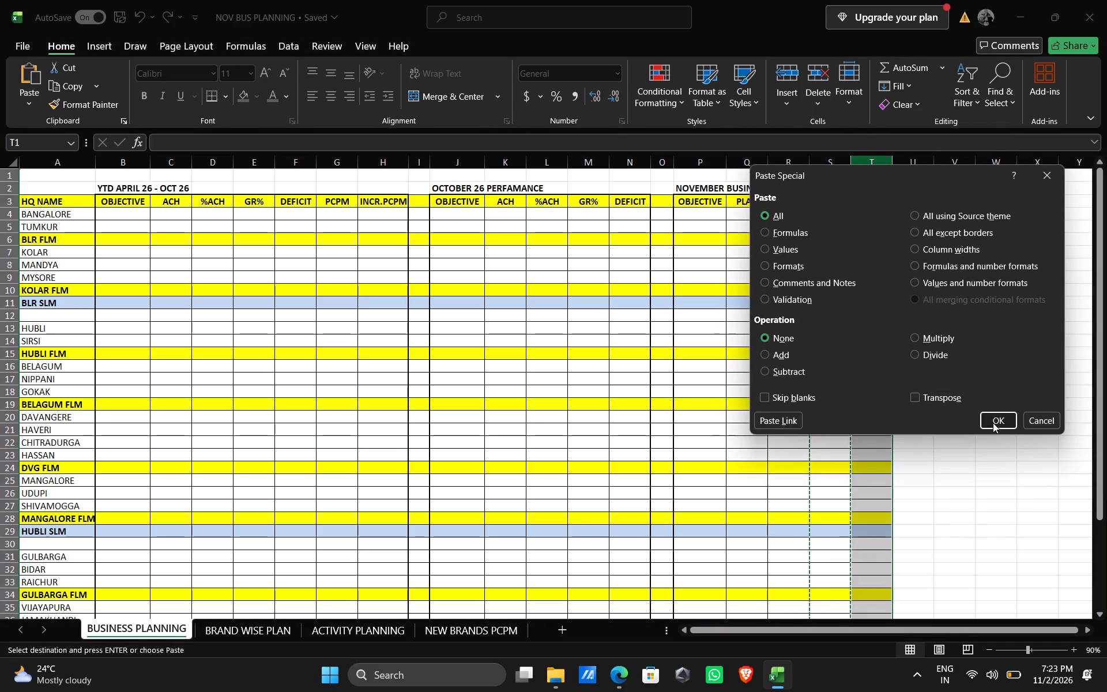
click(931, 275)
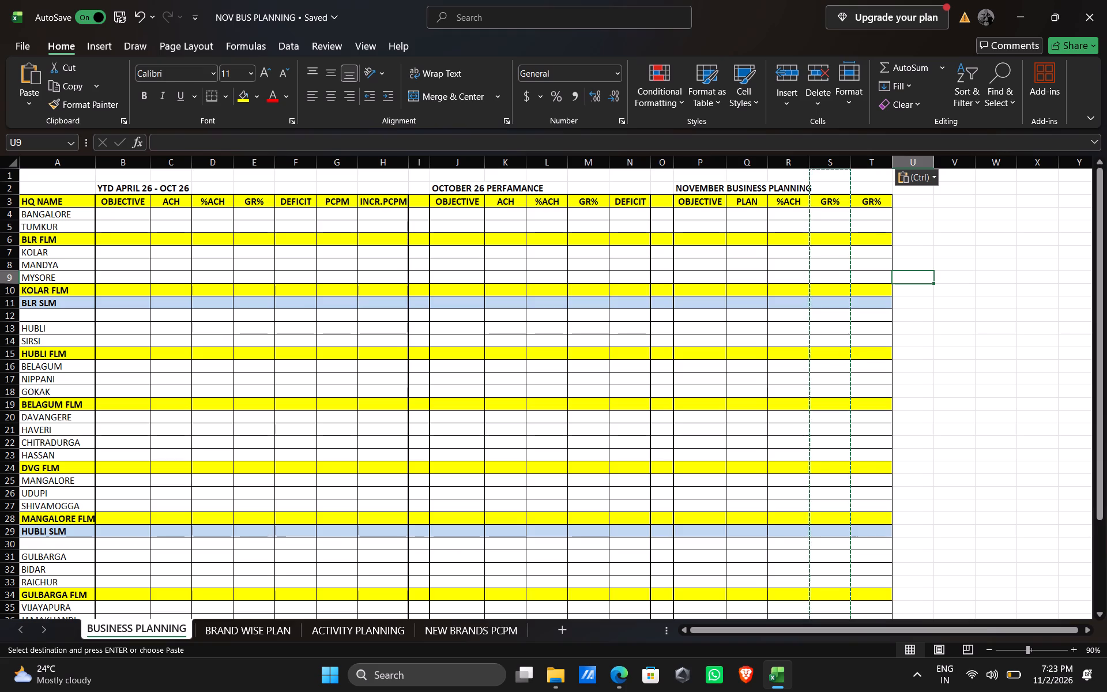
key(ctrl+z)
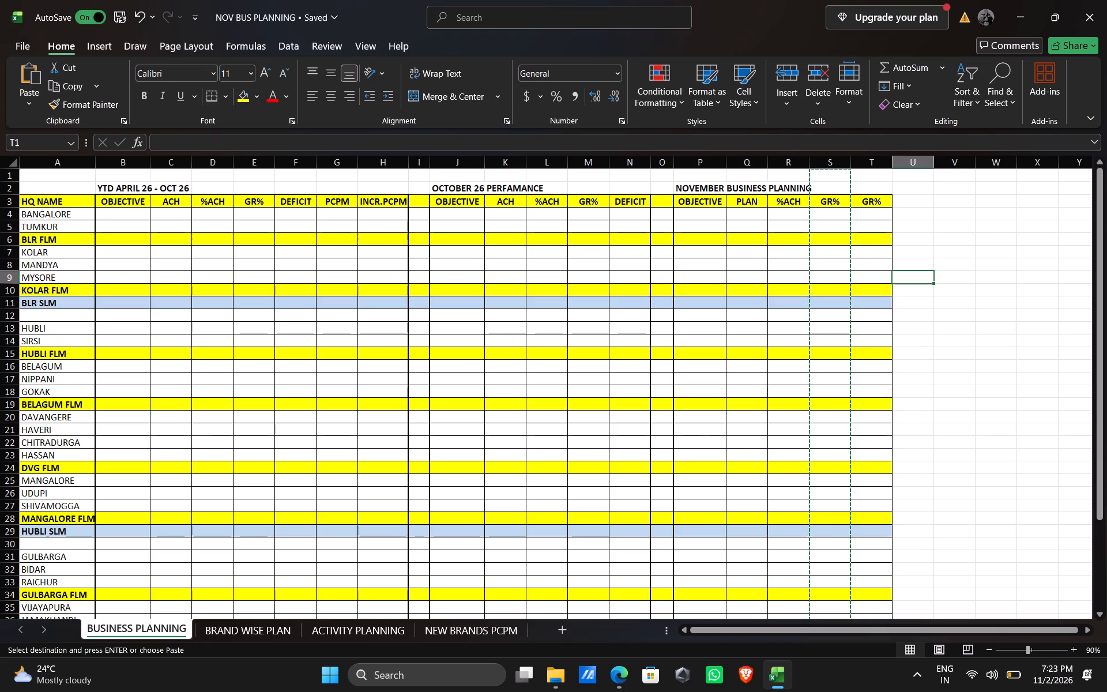
Insert a copy of the November %ACH column between %ACH and GR% on the BUSINESS PLANNING sheet.
click(833, 202)
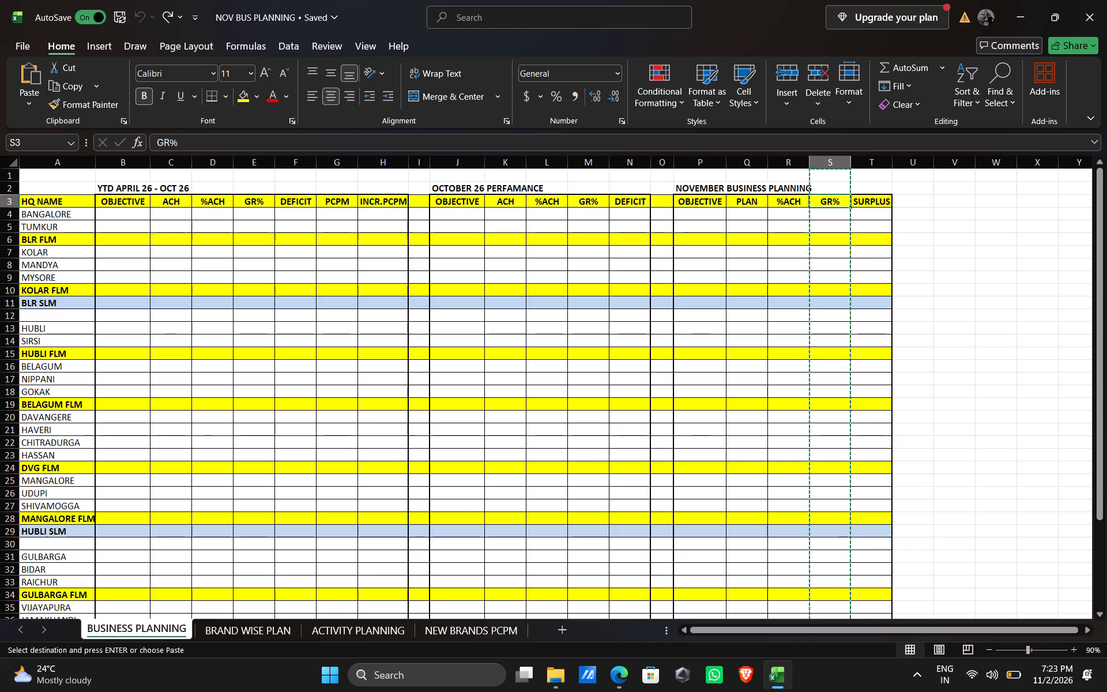
click(790, 163)
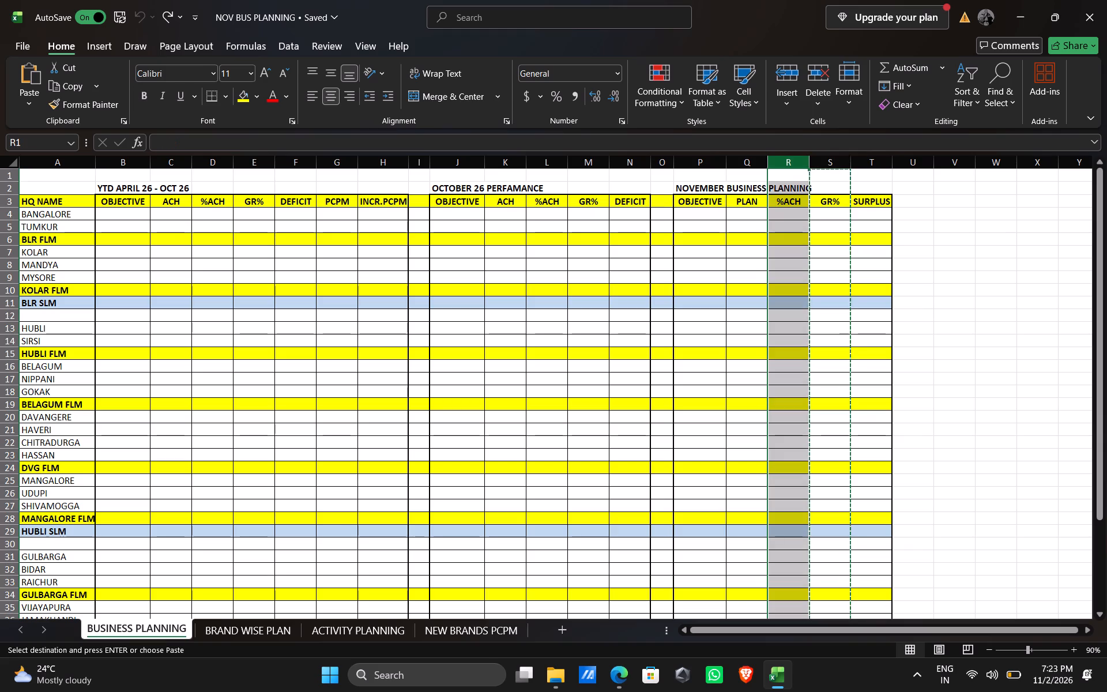
key(ctrl+c)
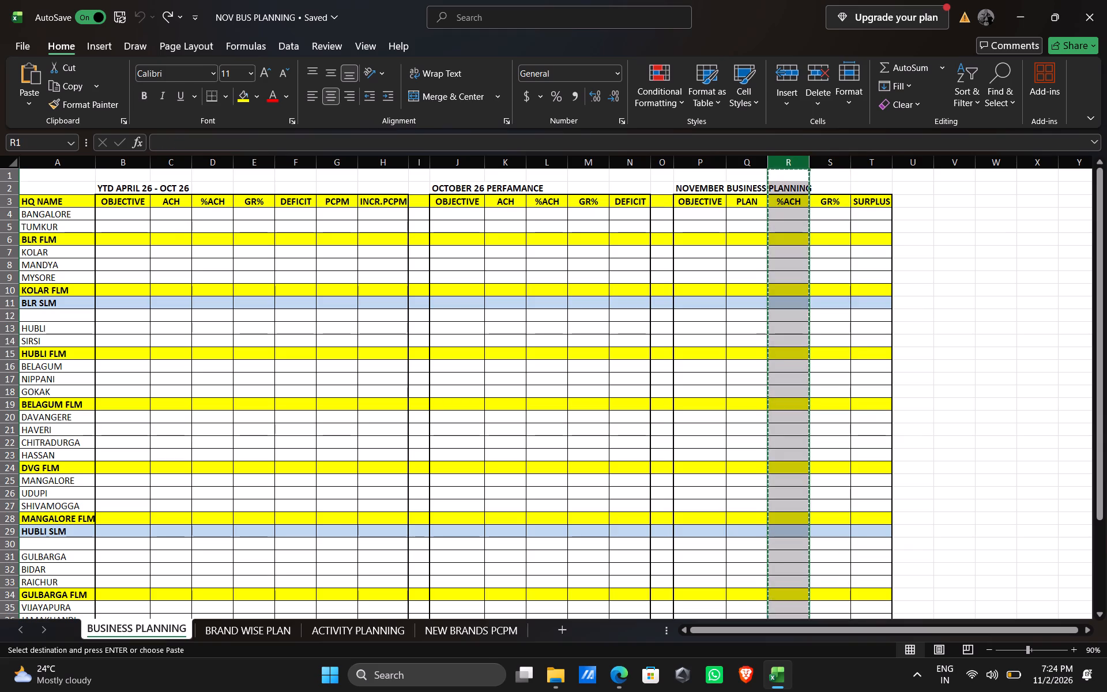
click(828, 165)
right_click(828, 165)
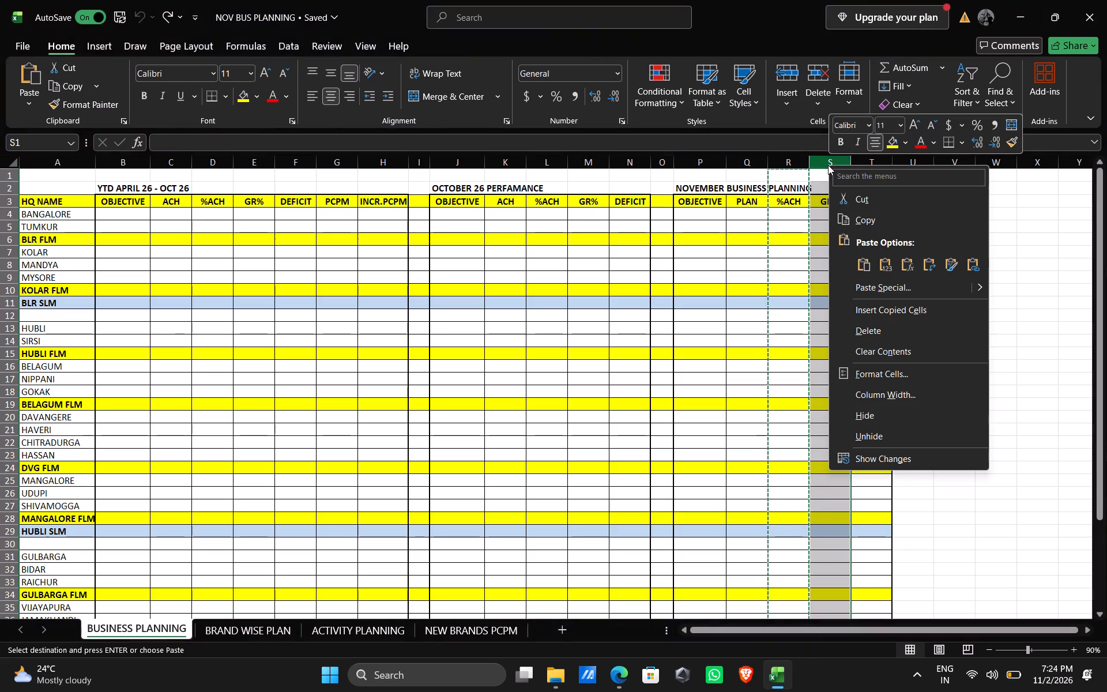
click(875, 307)
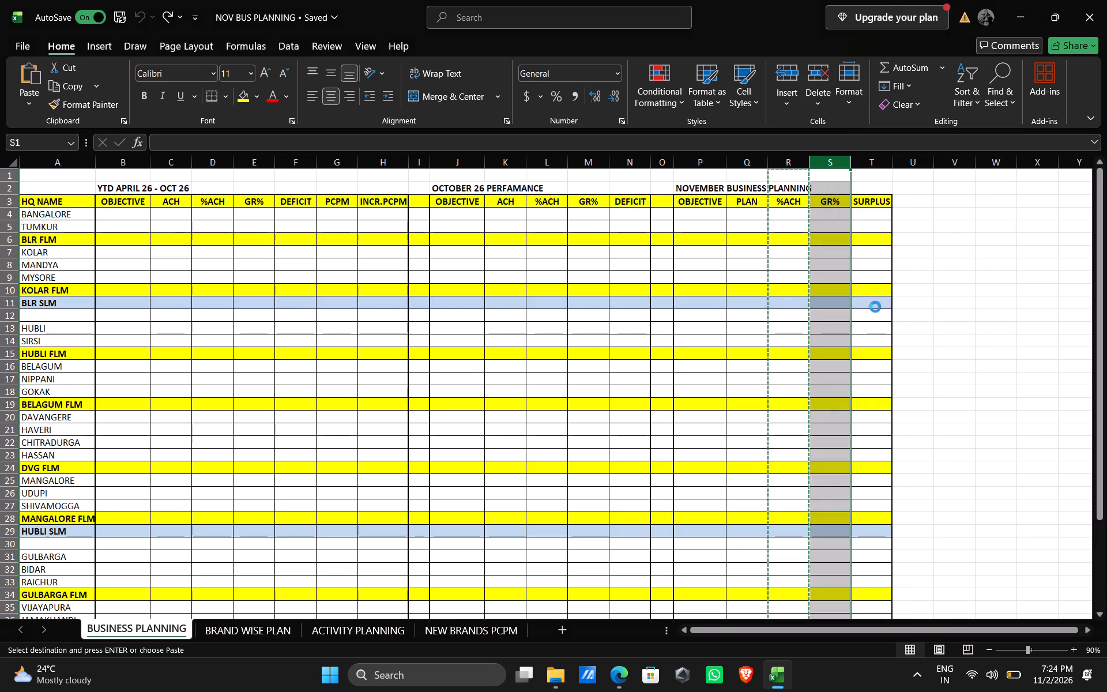
Retitle the two November headers between %ACH and SURPLUS as GR% and LY.BASE, in that order.
click(831, 198)
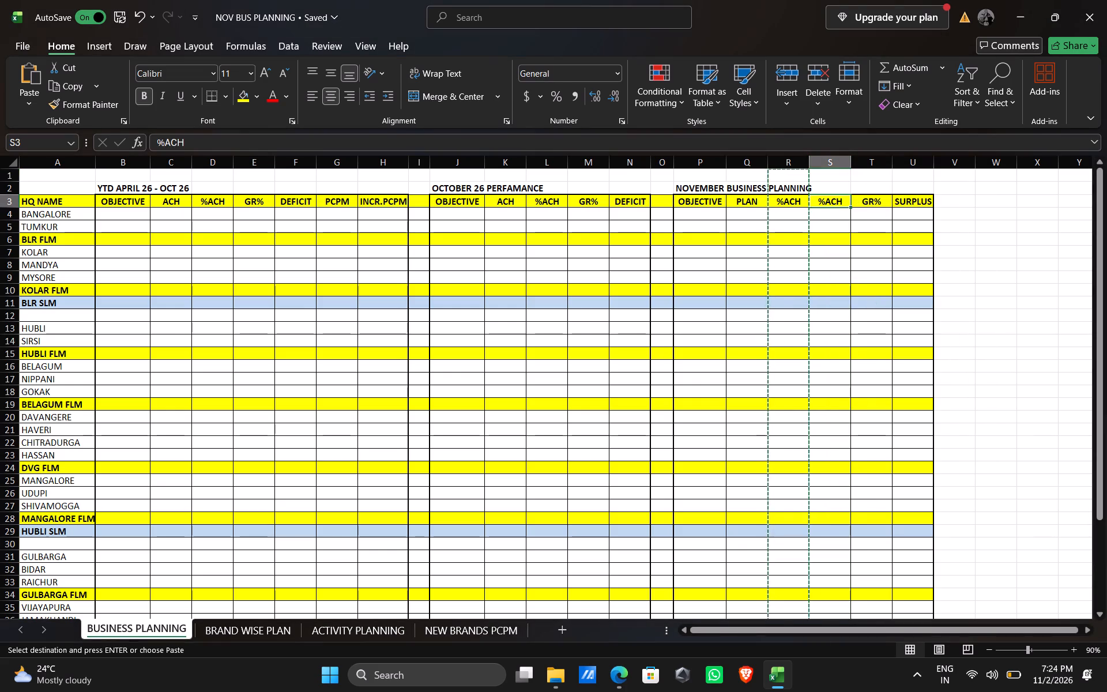
text(gr%)
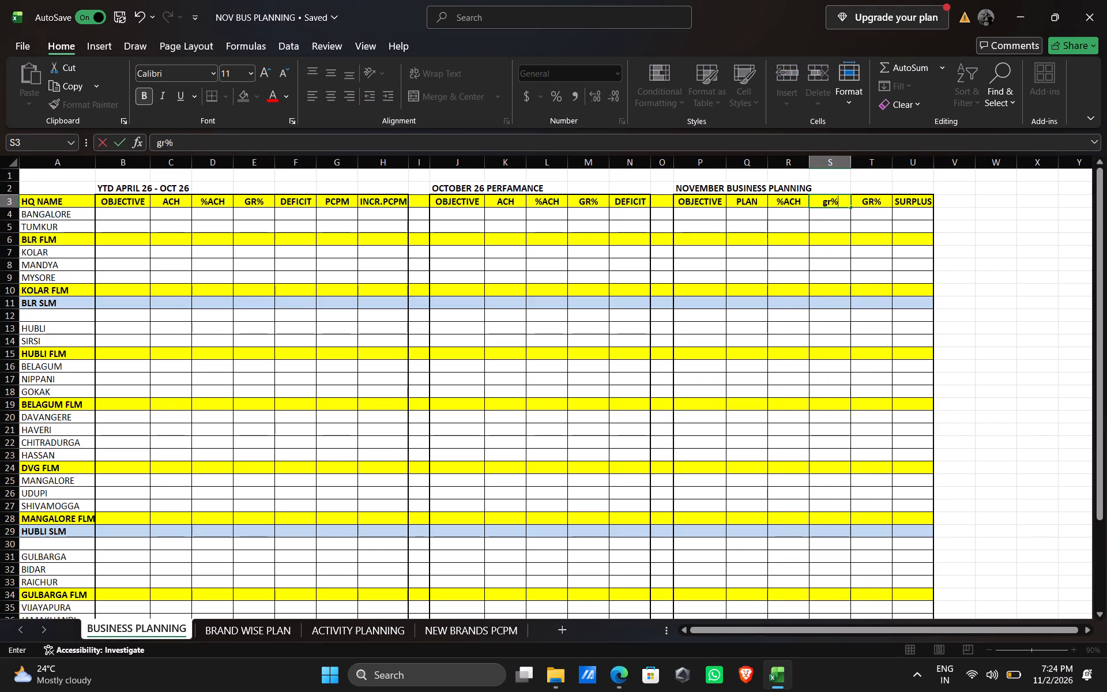
key(BackSpace)
key(BackSpace)
key(BackSpace)
text(GR%)
key(Right)
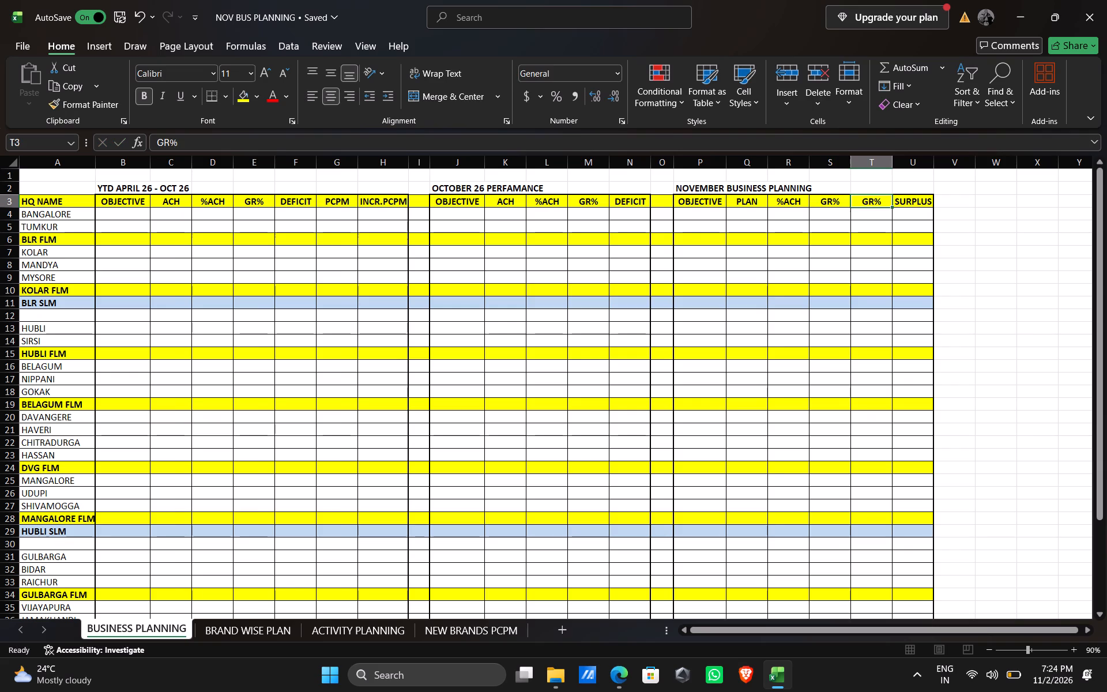
text(LY)
text(.BASE)
click(1000, 231)
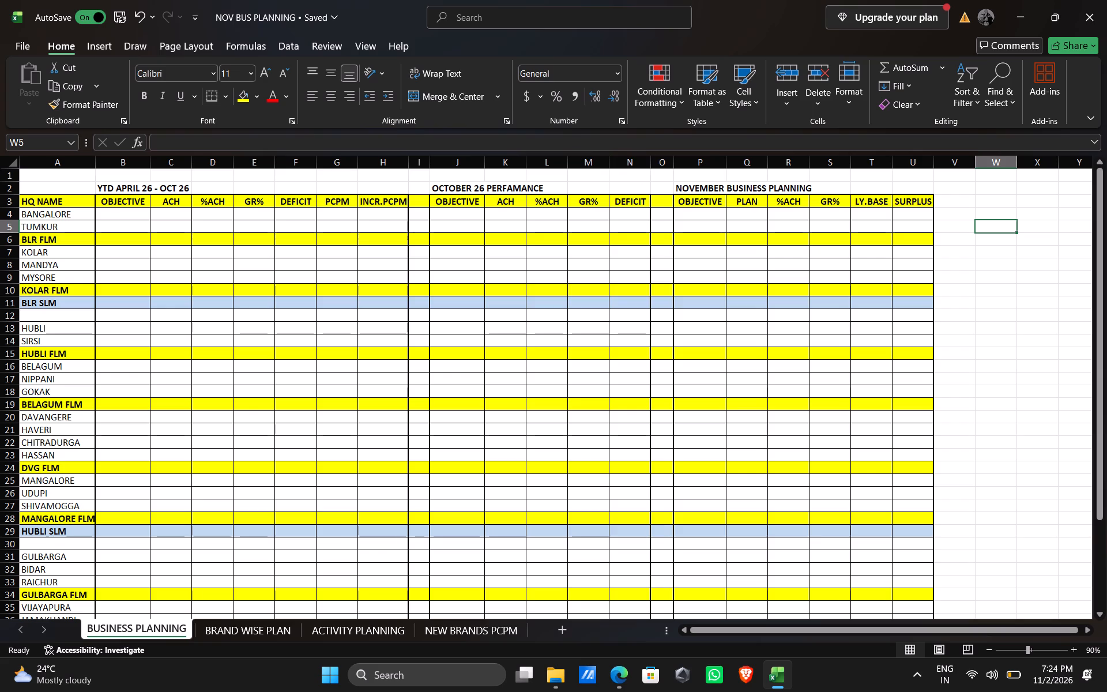
Insert a column before DEFICIT in the October 26 performance section and head it LY.BASE.
click(619, 163)
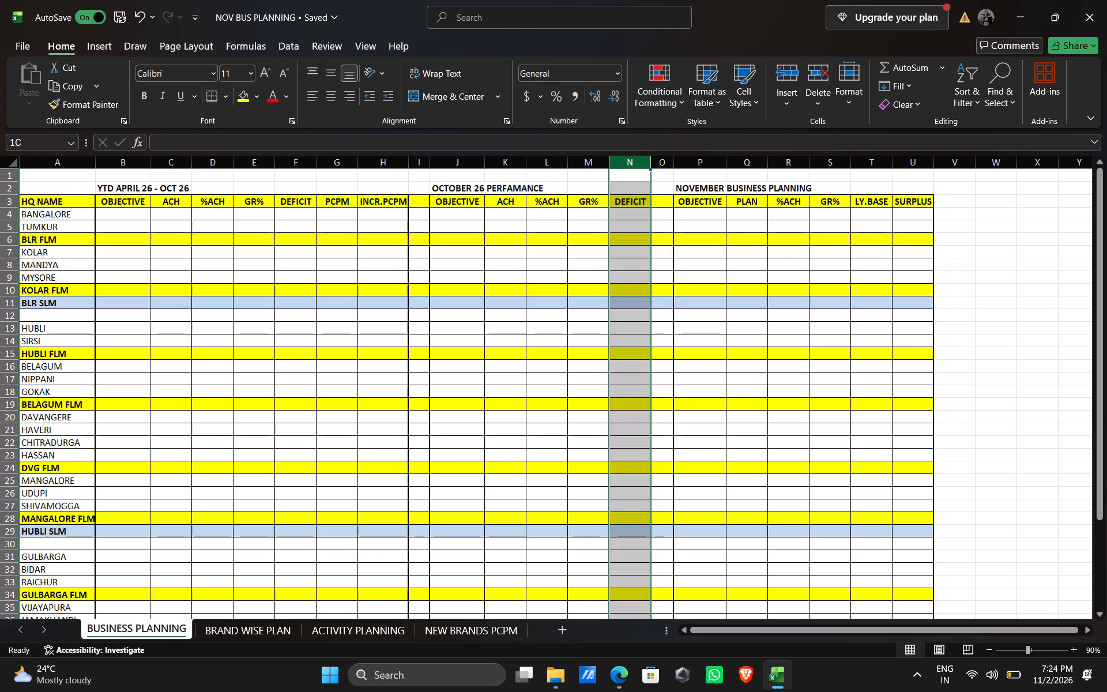
right_click(619, 163)
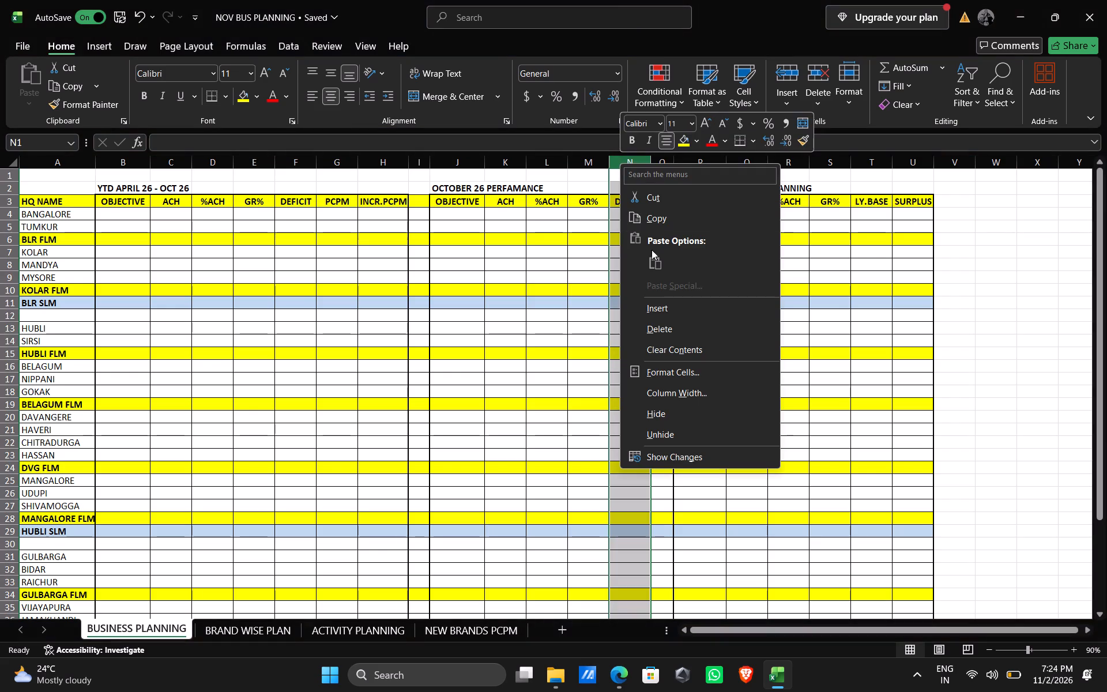
click(657, 307)
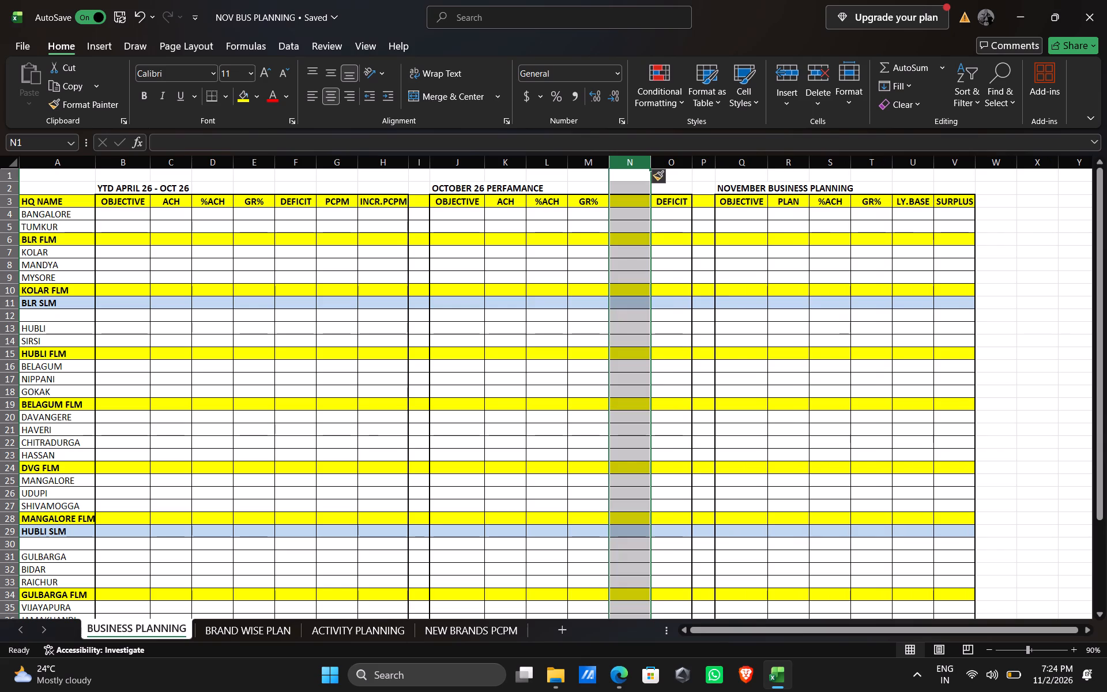
click(626, 202)
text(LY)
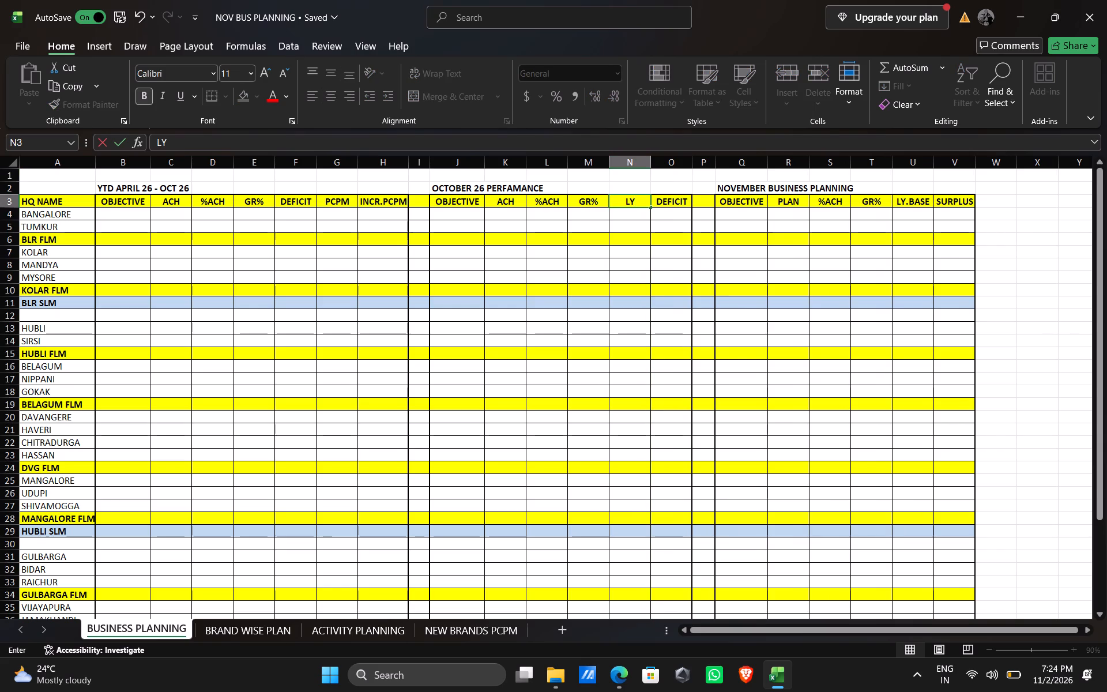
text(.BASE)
Save the NOV BUS PLANNING workbook and close it.
click(686, 225)
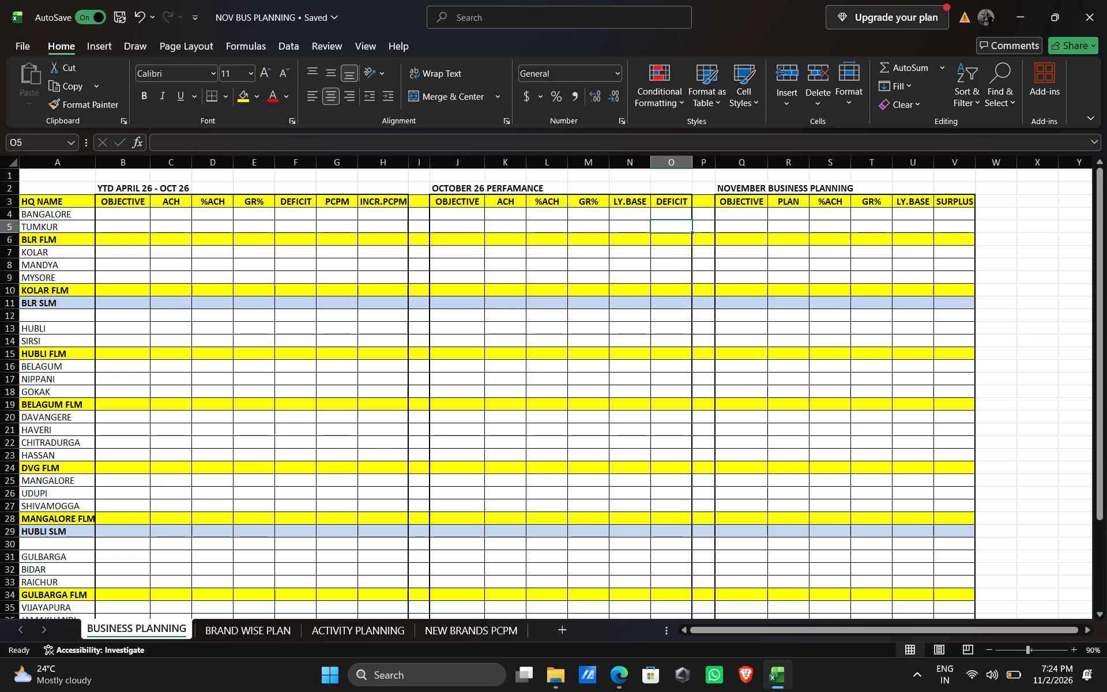
click(509, 260)
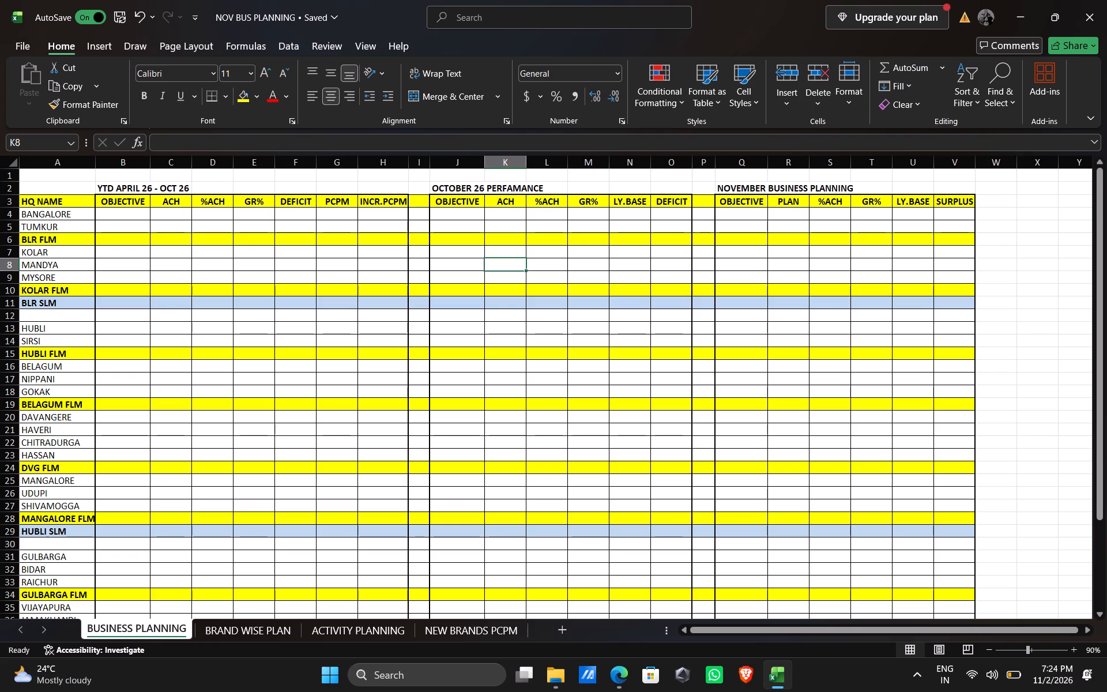
key(ctrl+s)
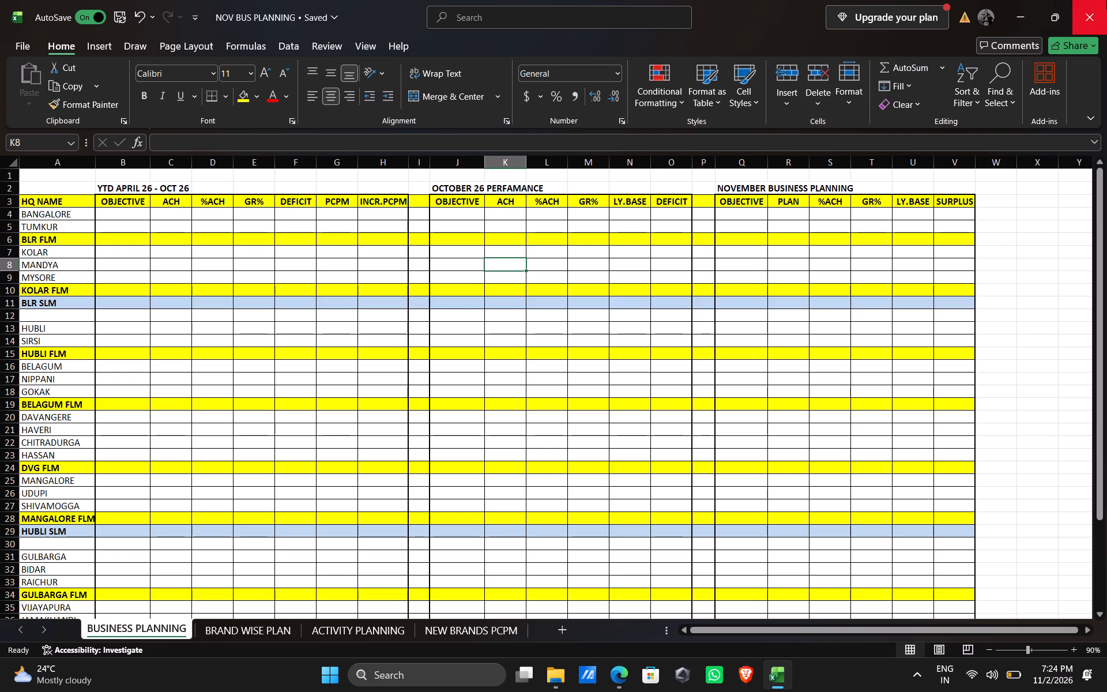
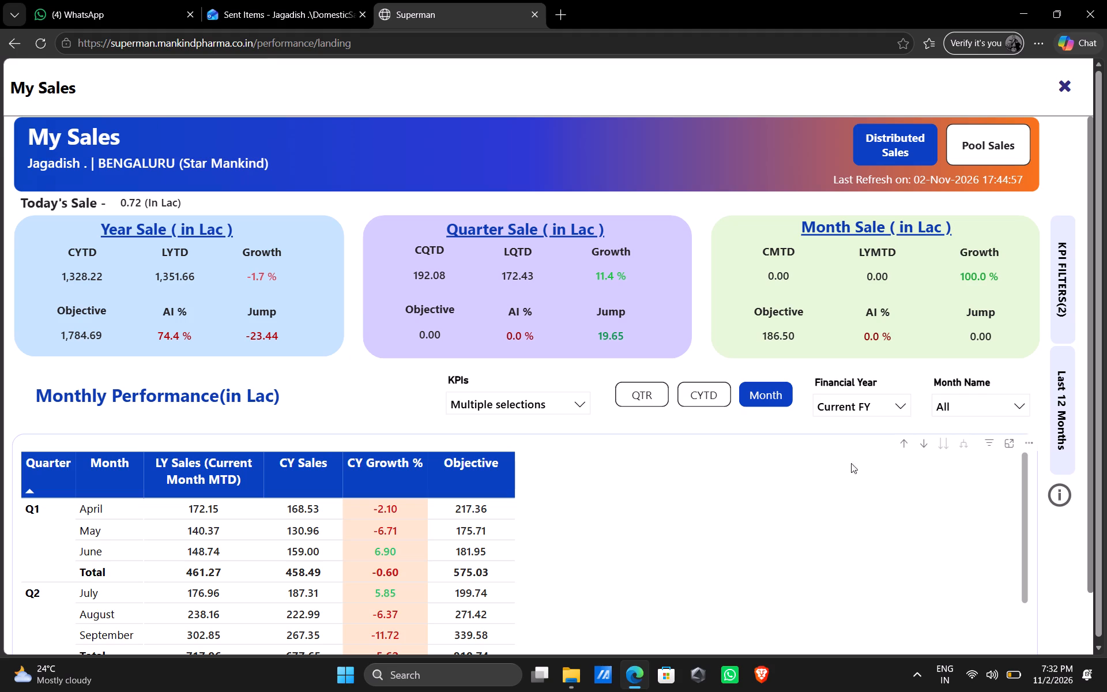
Check the October and November rows of the Monthly Performance table on the My Sales dashboard.
drag(1026, 473, 1029, 514)
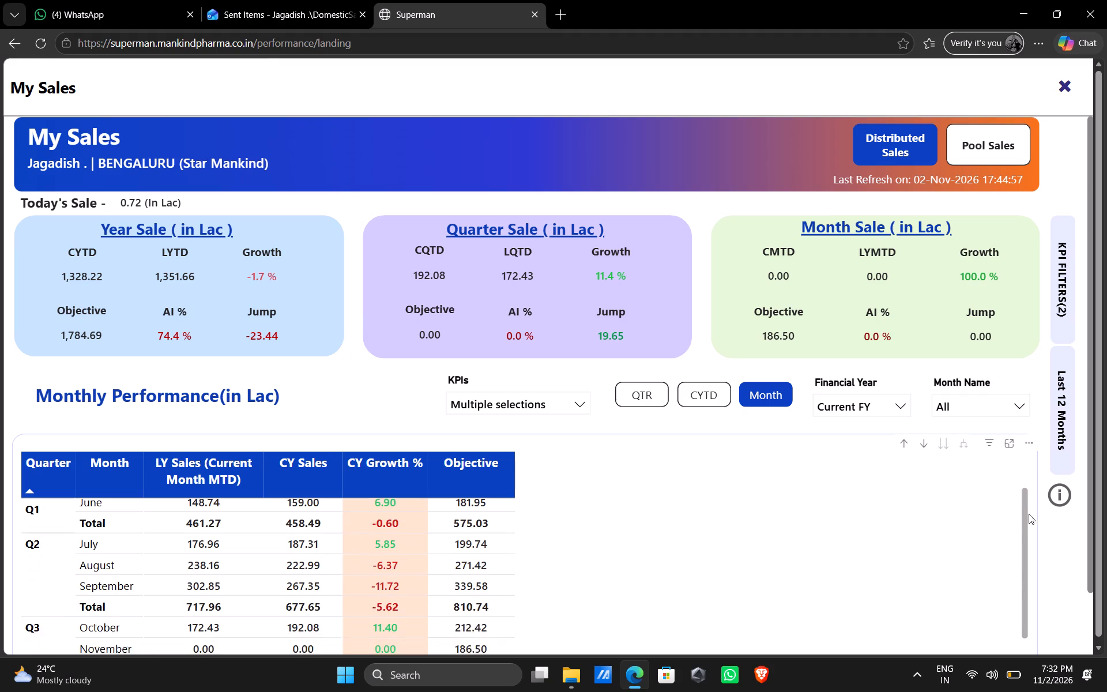
Review the Monthly Performance table in the My Sales report, covering LY sales, CY sales, growth and objective from Q1 through Q4.
drag(1029, 514, 1029, 535)
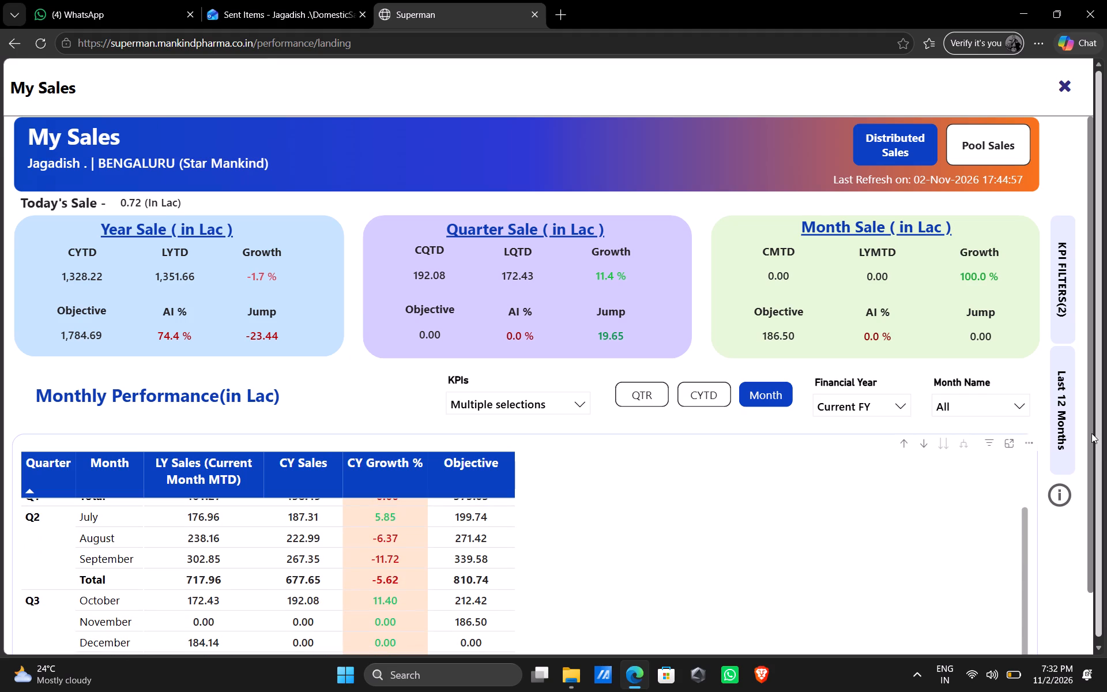
drag(1090, 431, 1086, 565)
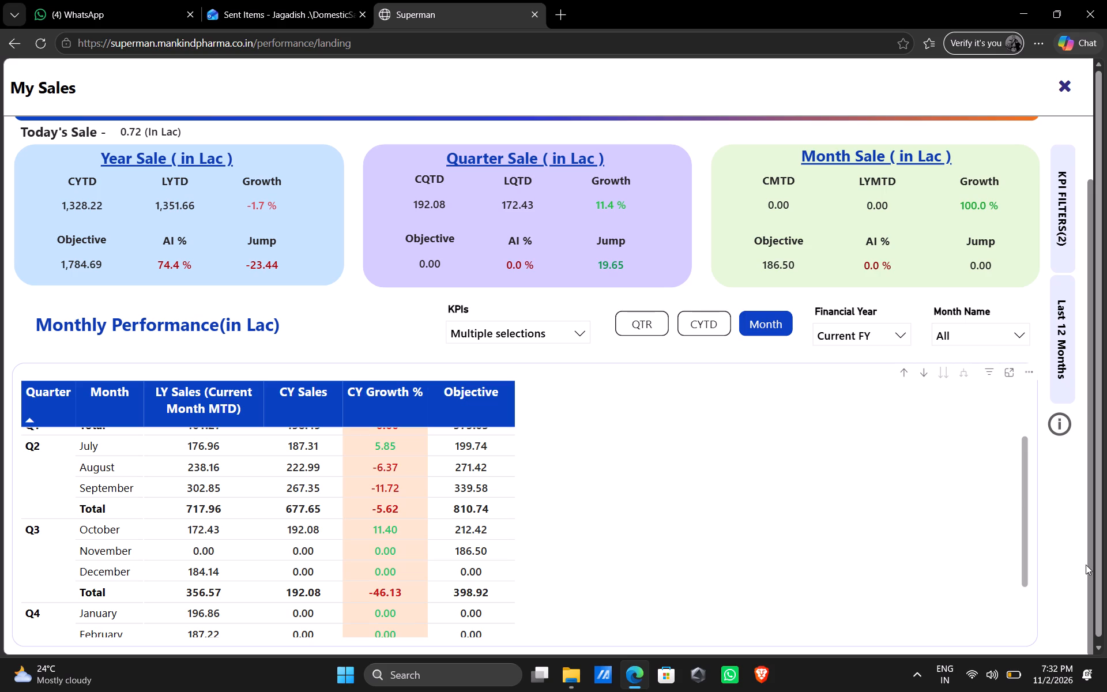
click(1021, 403)
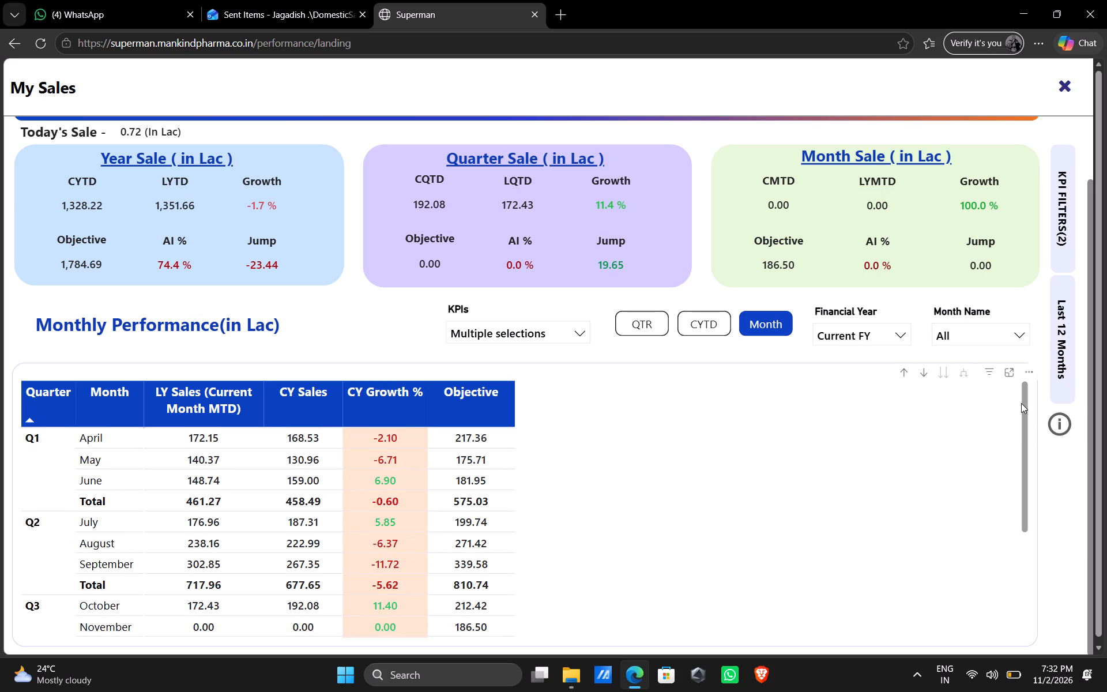
click(1024, 564)
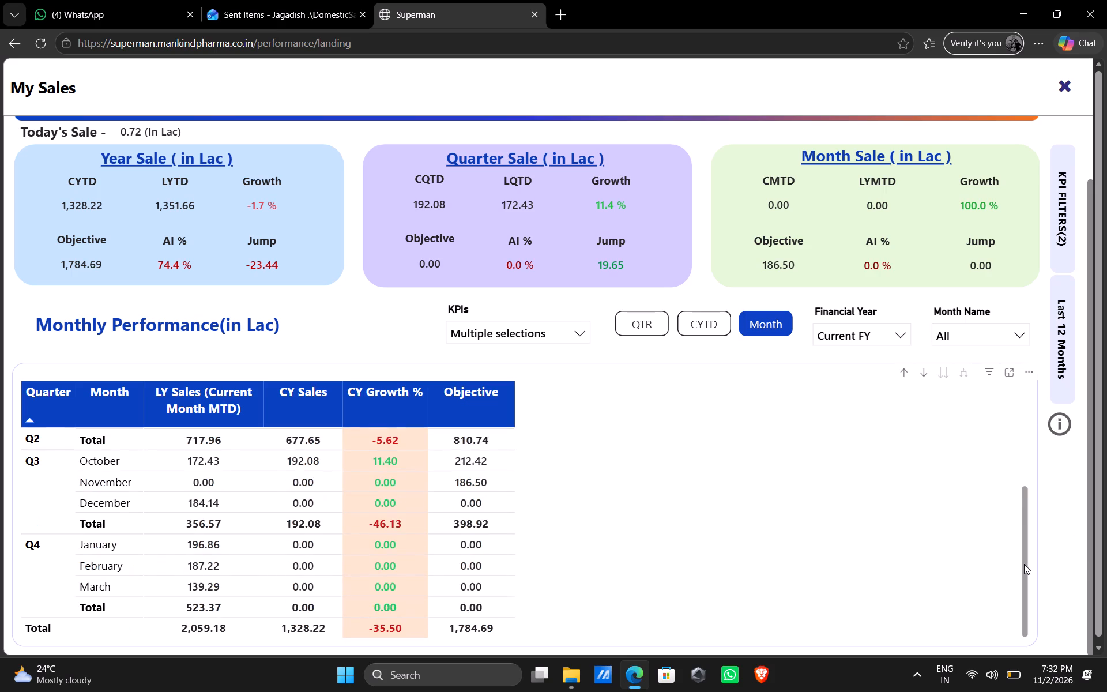
drag(1024, 561, 1033, 576)
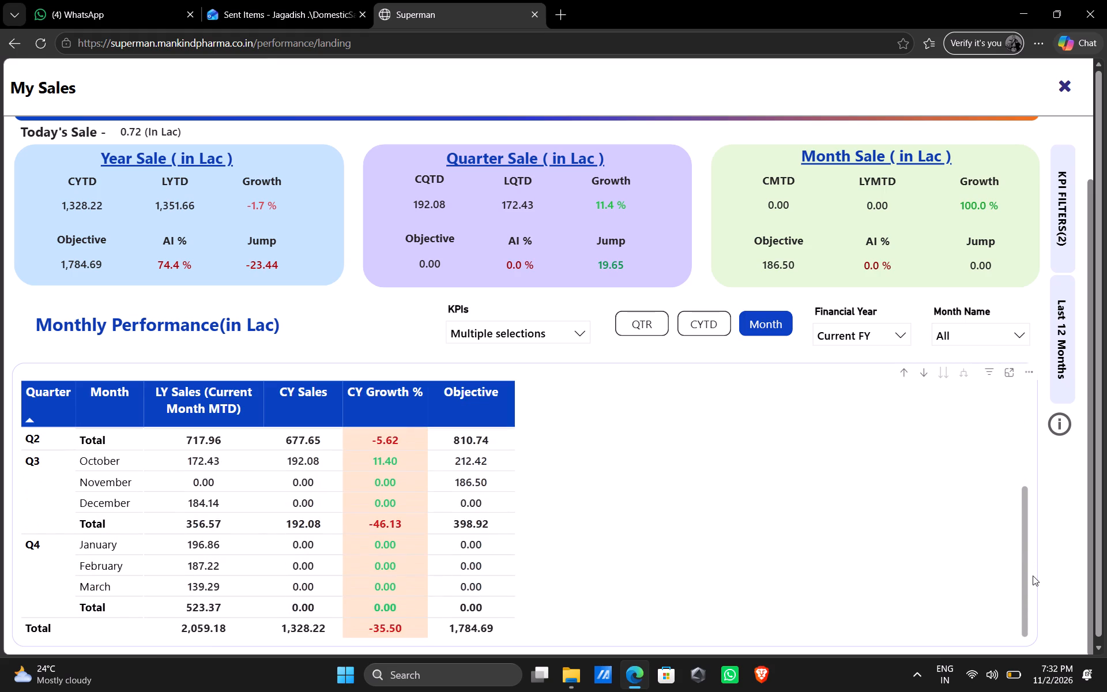
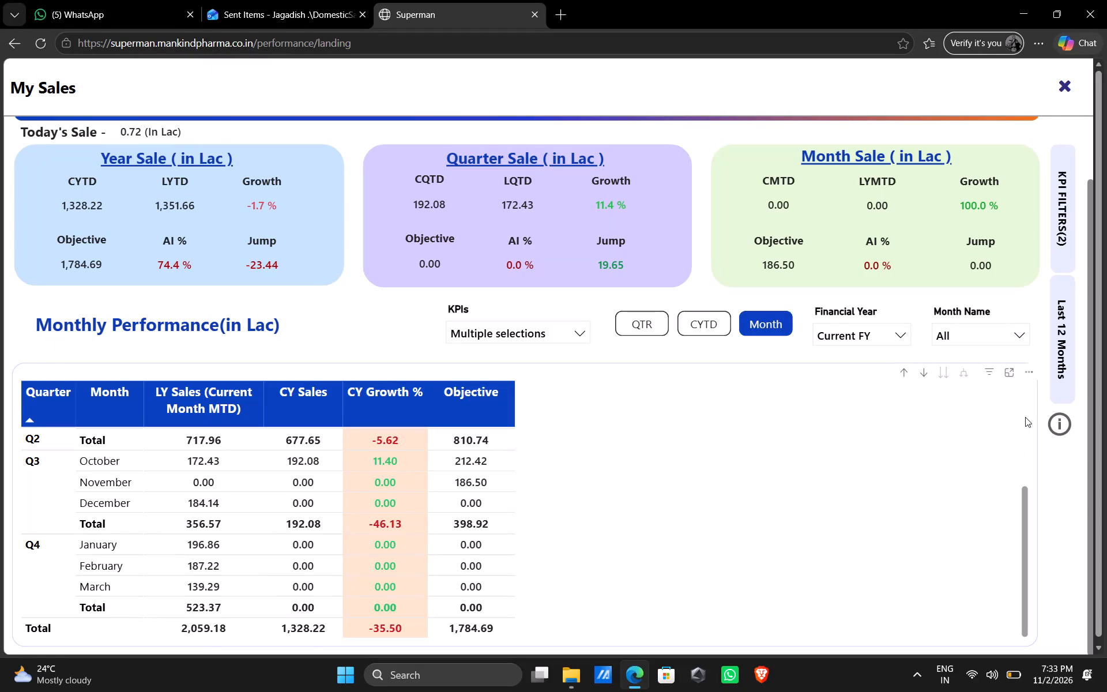
Review the Q1 to early Q3 rows of the Monthly Performance table again, starting from April.
click(1025, 417)
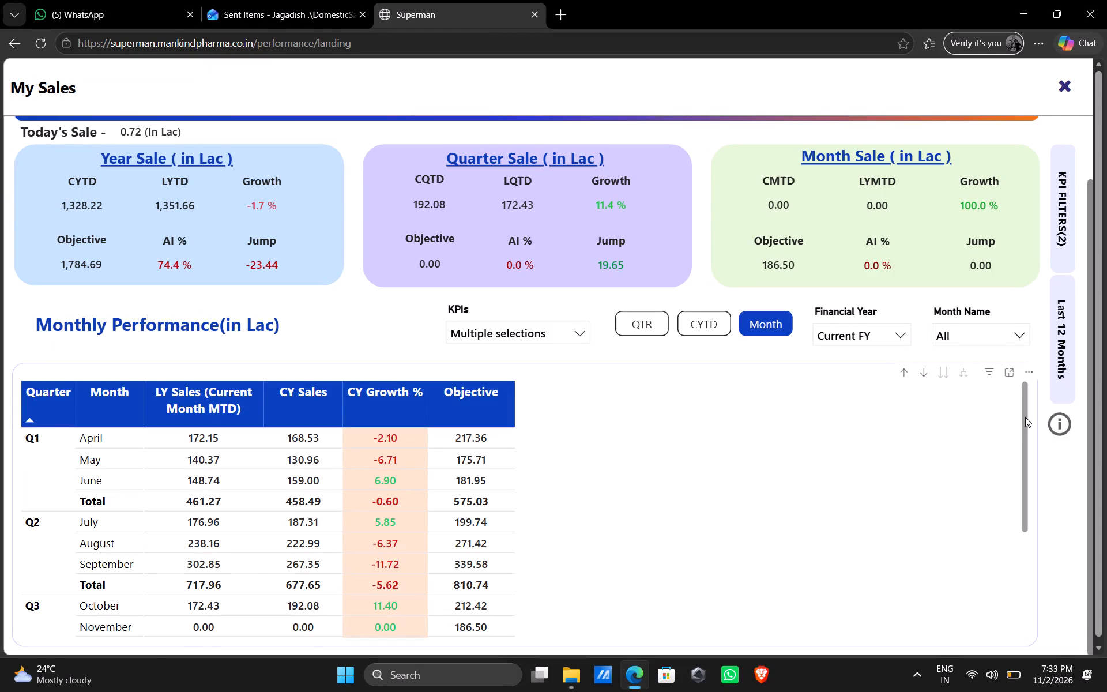
Check the remaining Q3 and Q4 rows of the Monthly Performance table and close the My Sales report.
click(1026, 570)
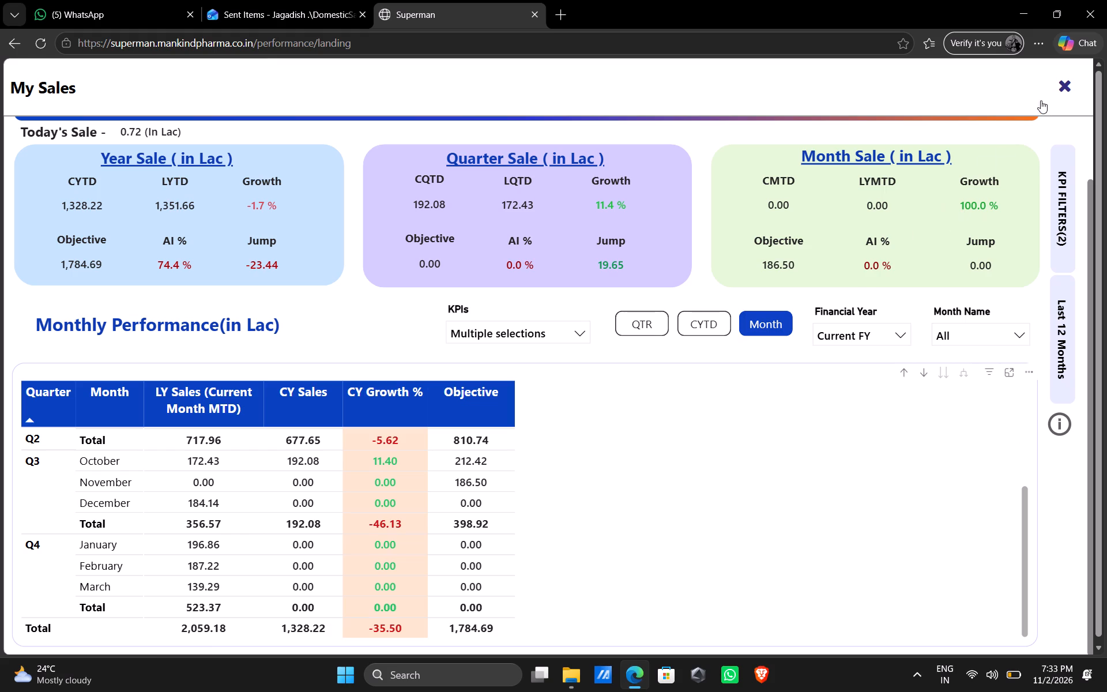
click(1063, 86)
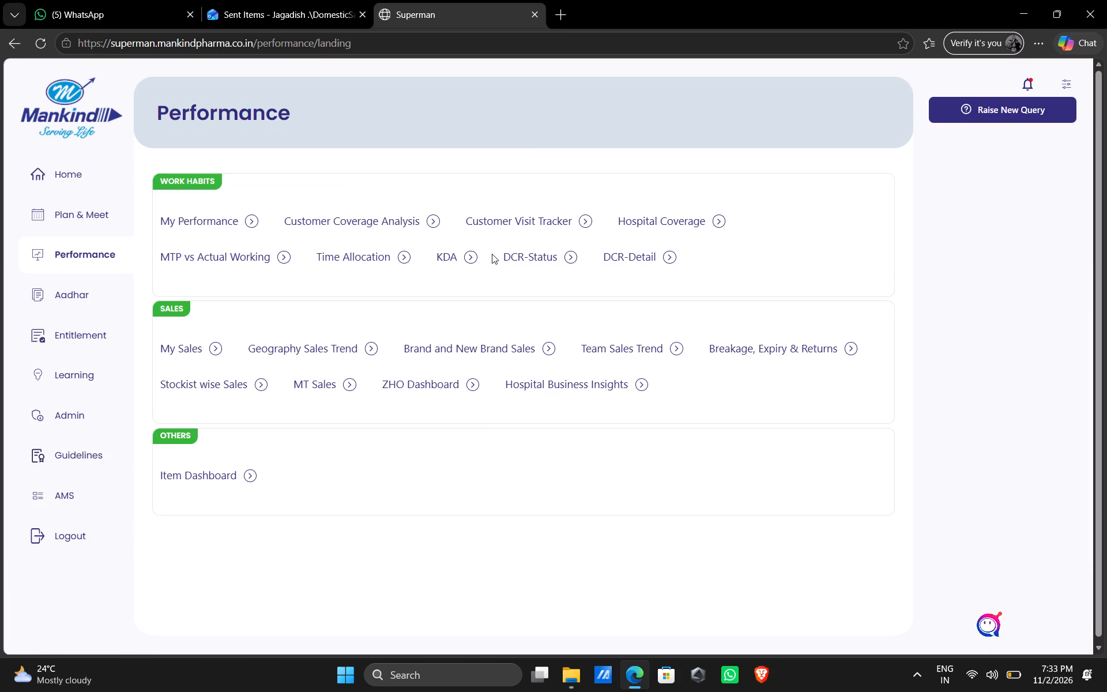